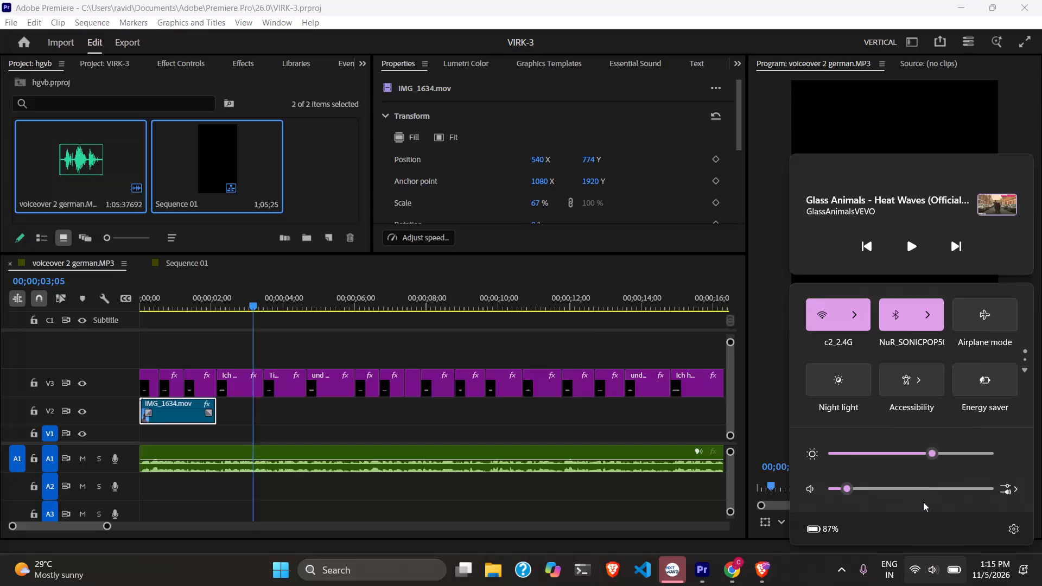
Raise the system volume to maximum during the voiceover sequence preview and stop the playback.
left_click(925, 484)
left_click_drag(925, 484, 988, 494)
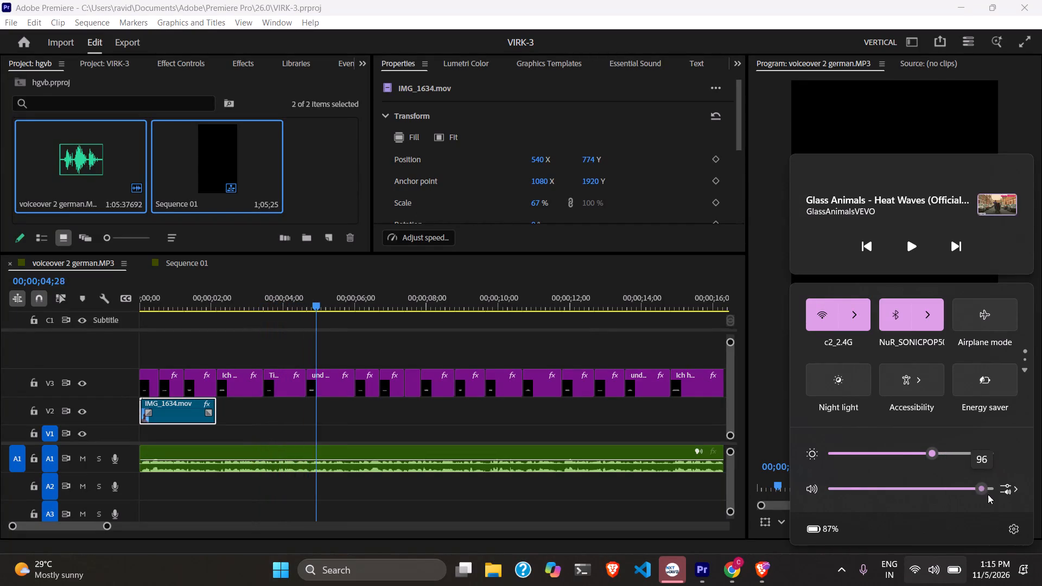
left_click_drag(988, 494, 998, 498)
left_click(935, 574)
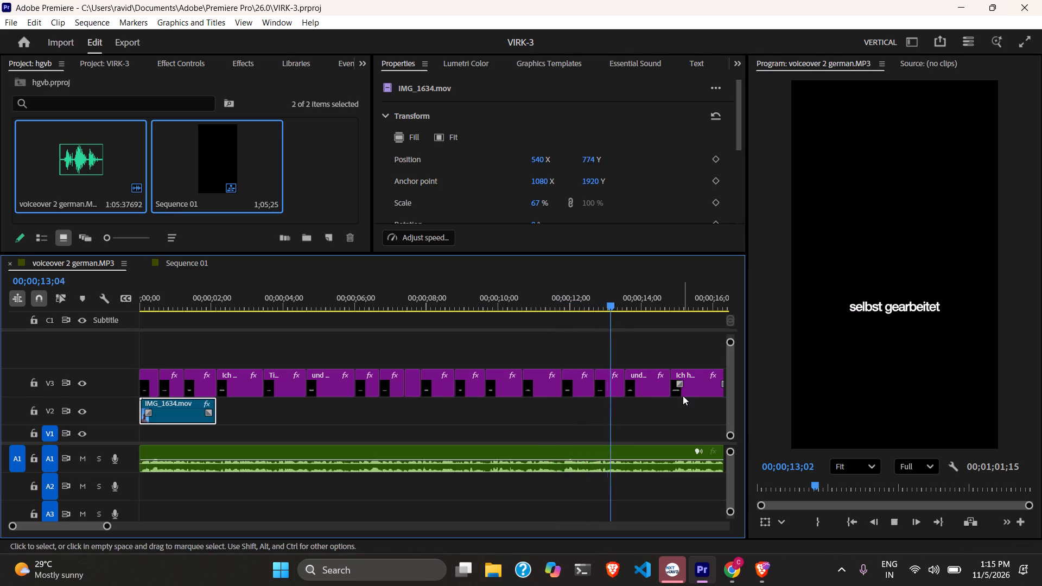
left_click(896, 520)
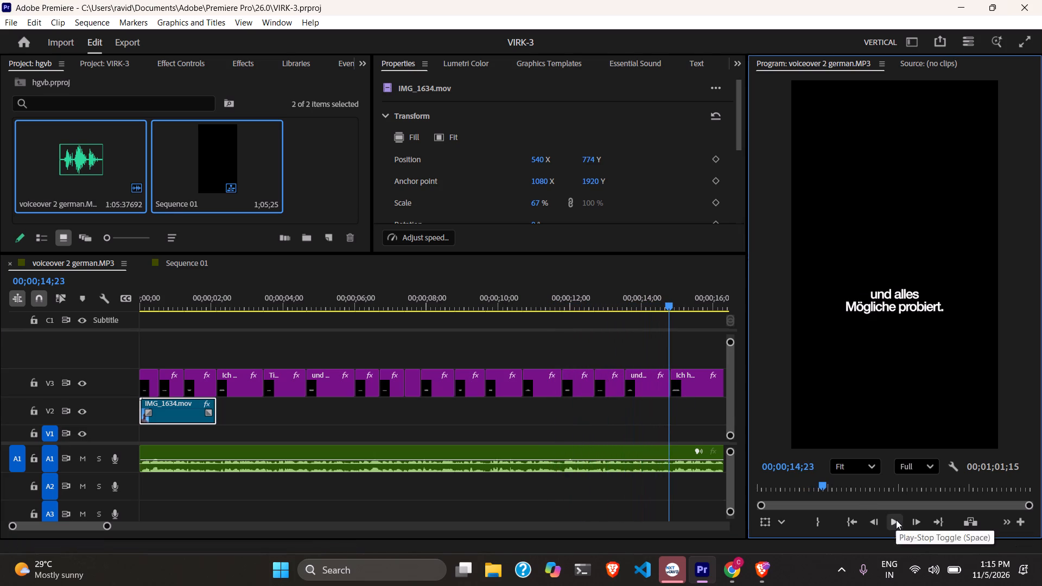
Turn off Bluetooth in the system quick settings.
left_click(945, 570)
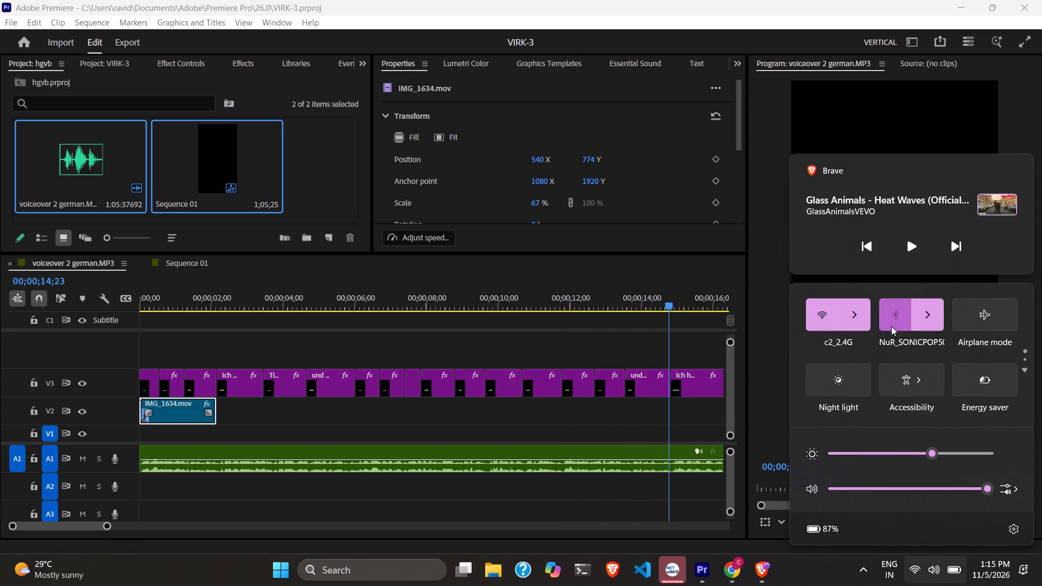
left_click(891, 326)
left_click(947, 585)
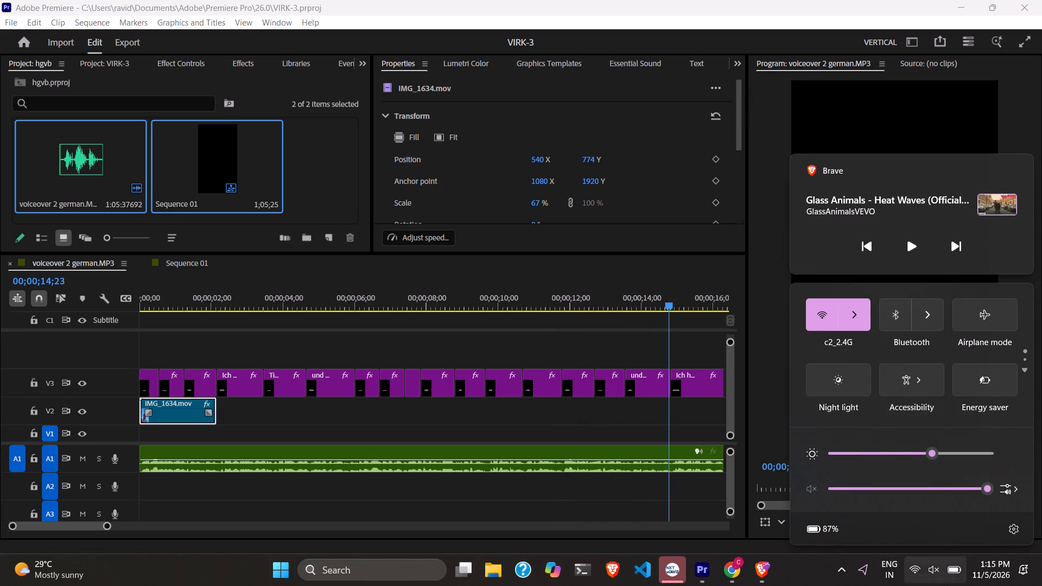
Play the voiceover sequence, unmute the system sound and raise it to a high level, stopping at the "Das ist mittlerweile" caption.
key("space")
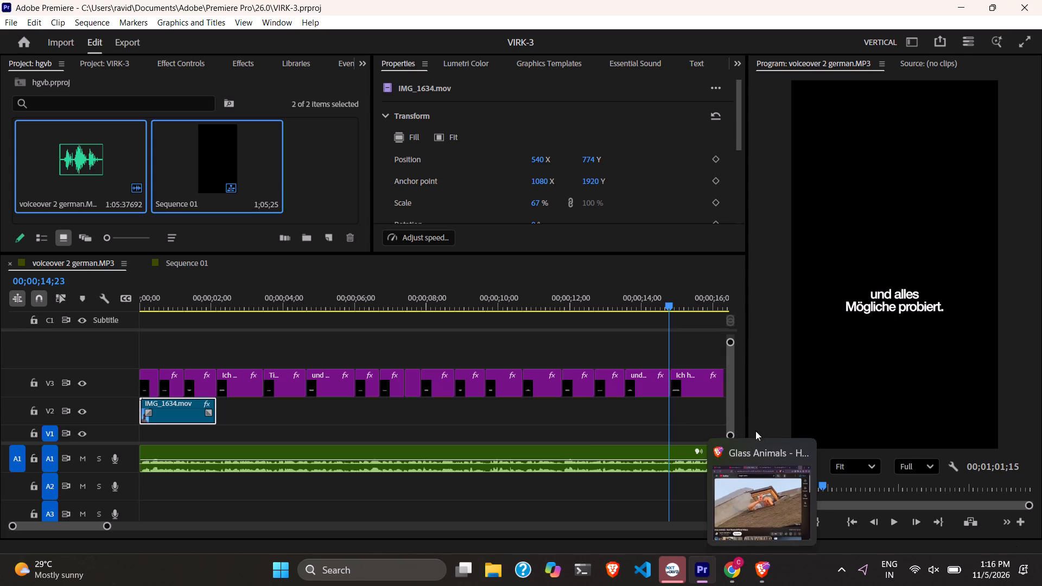
left_click(893, 519)
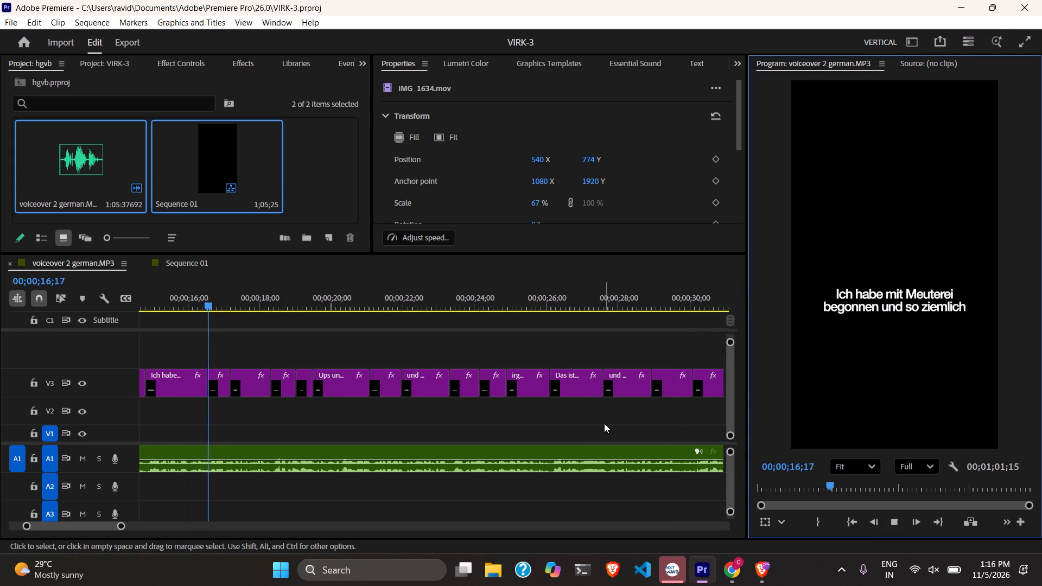
left_click(949, 578)
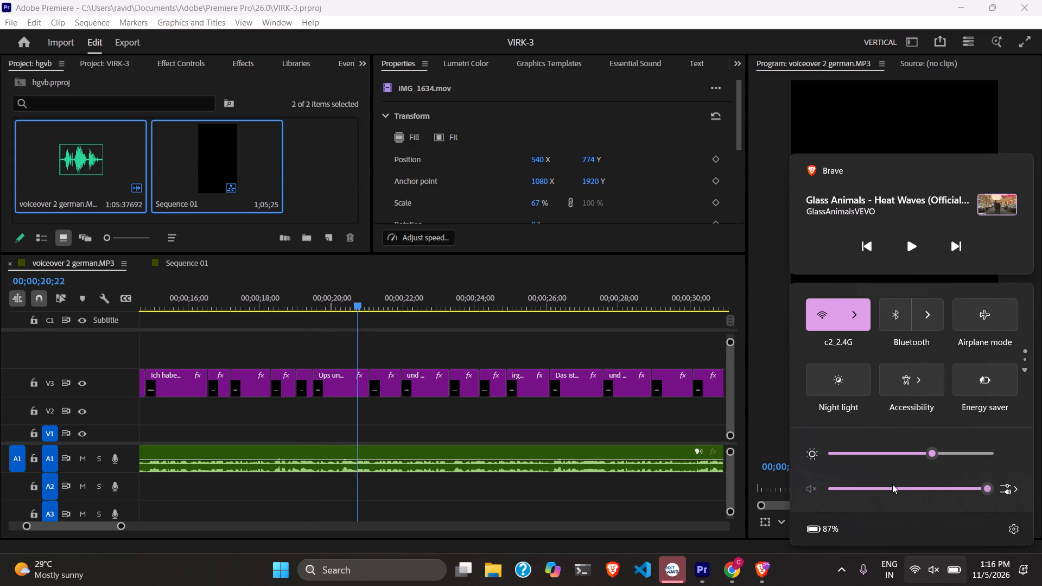
left_click(920, 489)
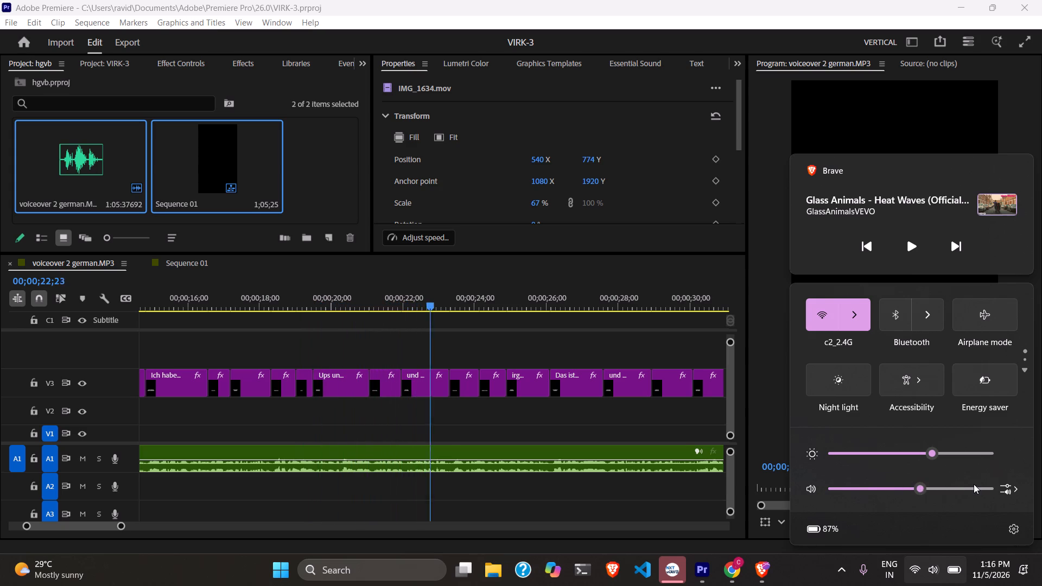
left_click(974, 484)
left_click(934, 563)
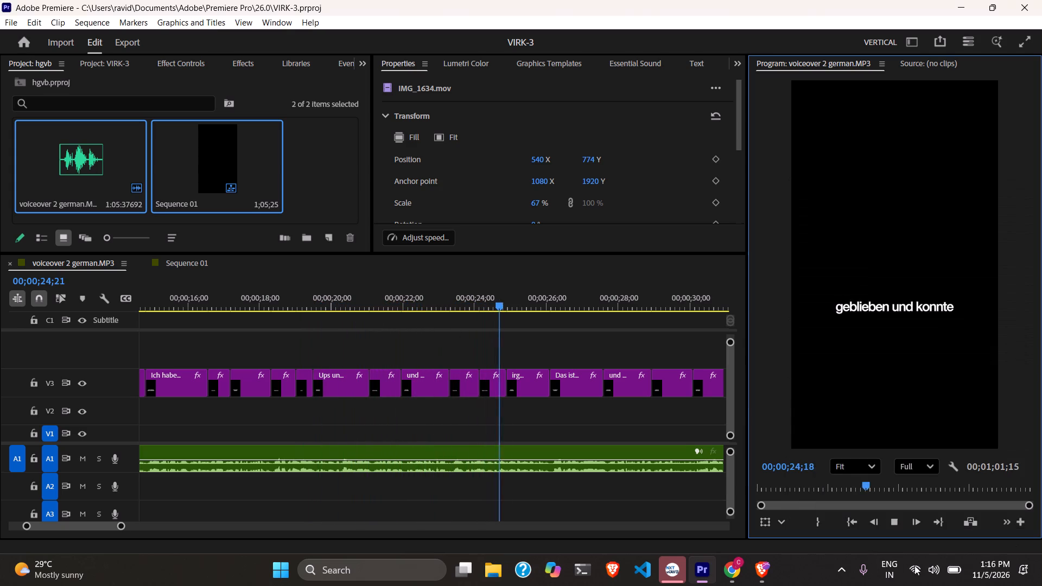
key("space")
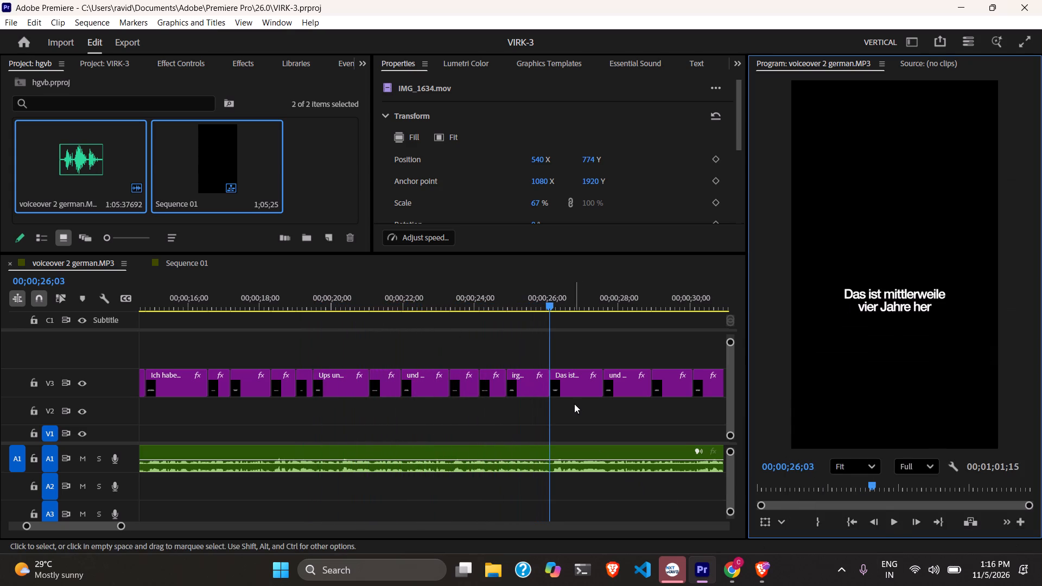
Save the VIRK-3 project.
key("ctrl+s")
key("ctrl+s")
key("ctrl+s")
key("ctrl+s")
key("ctrl+s")
key("ctrl+s")
key("ctrl+s")
key("ctrl+s")
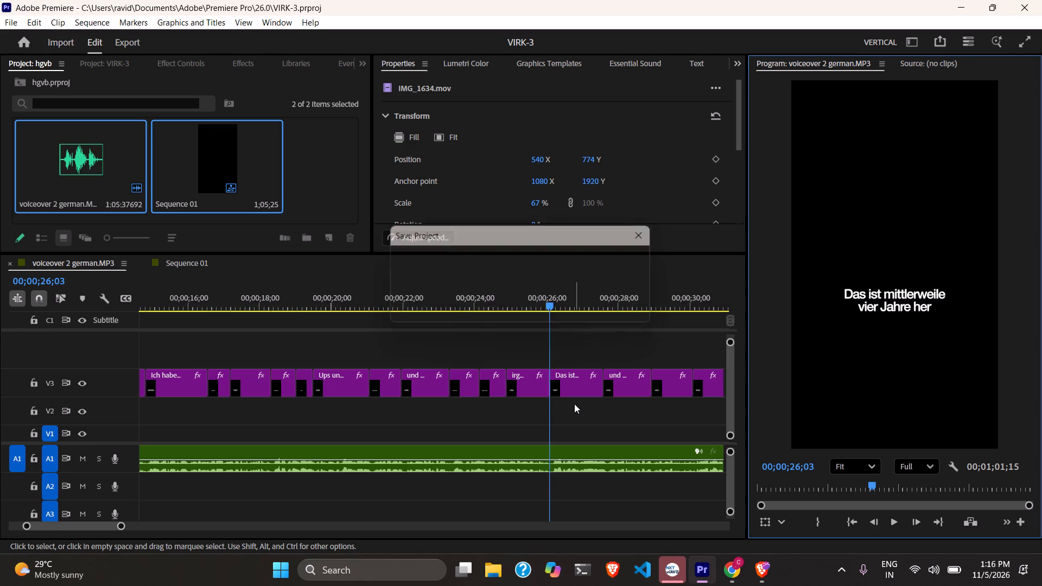
key("ctrl+s")
key("ctrl+s")
key("ctrl+s")
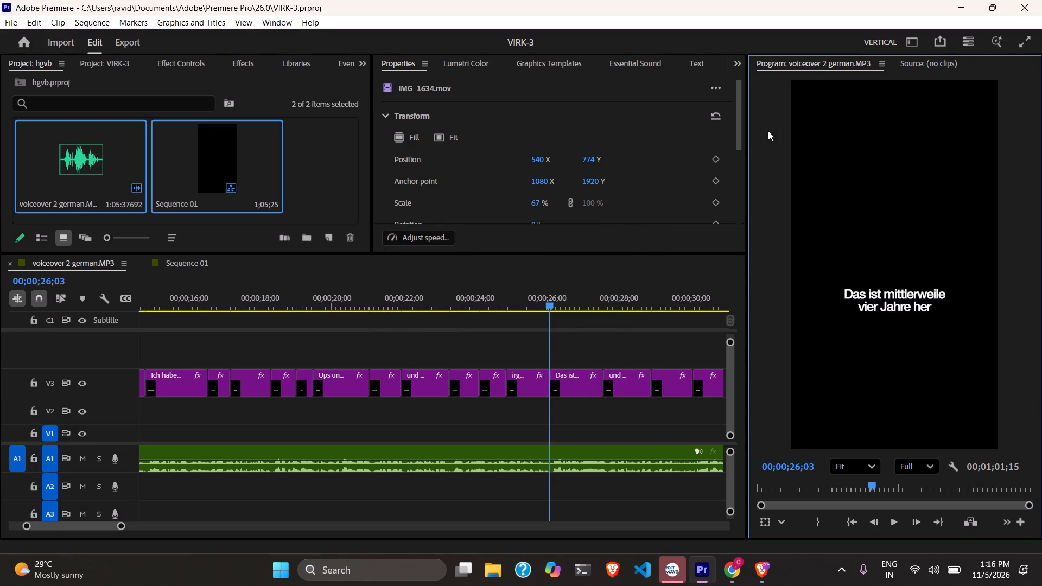
Close Adobe Premiere.
left_click(1041, 1)
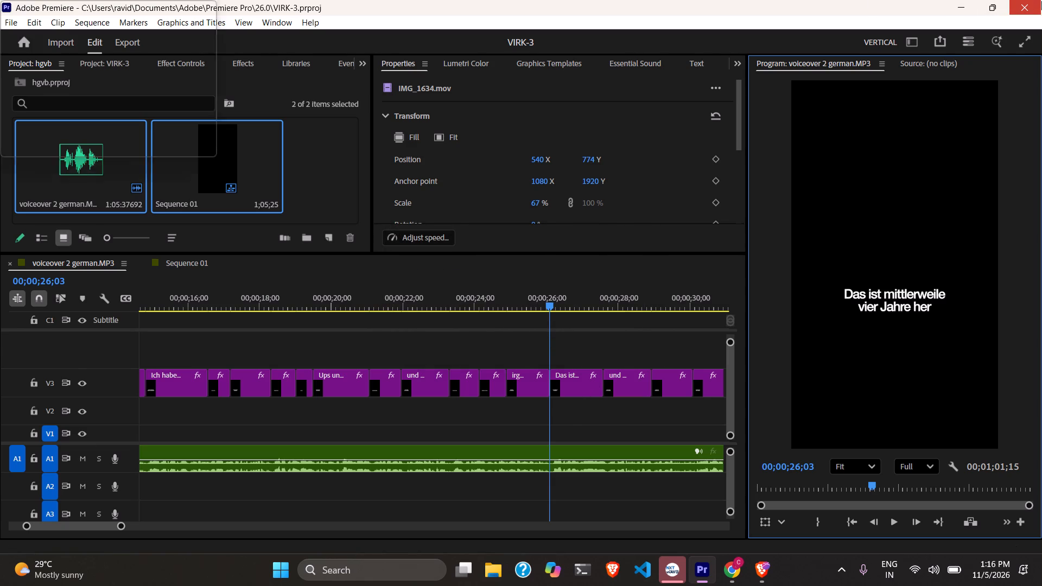
left_click(522, 322)
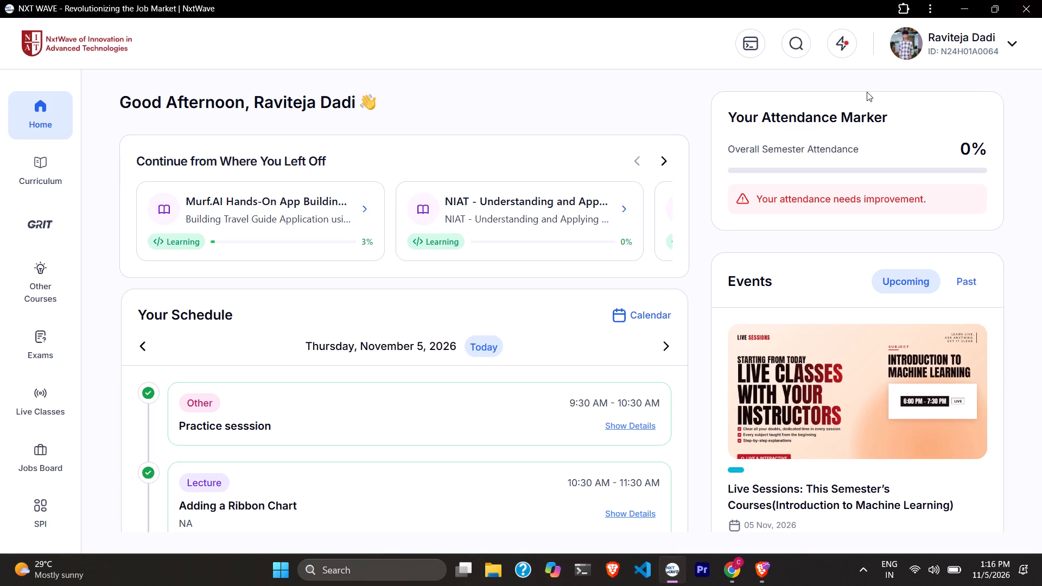
Look through the upcoming events on the NxtWave home page.
scroll(731, 271, "down", 6)
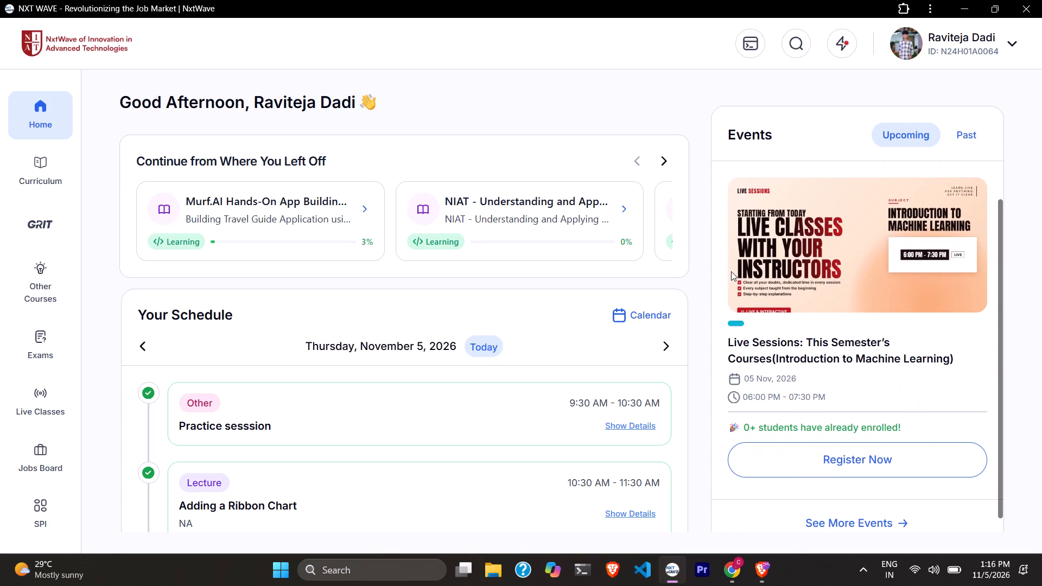
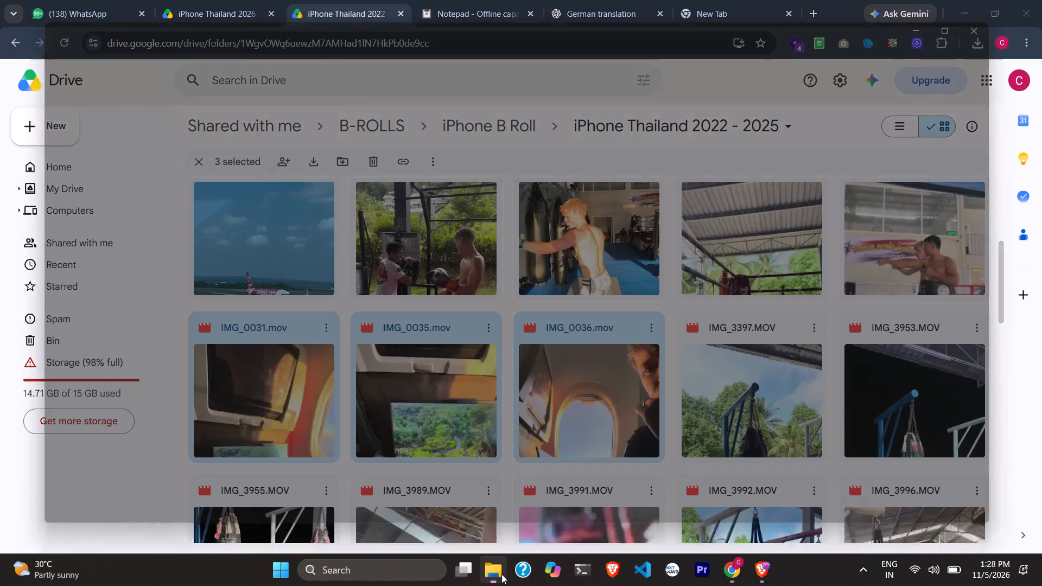
Copy the clips IMG_0031, IMG_0035 and IMG_0036 out of the newest drive-download zip archive into the Downloads folder.
left_click(134, 238)
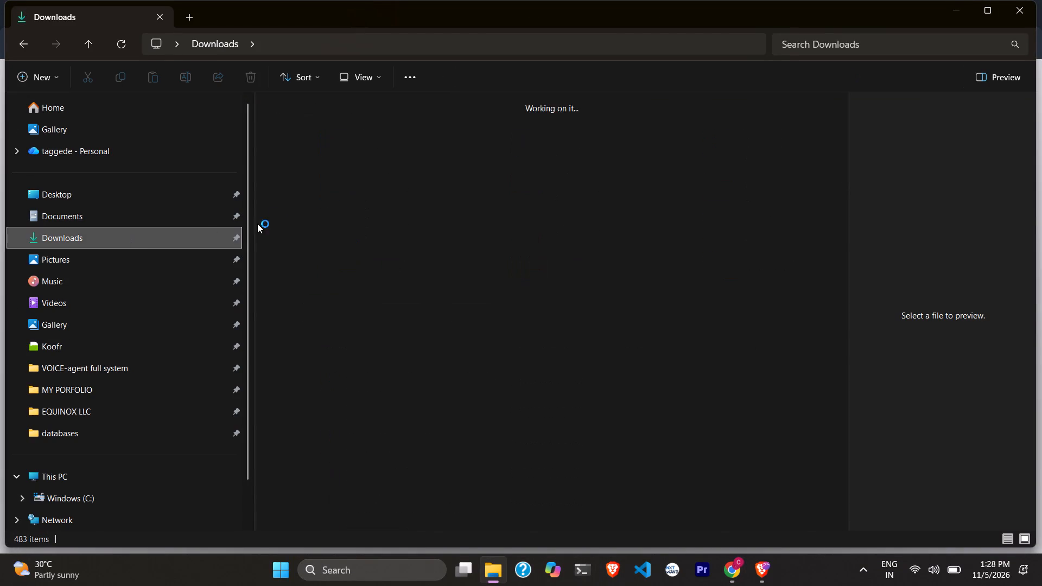
double_click(327, 171)
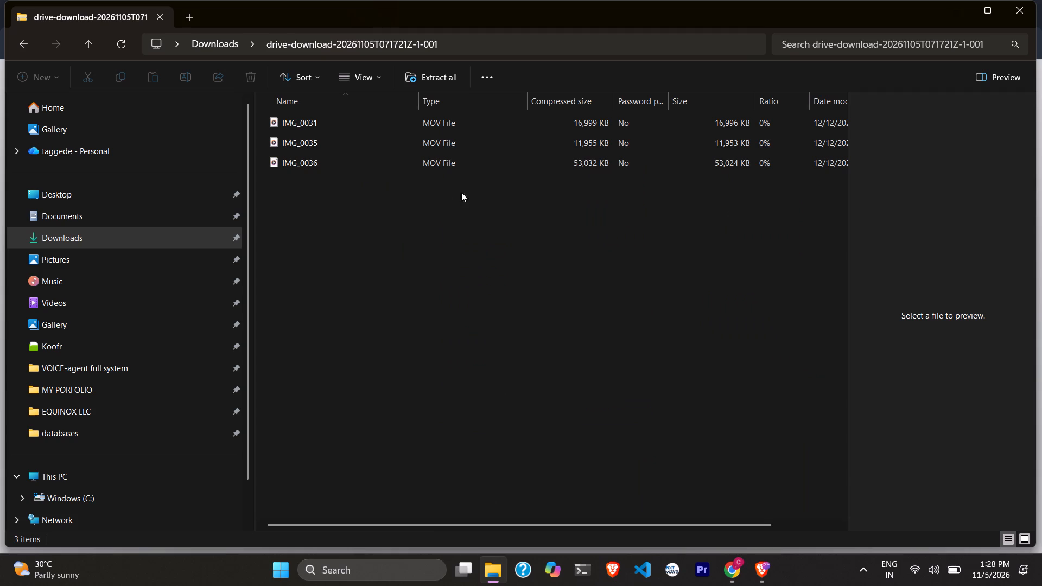
left_click(433, 225)
scroll(433, 225, "up", 7, "ctrl")
key("ctrl+a")
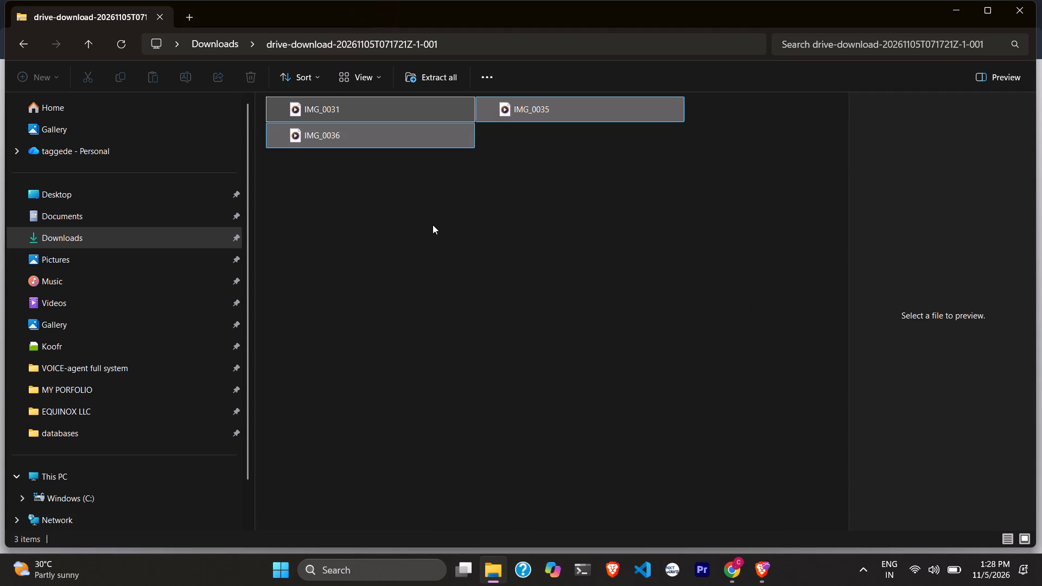
key("ctrl+c")
left_click(84, 240)
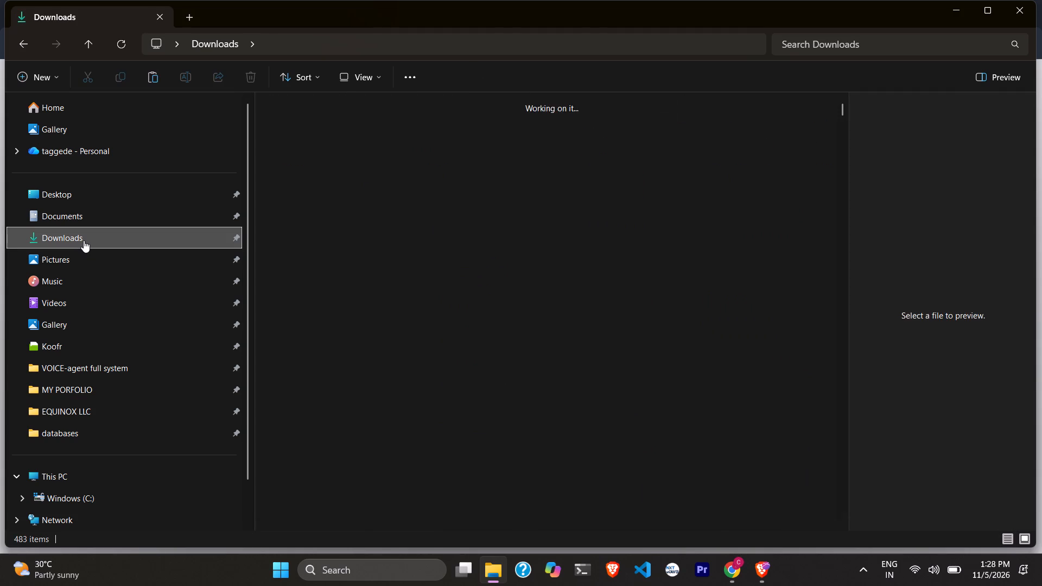
key("ctrl+v")
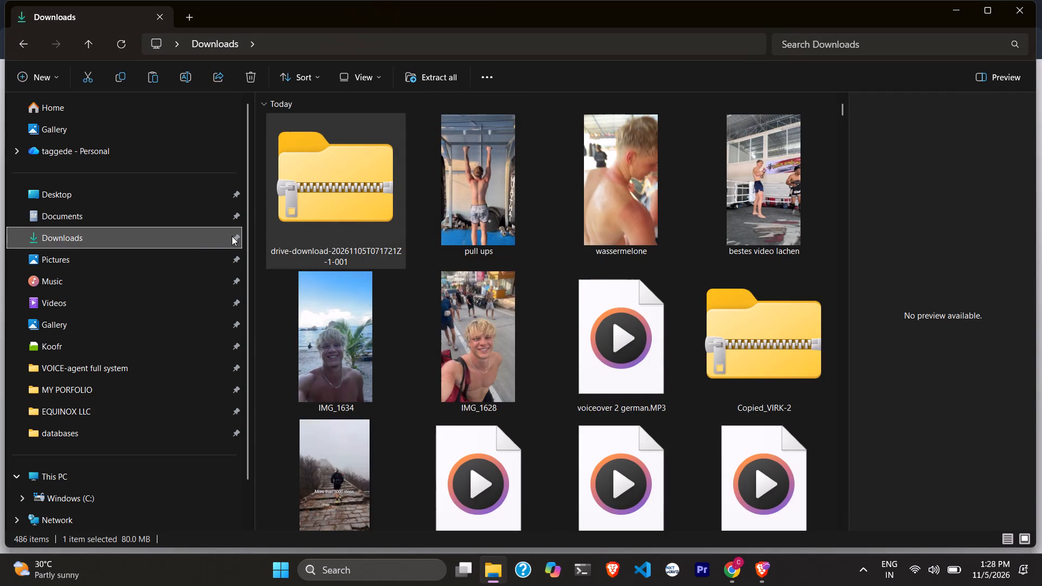
Delete the drive-download zip archive from the Downloads folder and put the file window away.
left_click(313, 197)
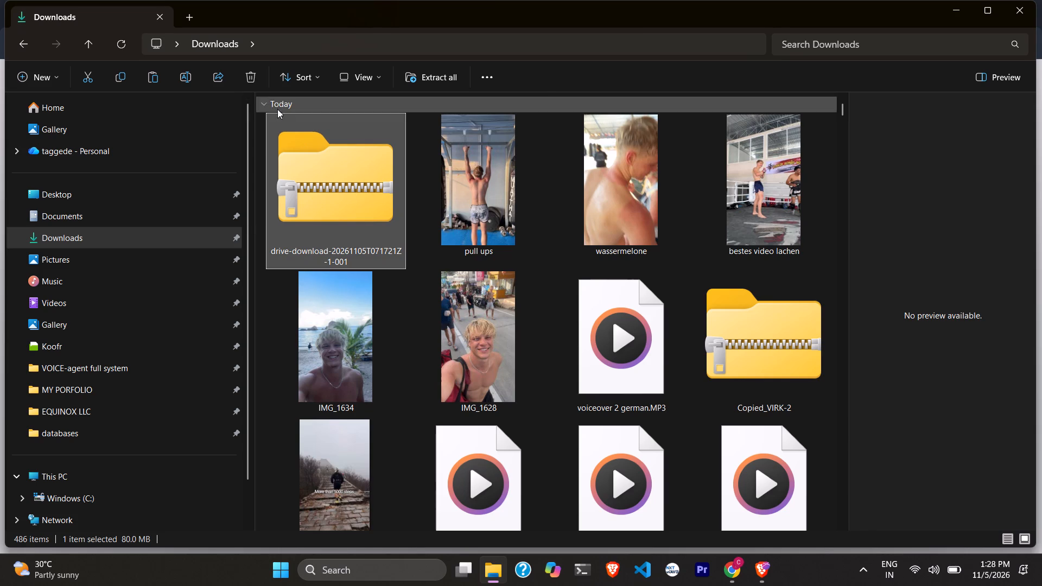
left_click(254, 83)
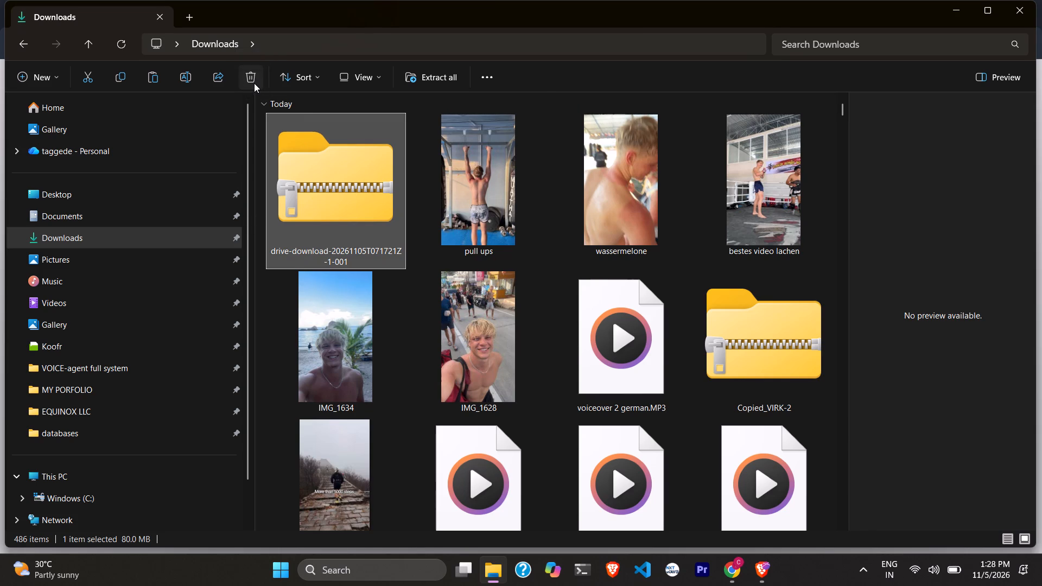
scroll(504, 304, "down", 4)
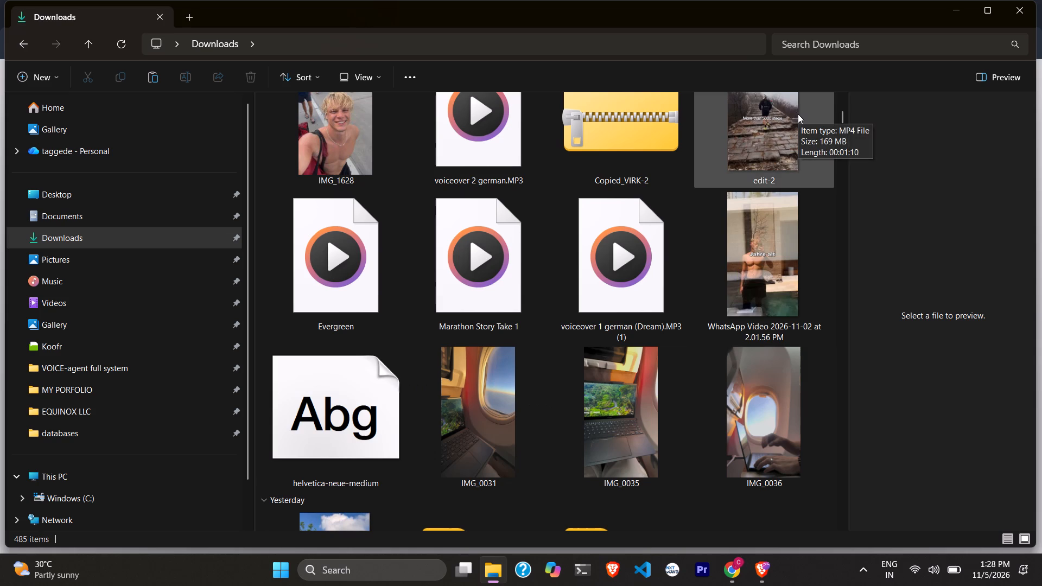
left_click(953, 9)
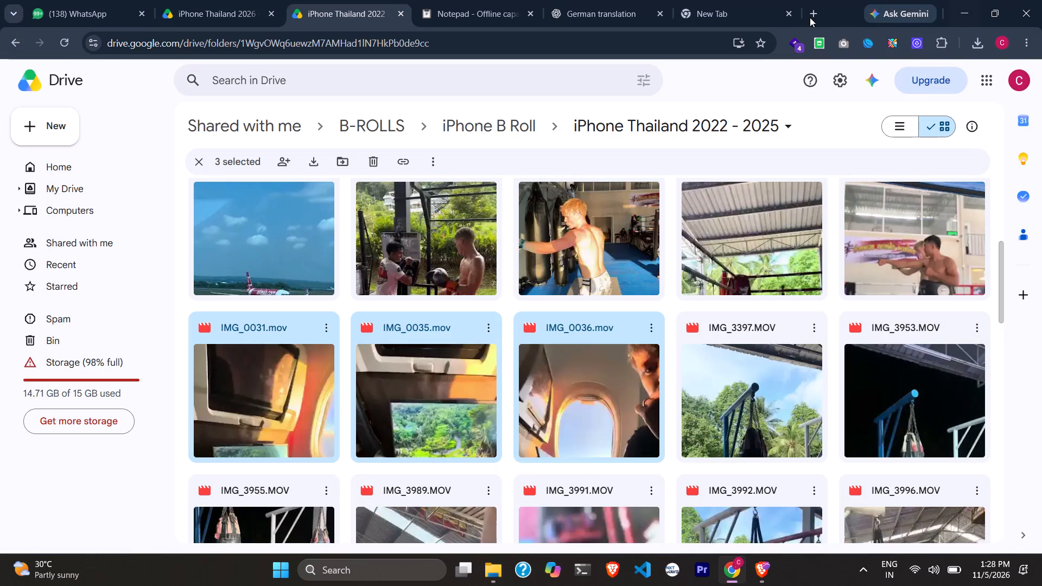
In the online Notepad script, enter "ok" in the brackets after the 0:00 and 0:02 lines.
left_click(462, 0)
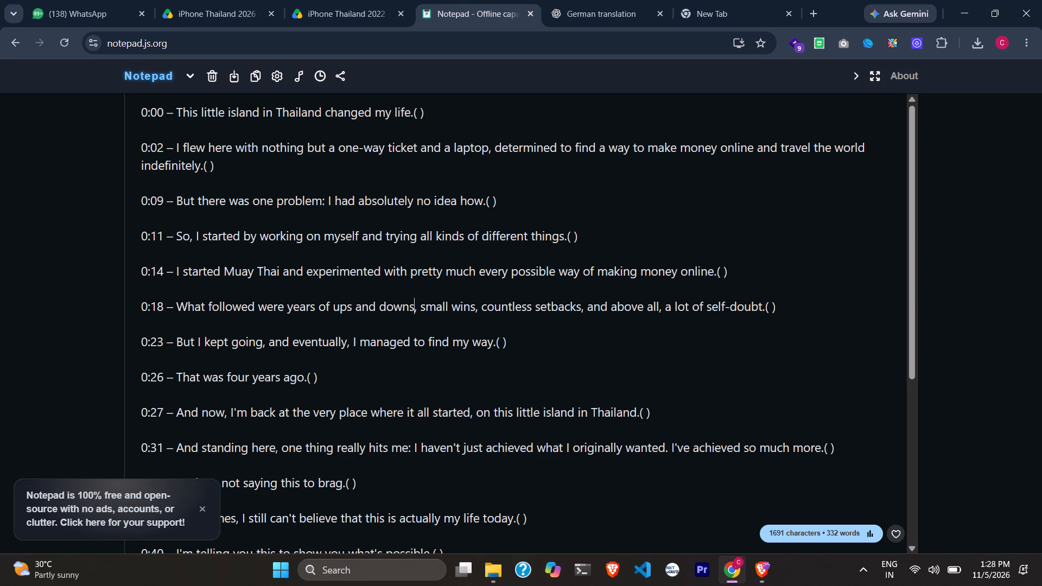
left_click(435, 168)
left_click(418, 111)
type("ok")
left_click_drag(418, 110, 428, 110)
left_click_drag(428, 110, 429, 109)
key("ctrl+c")
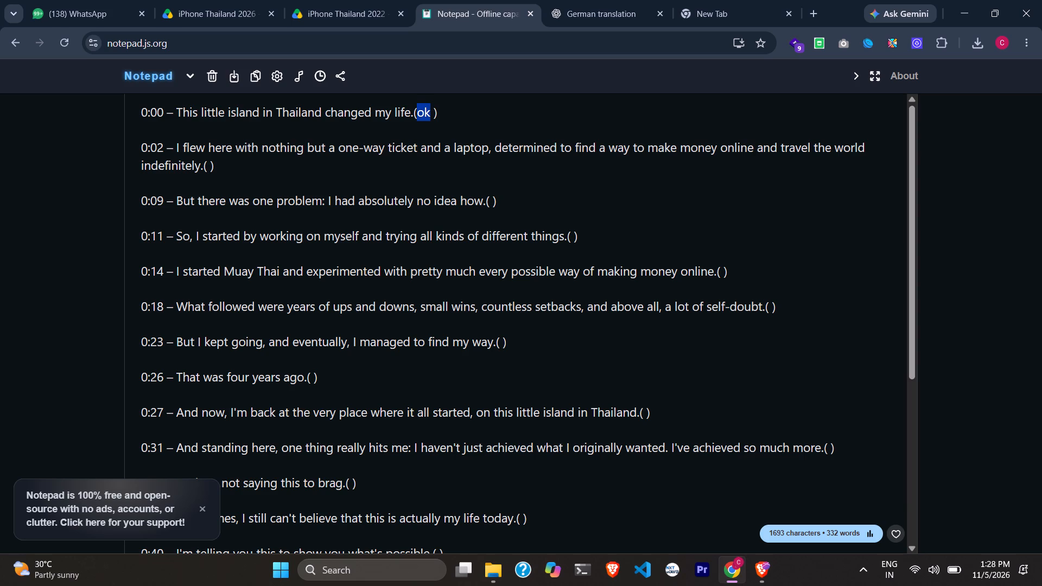
left_click(205, 167)
key("ctrl+v")
Read through the unmarked script lines from 0:09 onward to see which scenes still need footage.
left_click(392, 0)
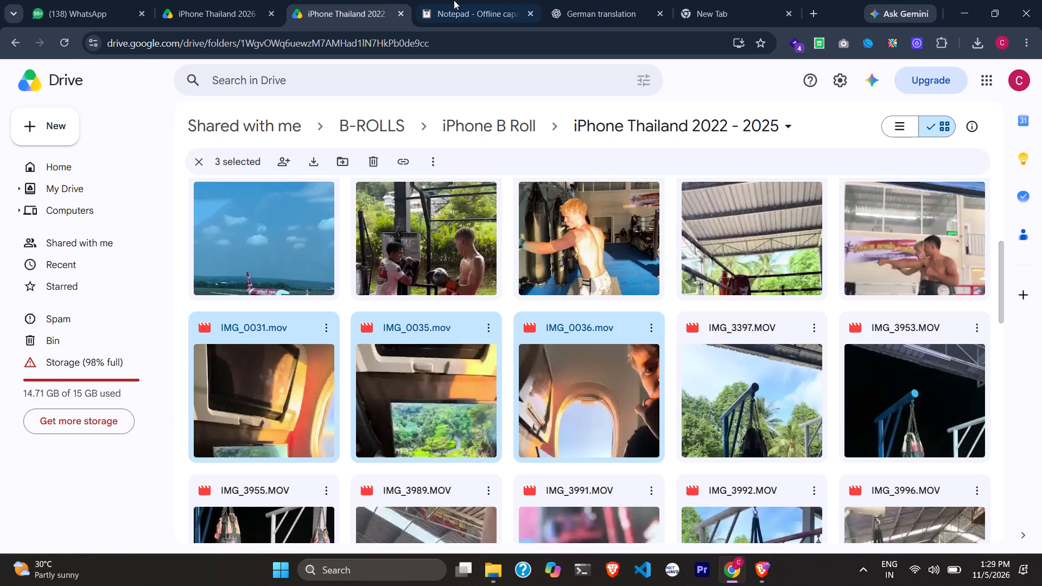
left_click(428, 0)
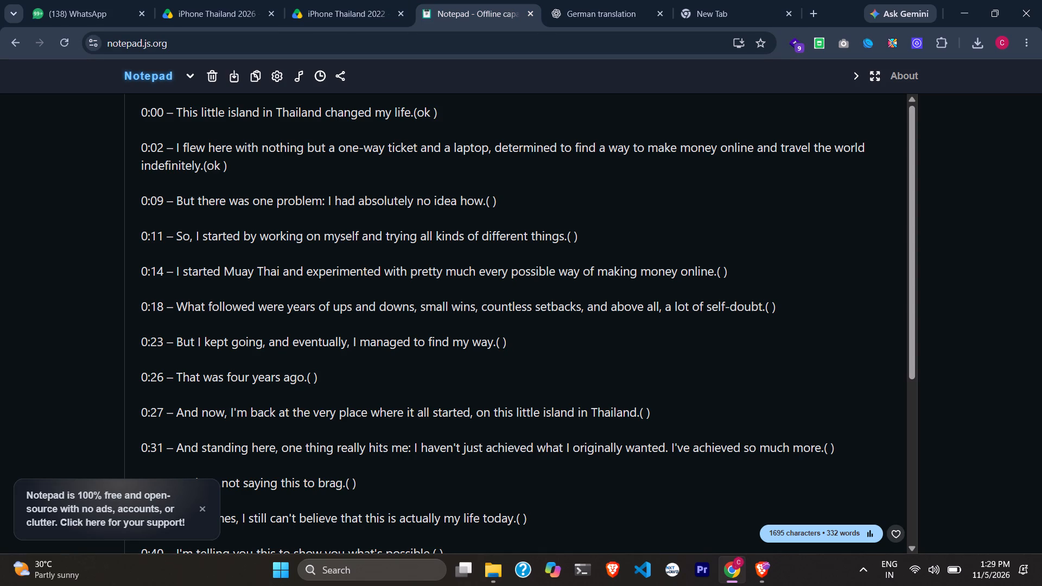
left_click(490, 202)
left_click_drag(176, 200, 307, 195)
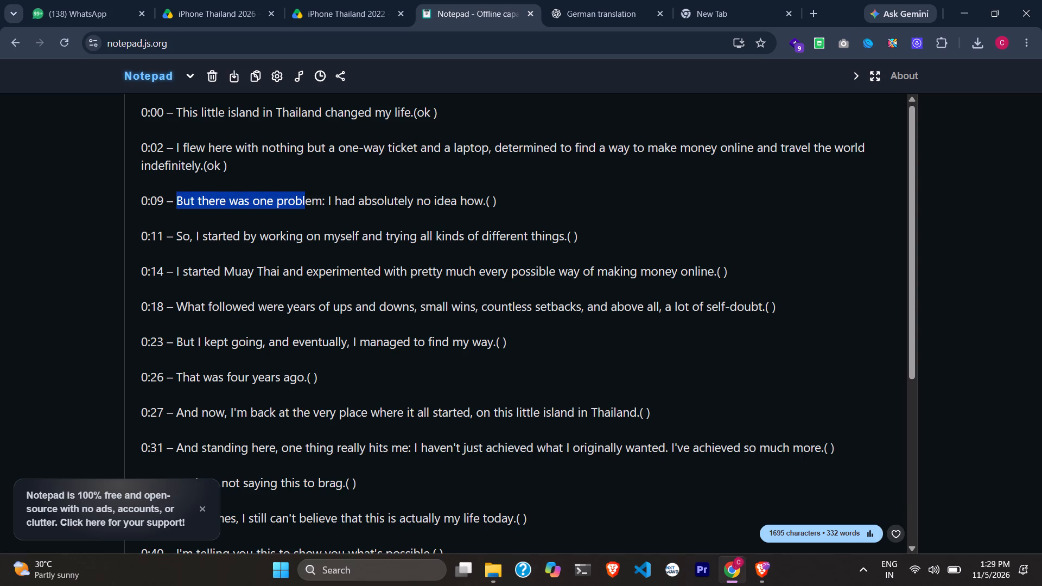
left_click_drag(307, 195, 420, 207)
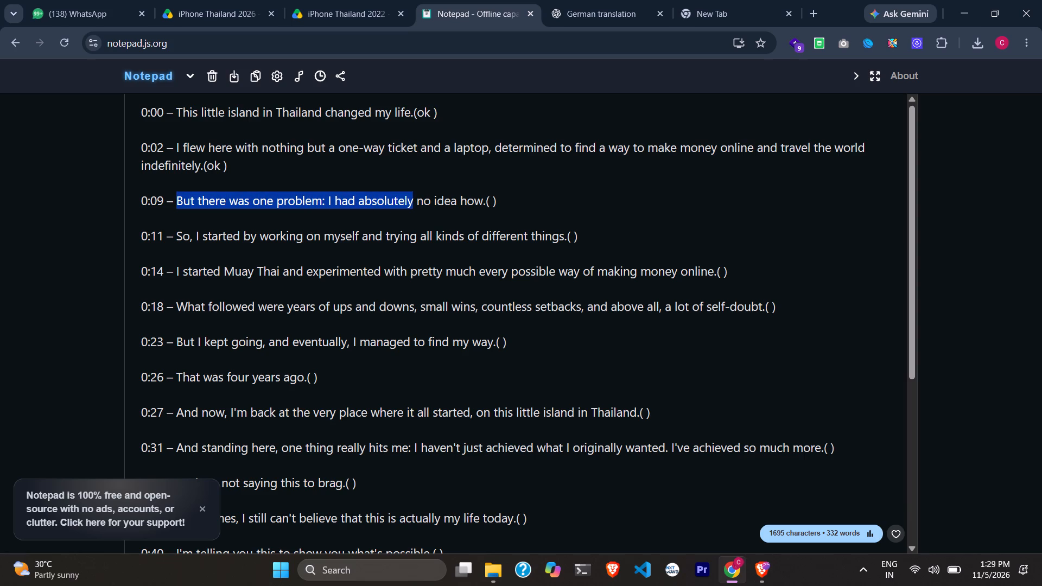
left_click_drag(420, 207, 483, 203)
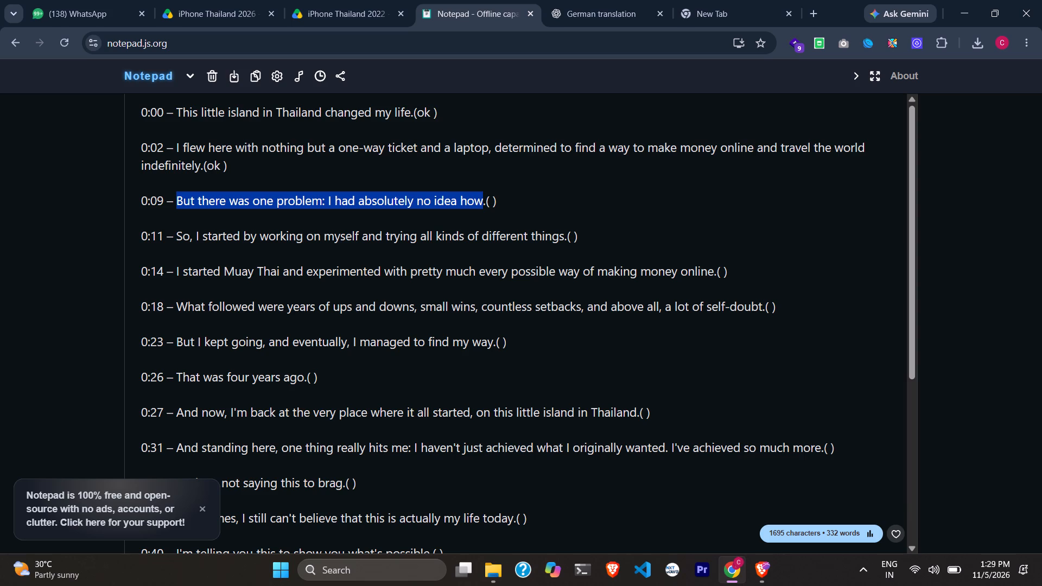
left_click(459, 236)
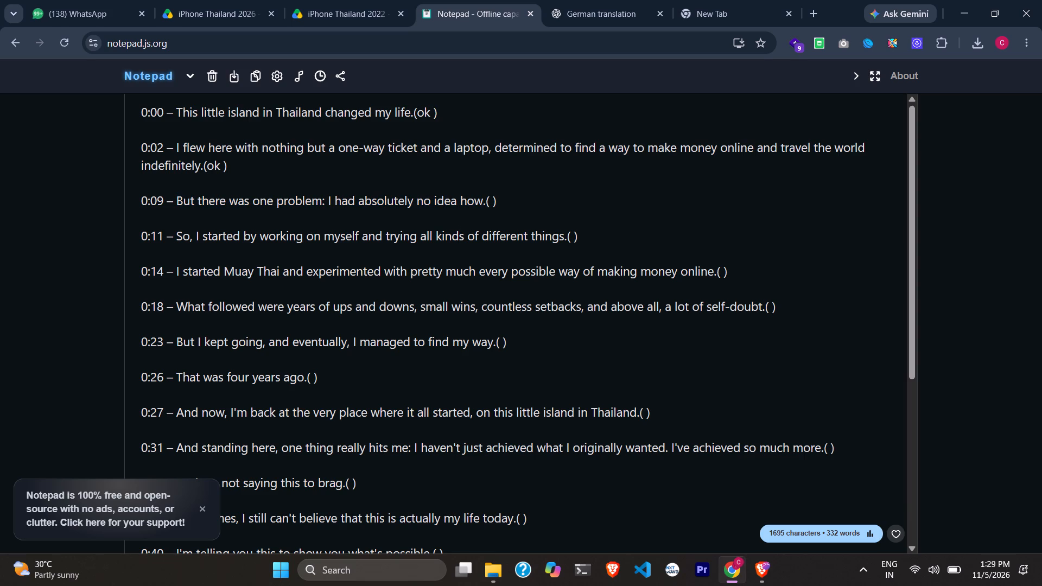
left_click(587, 234)
left_click(748, 274)
left_click(789, 311)
left_click(657, 343)
scroll(657, 343, "down", 1)
left_click(657, 343)
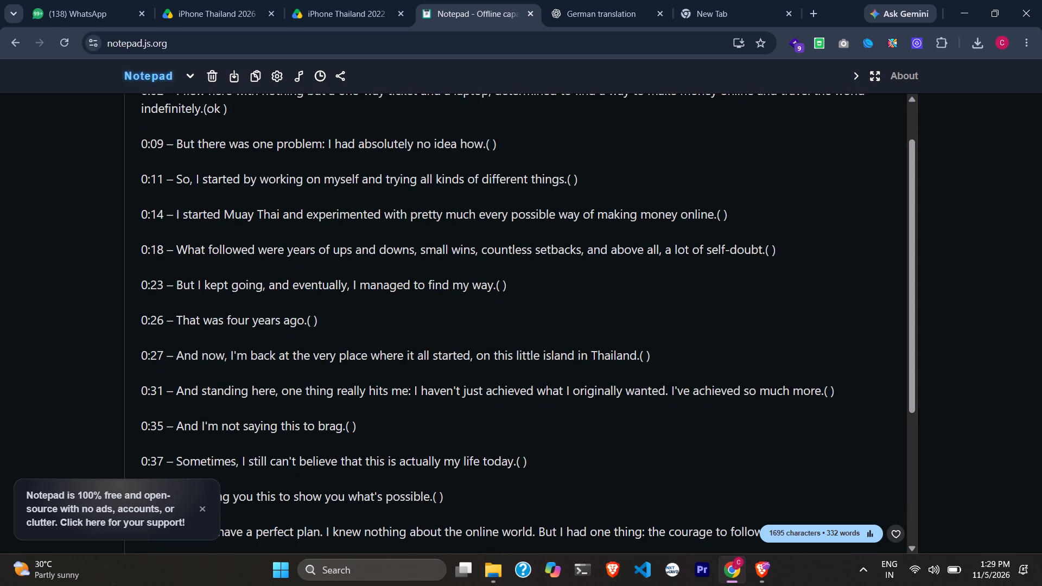
left_click(675, 364)
scroll(675, 364, "down", 2)
left_click(675, 364)
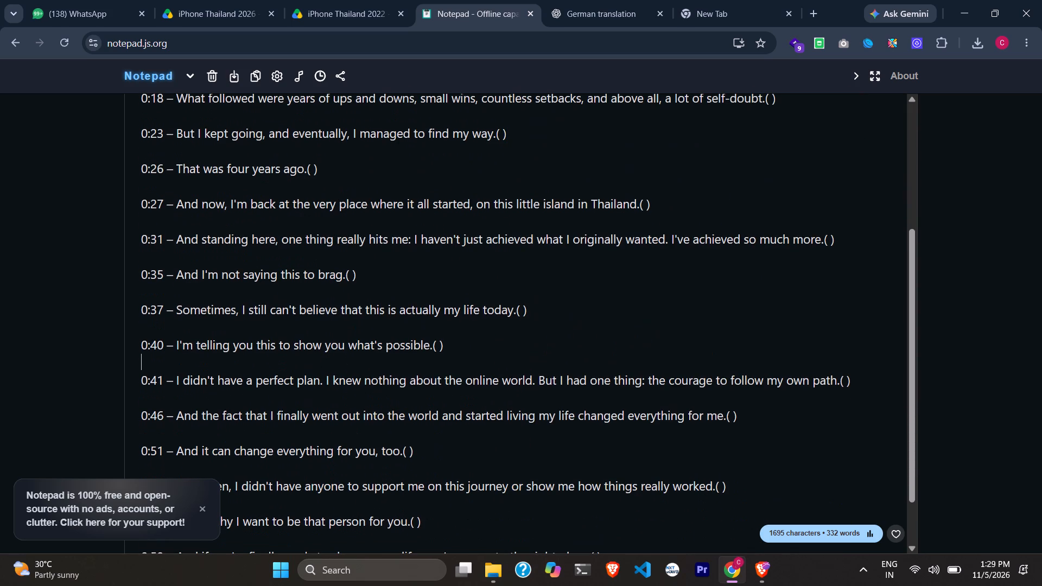
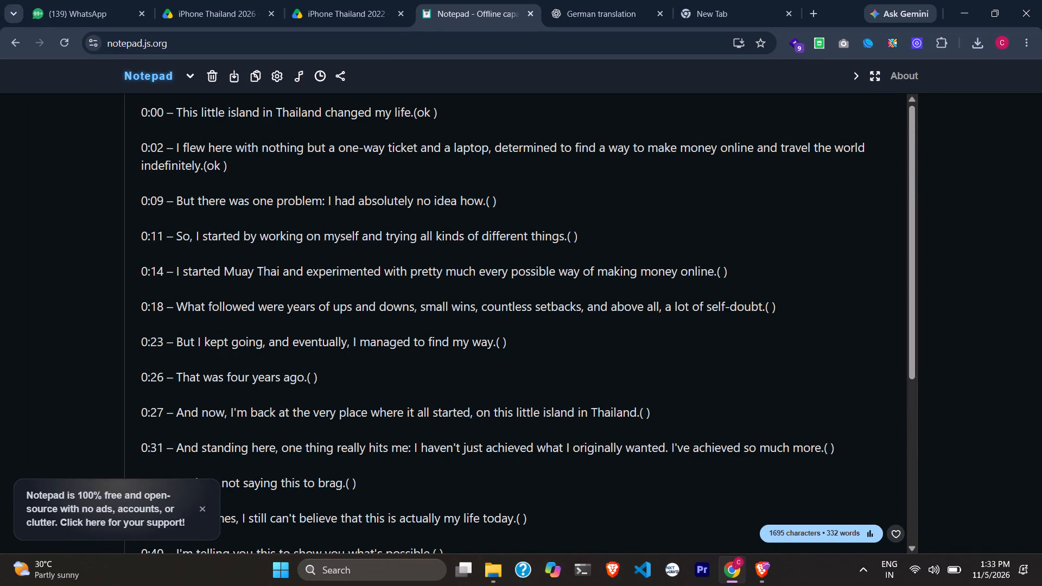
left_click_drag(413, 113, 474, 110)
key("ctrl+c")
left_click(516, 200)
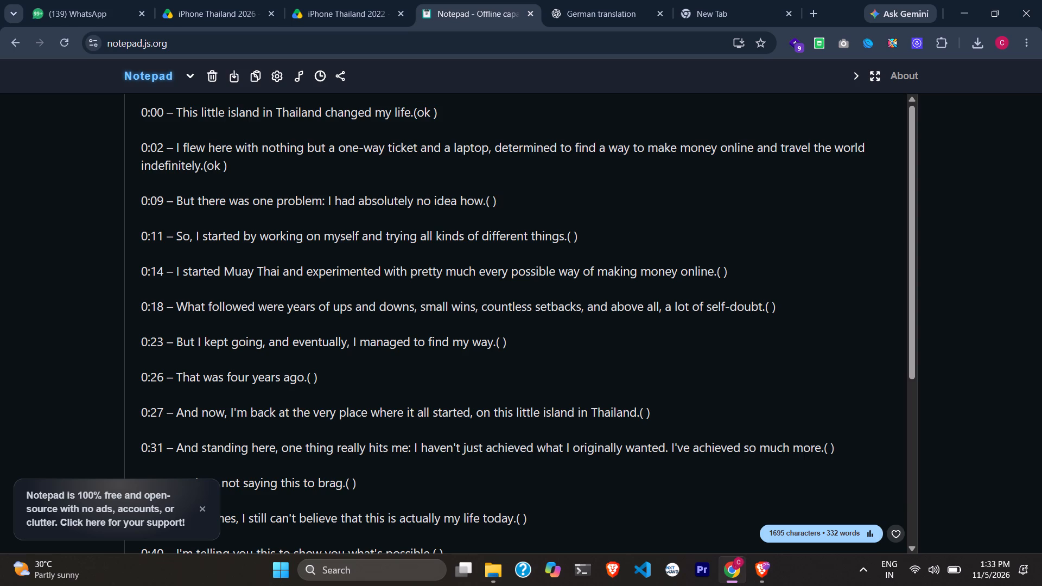
Look through the iPhone Thailand 2022 - 2025 Drive folder for clips that could suit the unmarked script lines.
left_click(377, 0)
scroll(590, 351, "down", 1)
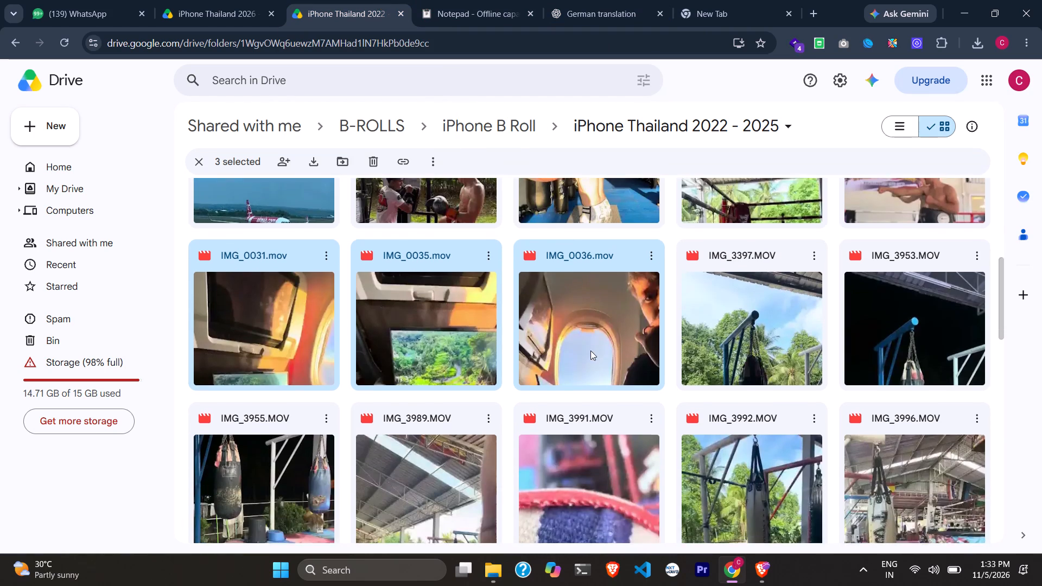
scroll(590, 351, "down", 2)
scroll(590, 351, "up", 2)
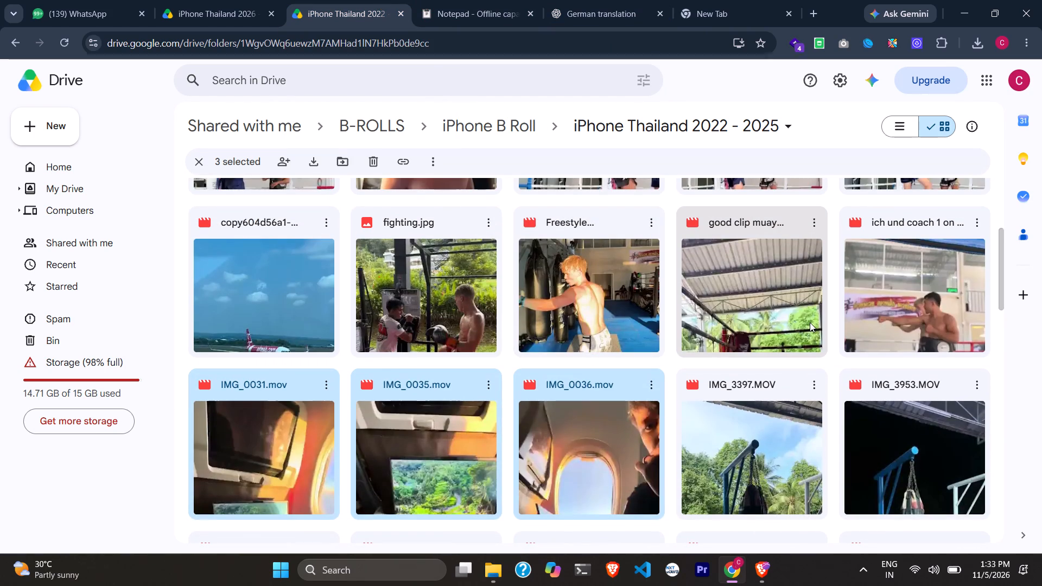
scroll(795, 389, "down", 1)
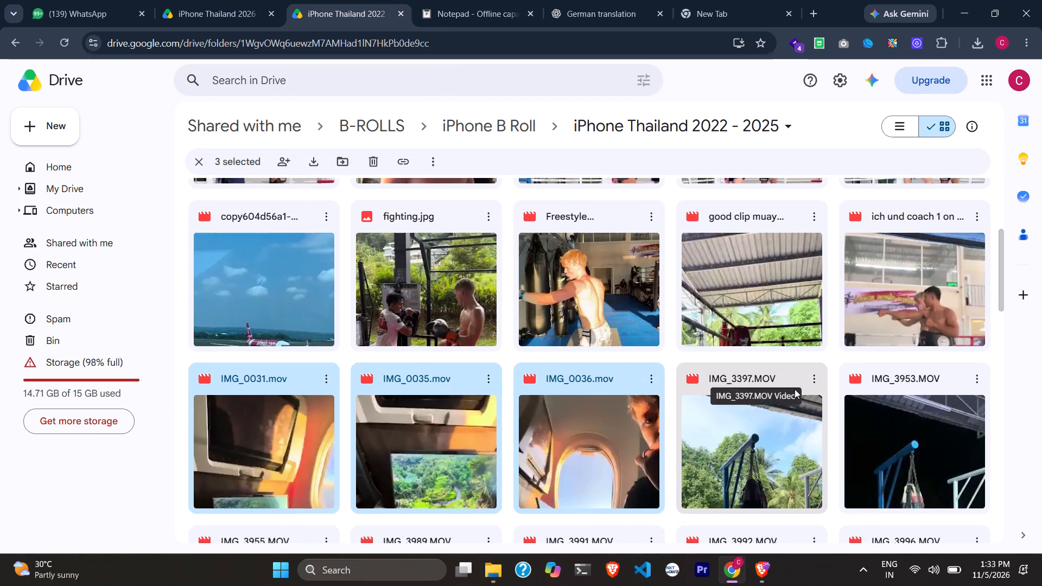
scroll(795, 389, "down", 1)
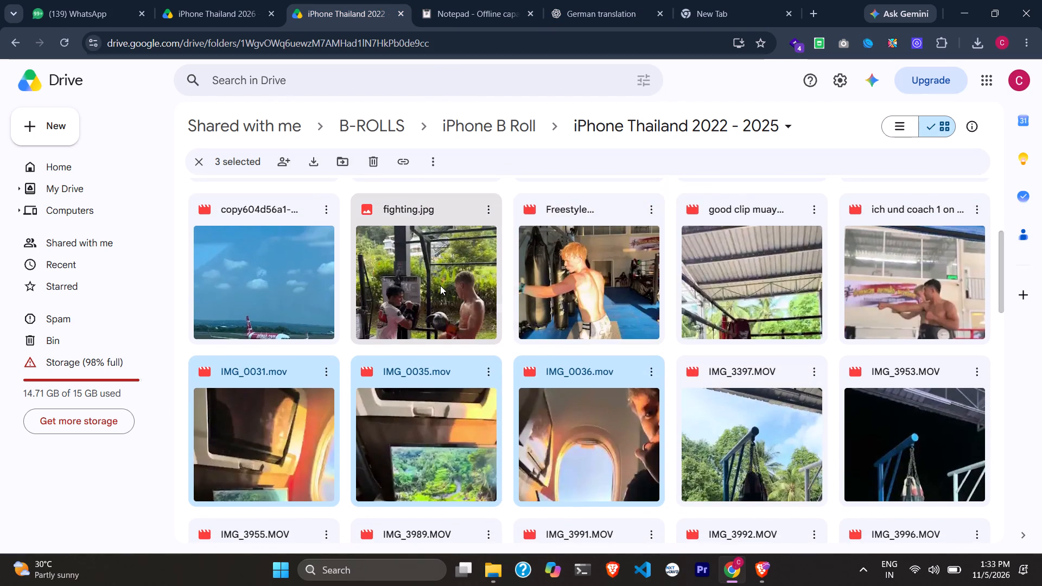
scroll(438, 284, "up", 1)
scroll(429, 360, "up", 2)
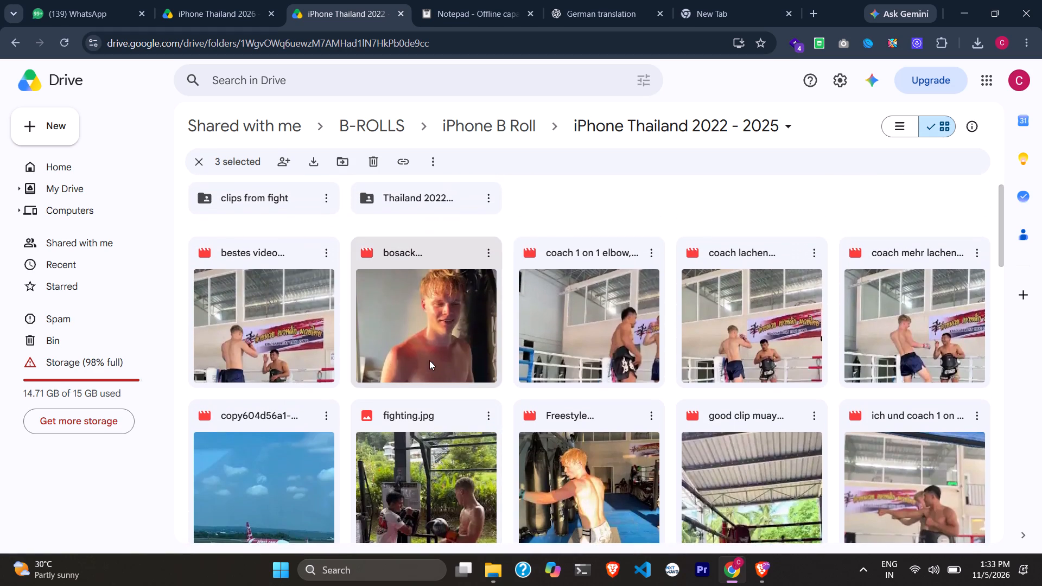
Preview the clip coach 1 on 1 elbow, lachen am ende.MOV, skipping ahead to about 0:42 and beyond.
double_click(598, 334)
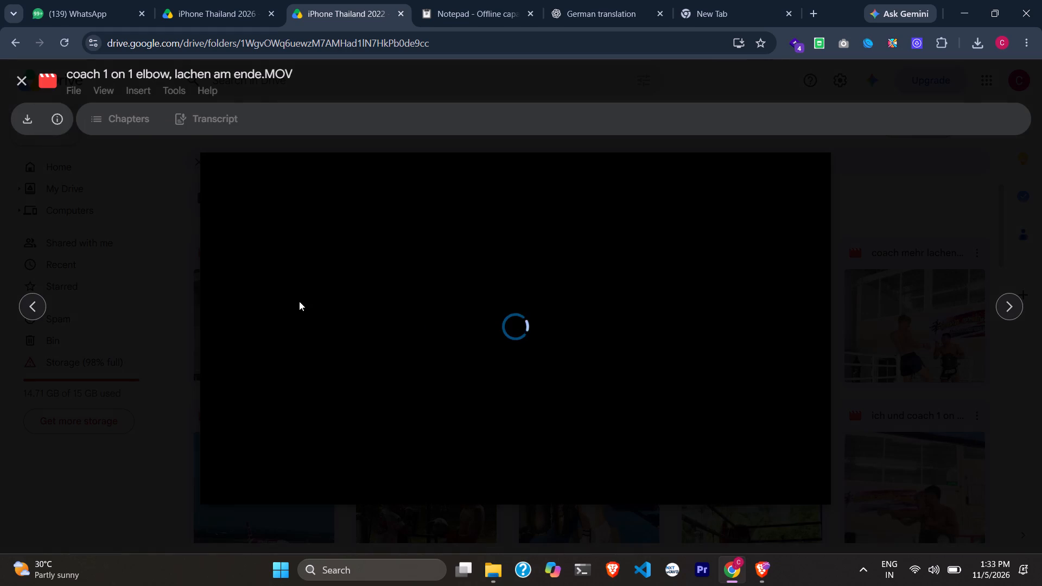
key("grave")
left_click(187, 322)
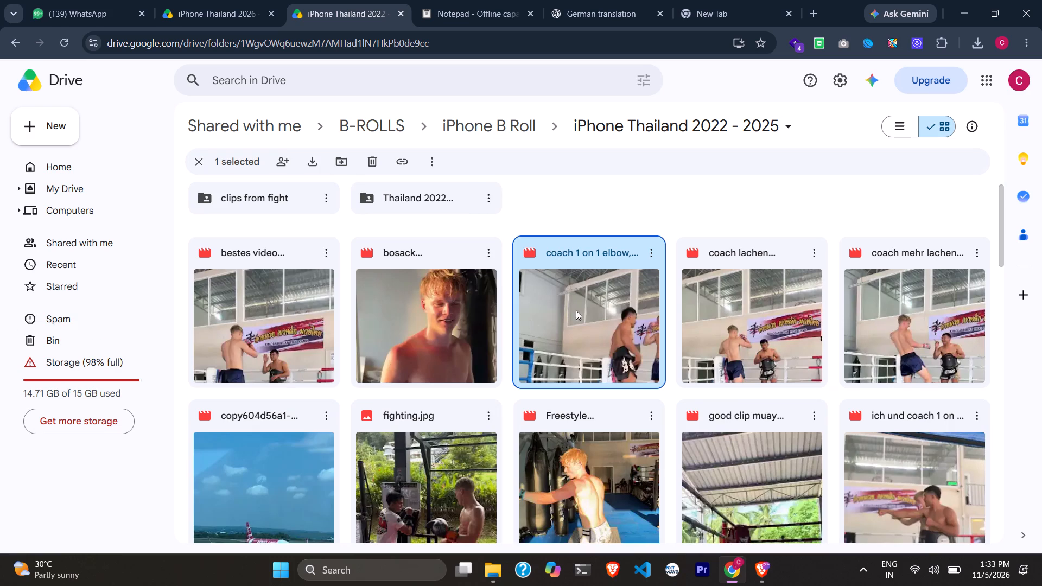
left_click(582, 307)
triple_click(582, 307)
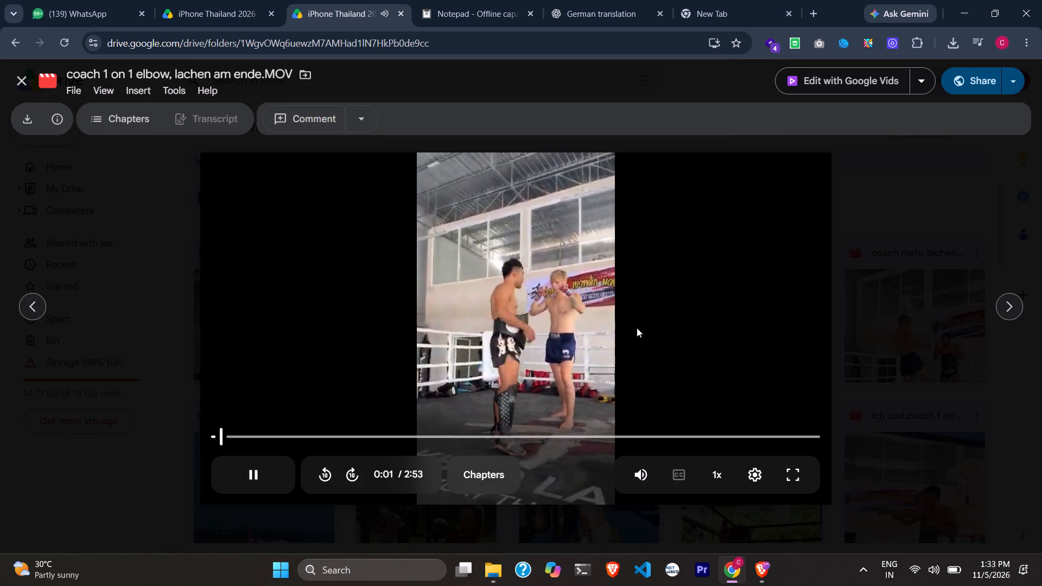
left_click(365, 439)
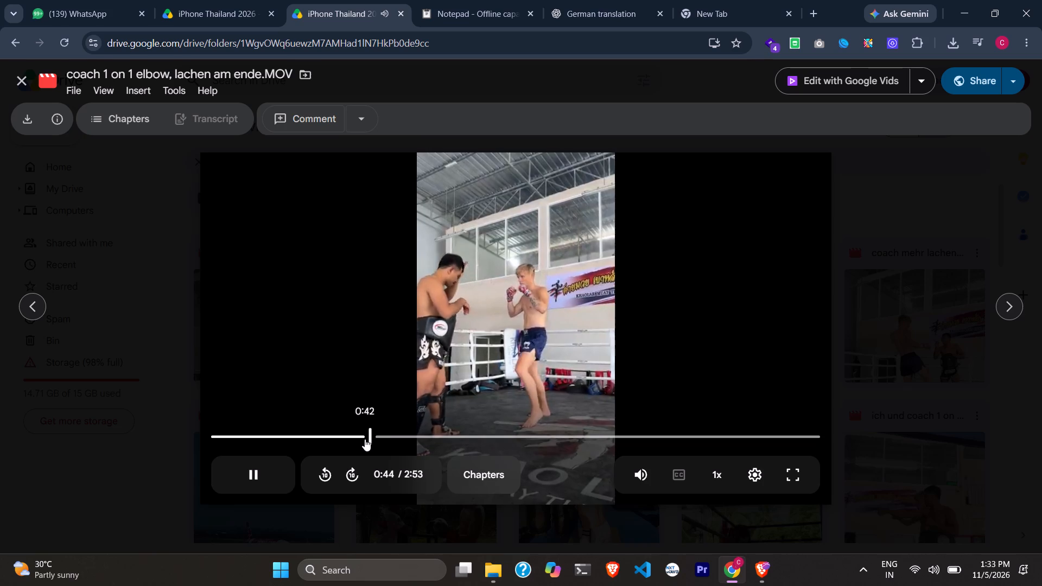
left_click(409, 441)
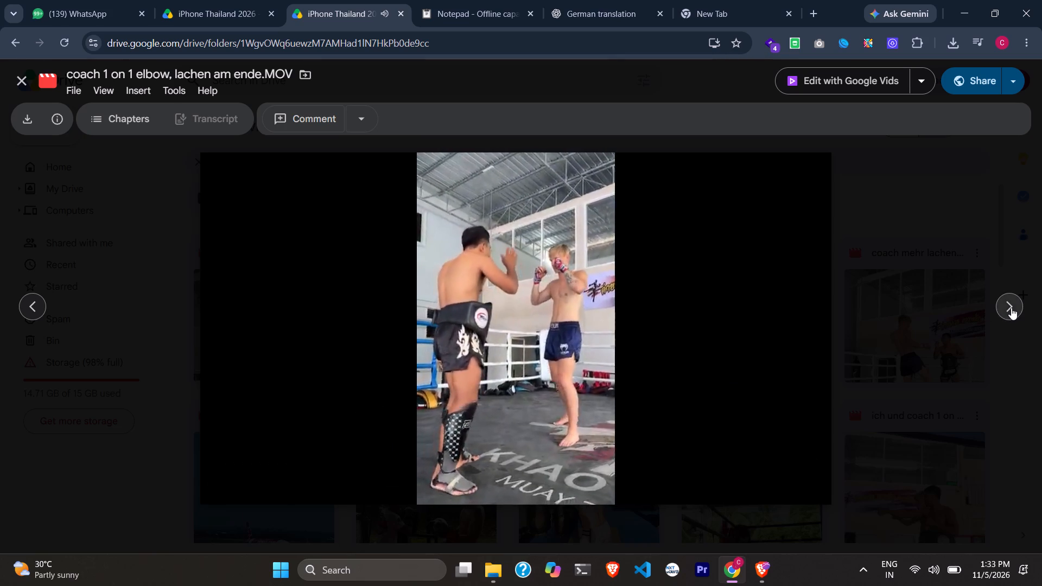
Preview the clips coach lachen kick.MOV and coach mehr lachen kick.MOV, skipping the second one ahead to about 0:25.
left_click(1011, 307)
left_click(512, 317)
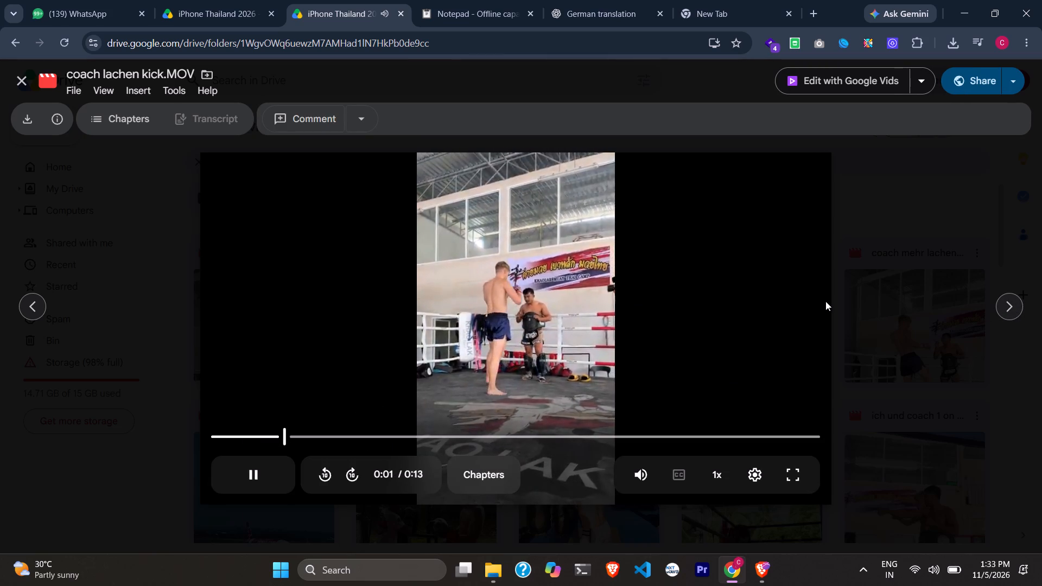
left_click(1009, 307)
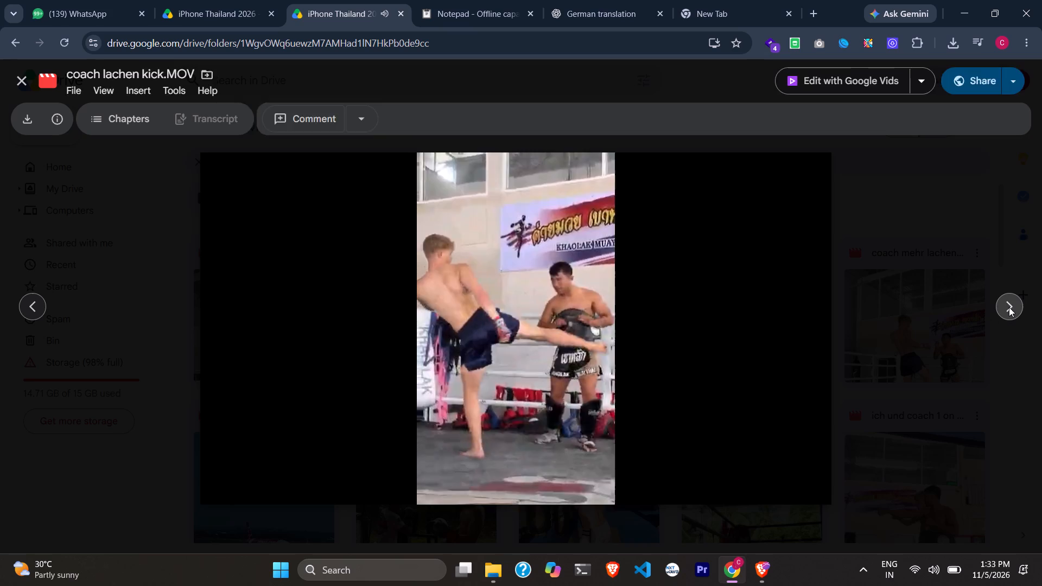
left_click(522, 338)
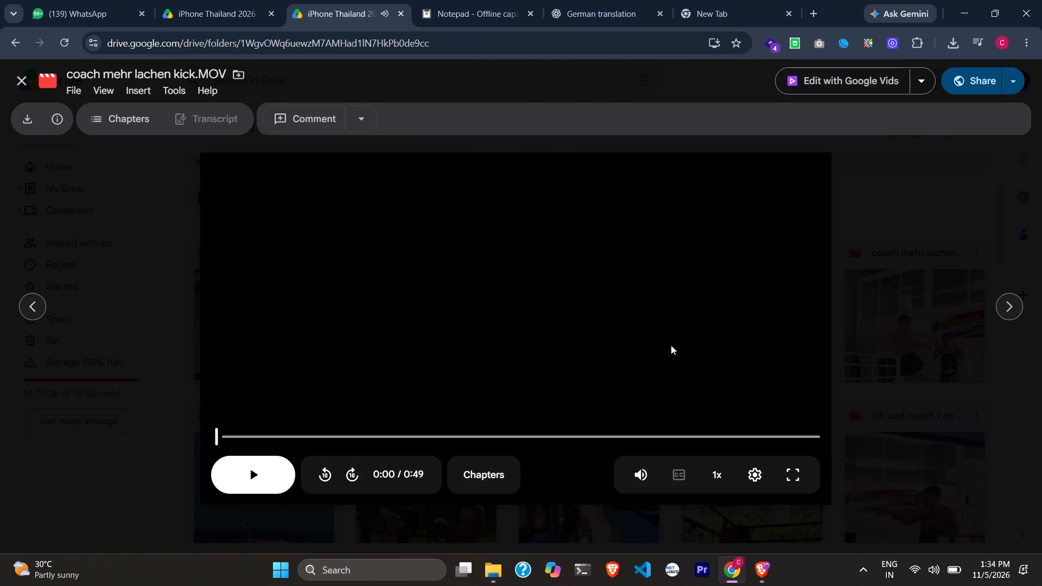
left_click(525, 434)
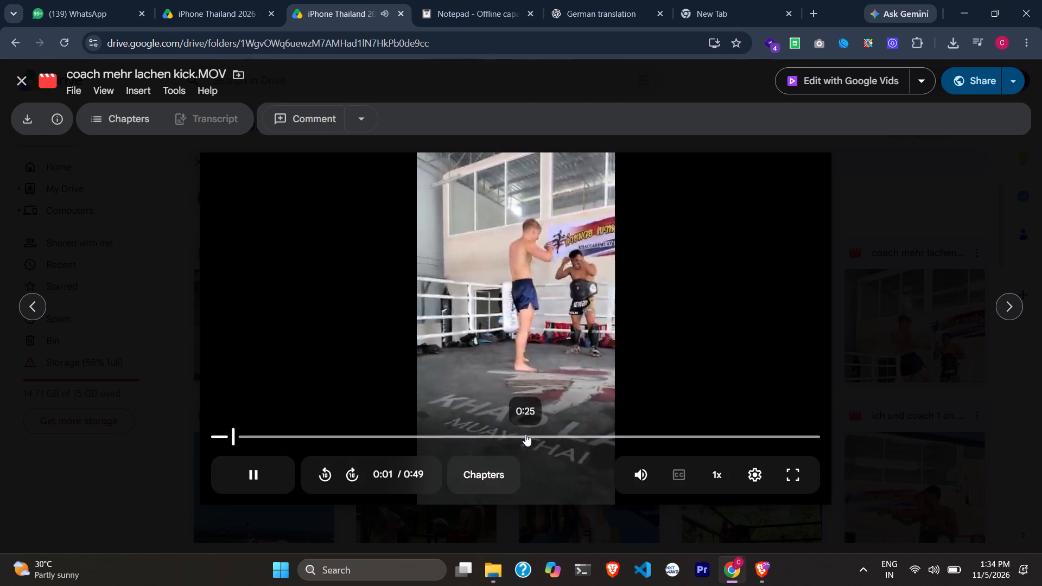
Watch the copy604d56a1 download clip, skipping through it up to about 0:39, and view fighting.jpg before closing the preview.
left_click(1002, 303)
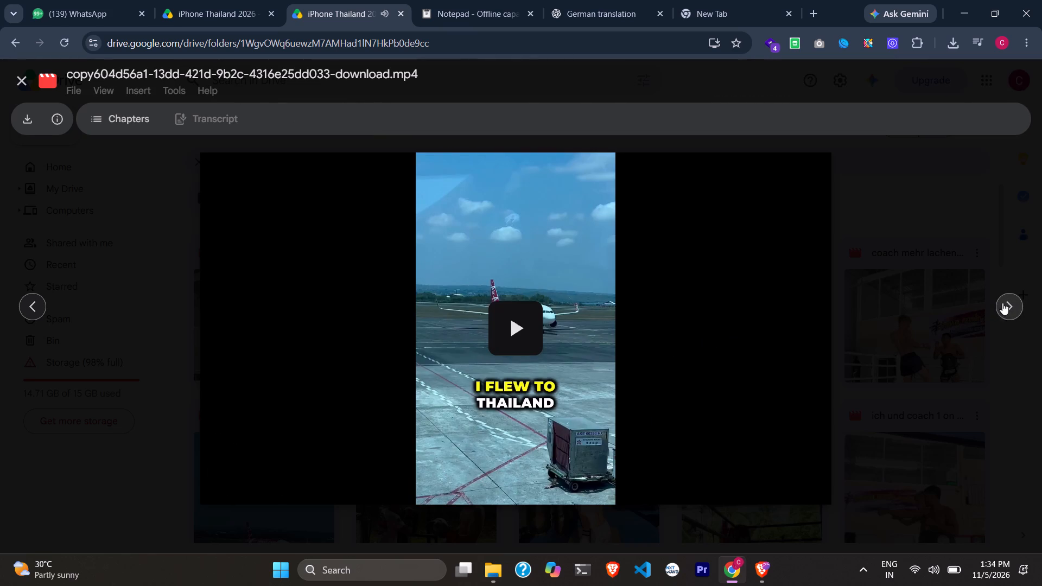
left_click(505, 322)
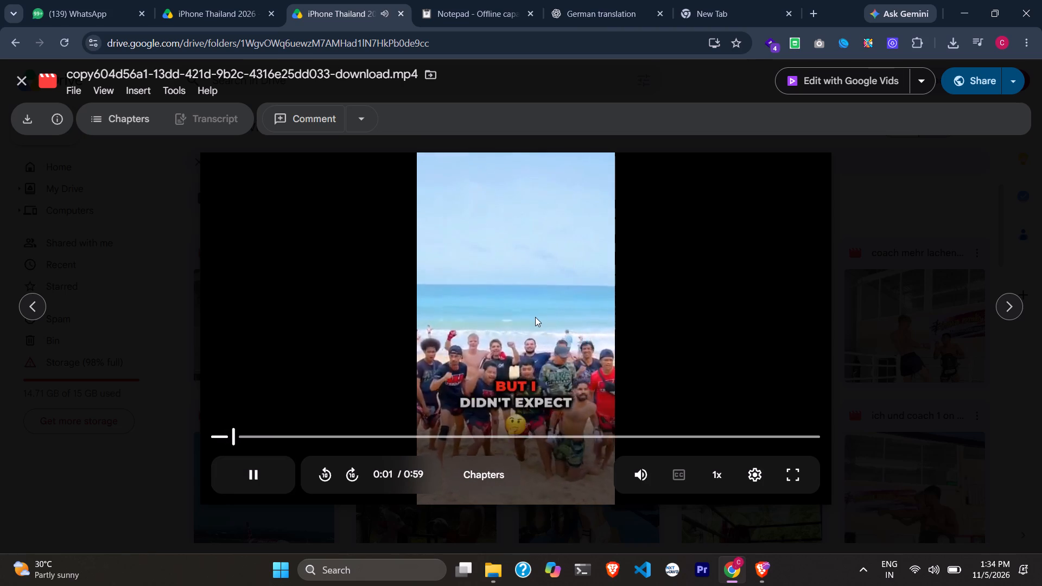
left_click(535, 317)
left_click(535, 317)
left_click(535, 317)
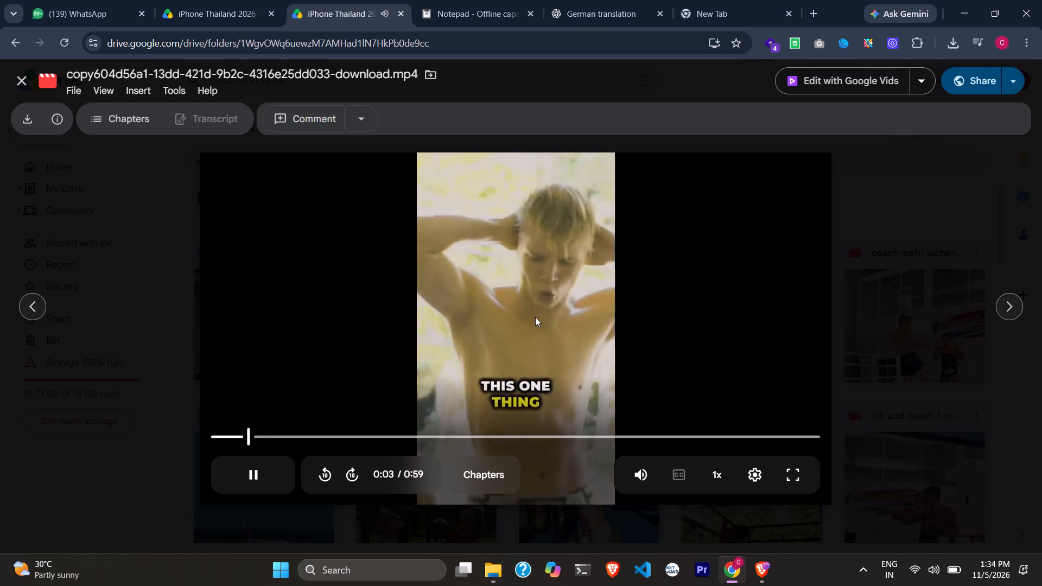
left_click(535, 317)
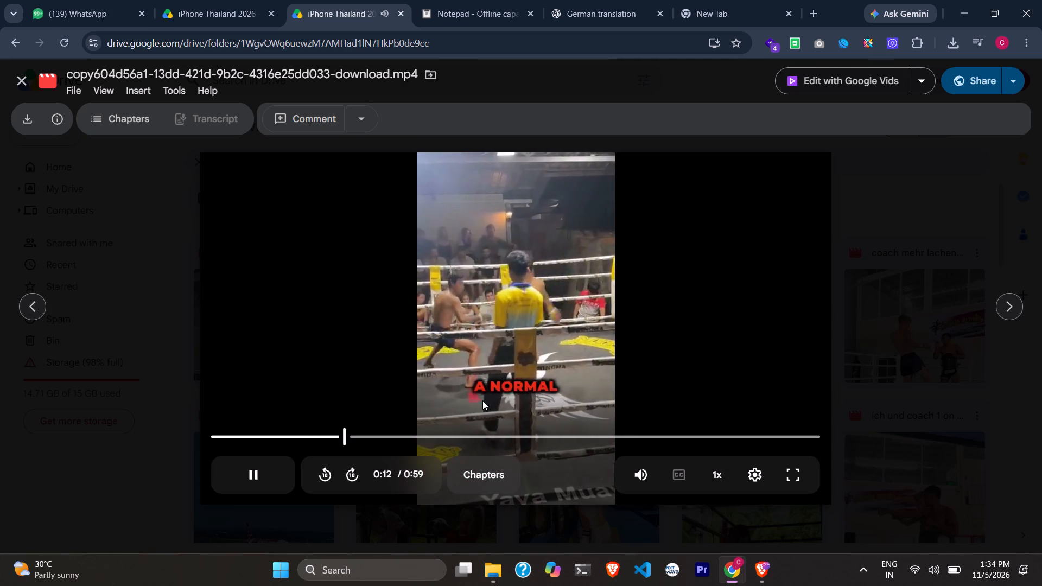
left_click(410, 429)
left_click(469, 435)
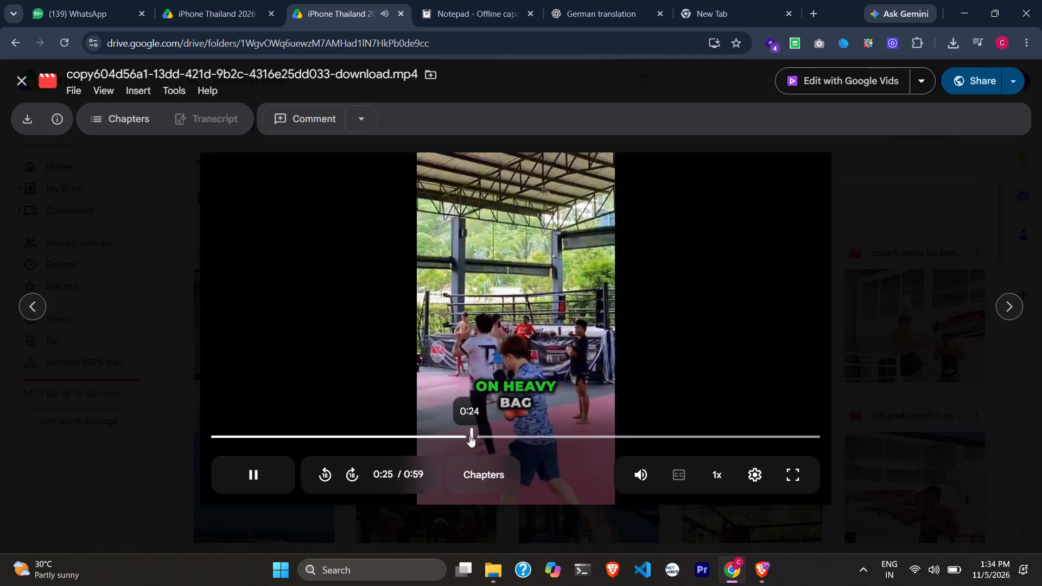
left_click(513, 434)
left_click(562, 434)
left_click(615, 432)
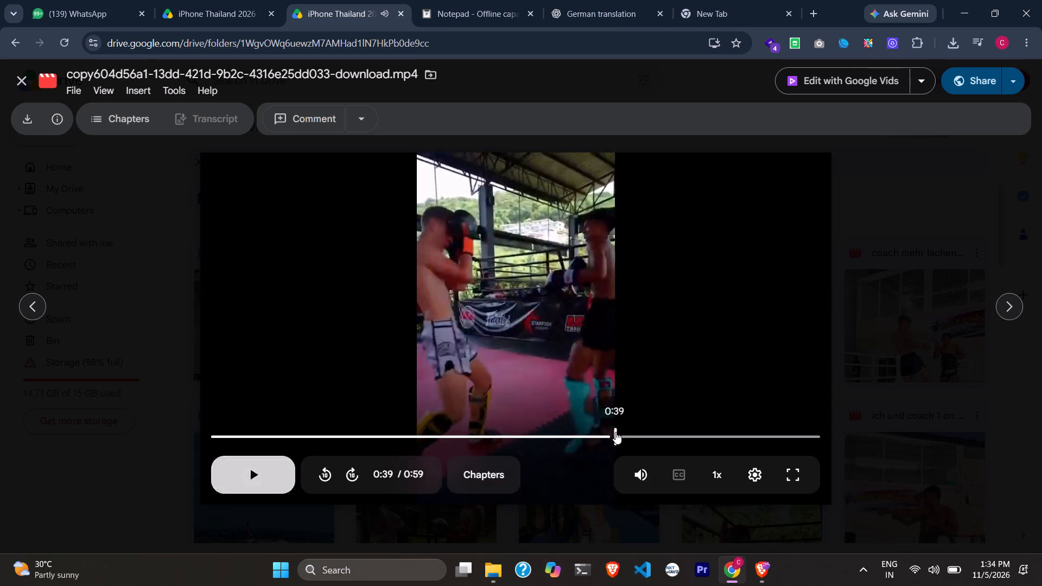
left_click(1020, 300)
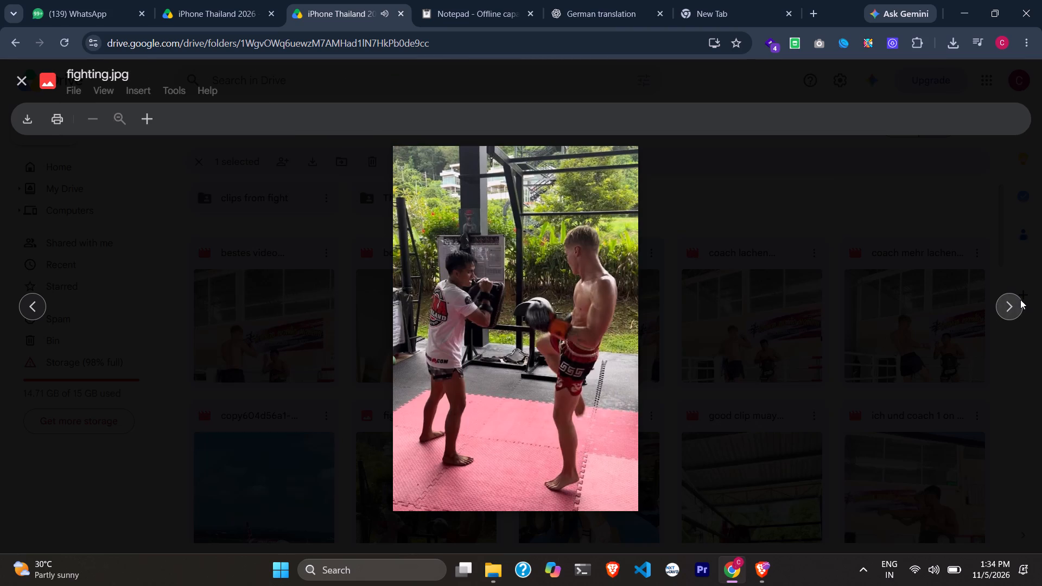
left_click(757, 340)
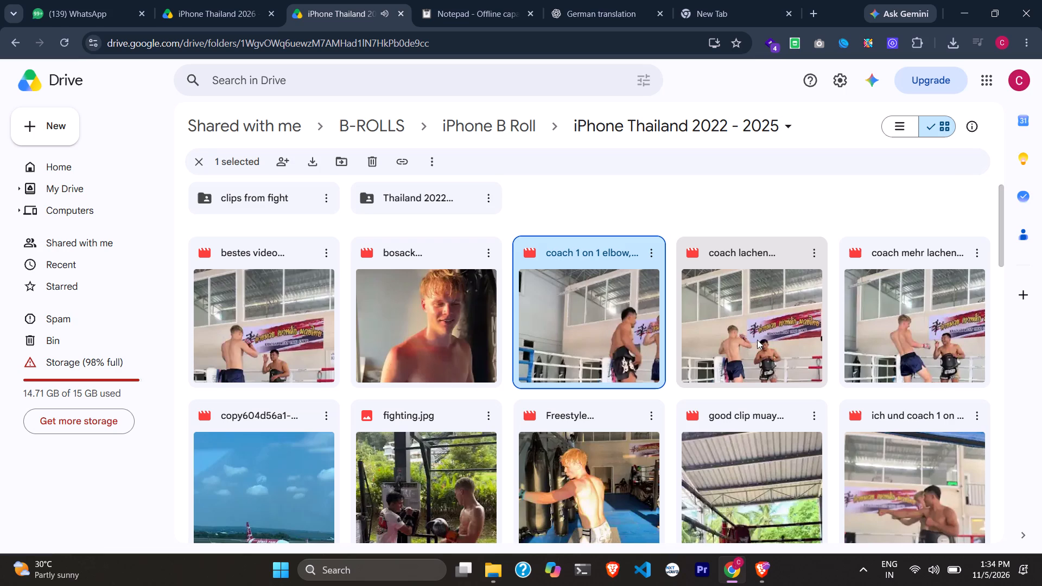
Preview Freestyle Boxsack.MOV at about 0:50 and 1:12, and skim the opening part of good clip muay thai.MOV.
scroll(755, 408, "down", 4)
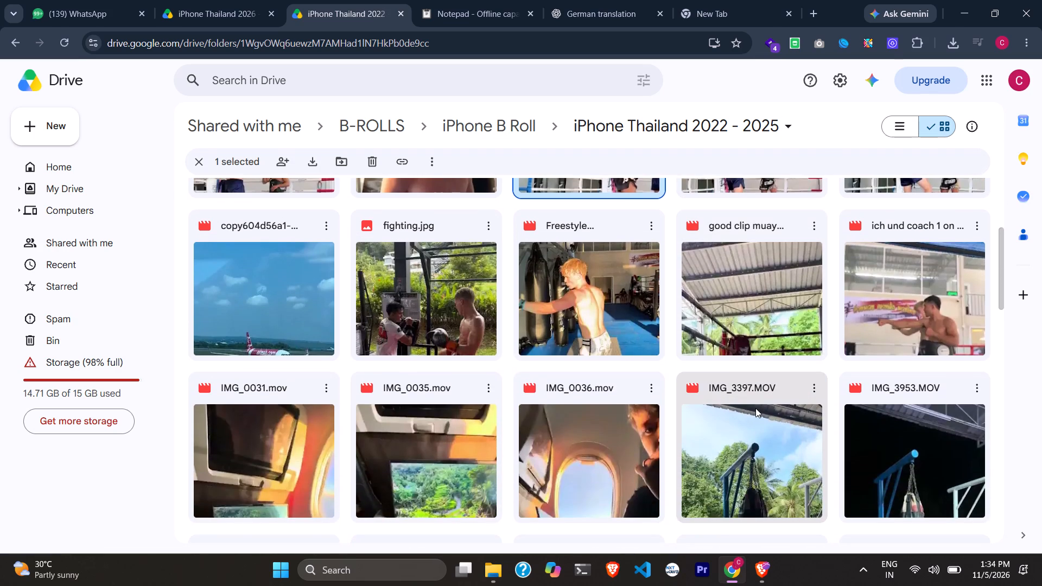
scroll(687, 326, "up", 1)
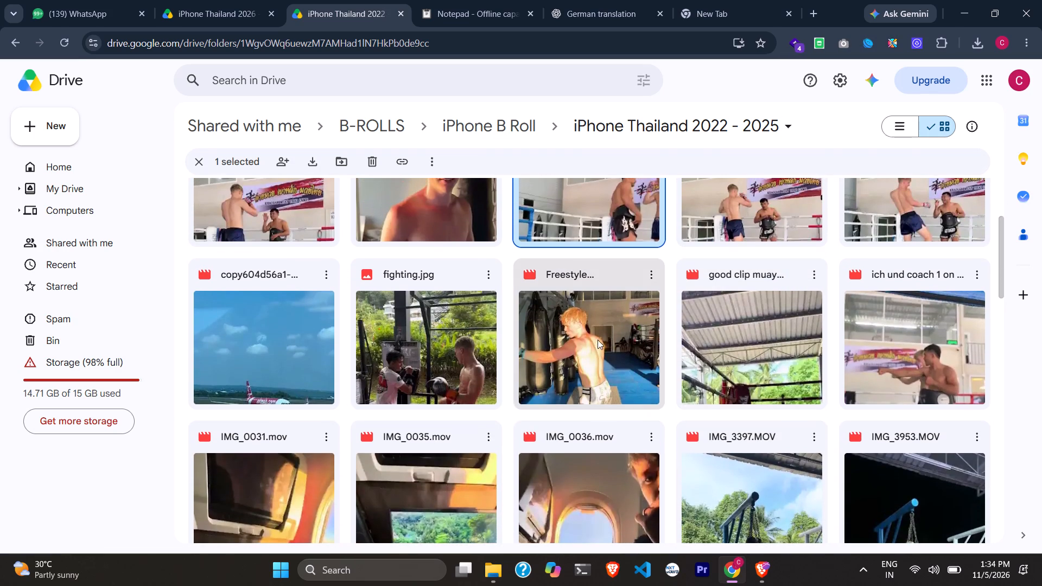
double_click(607, 338)
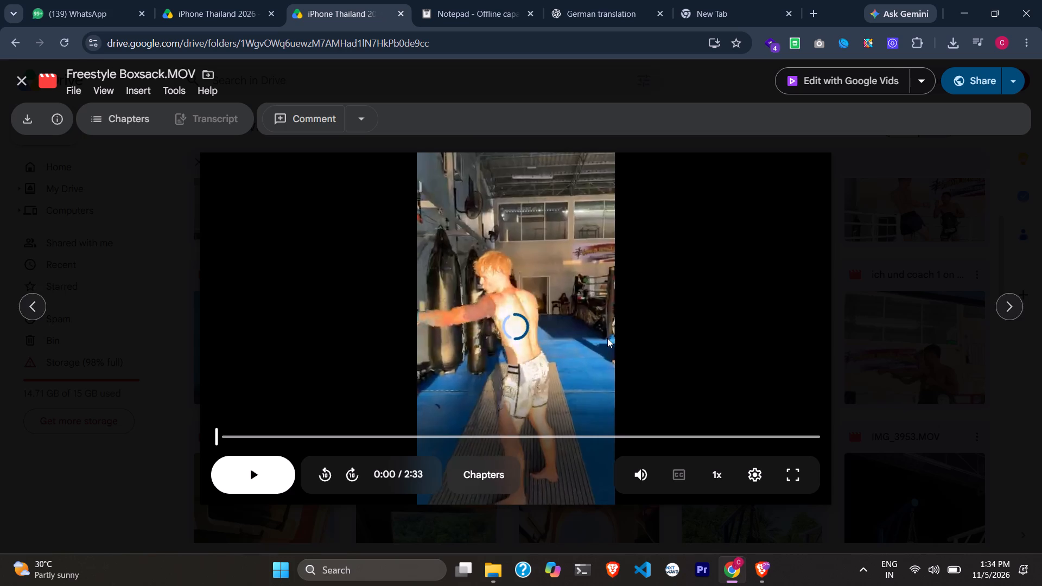
left_click(415, 430)
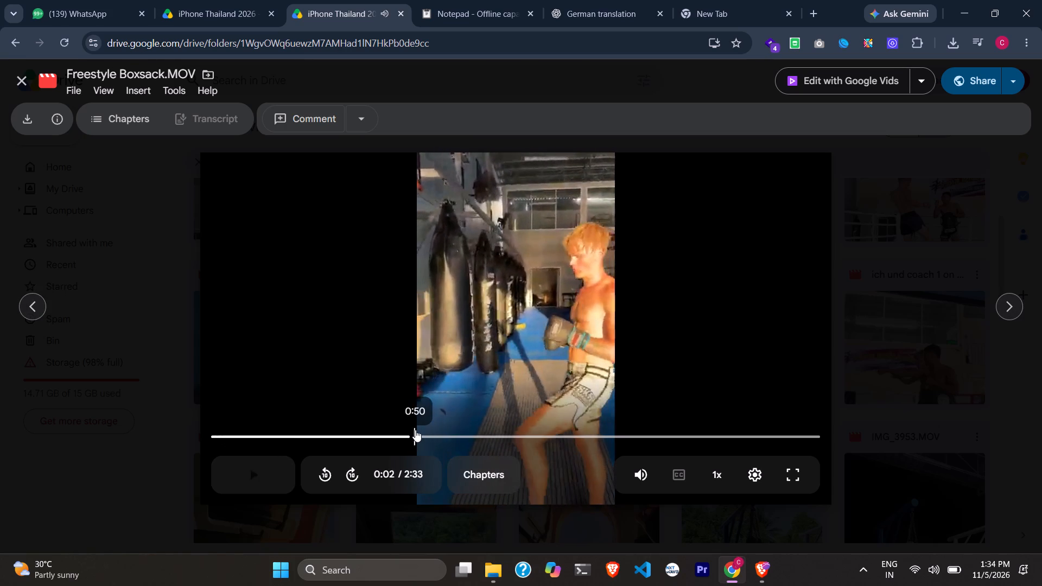
left_click(500, 432)
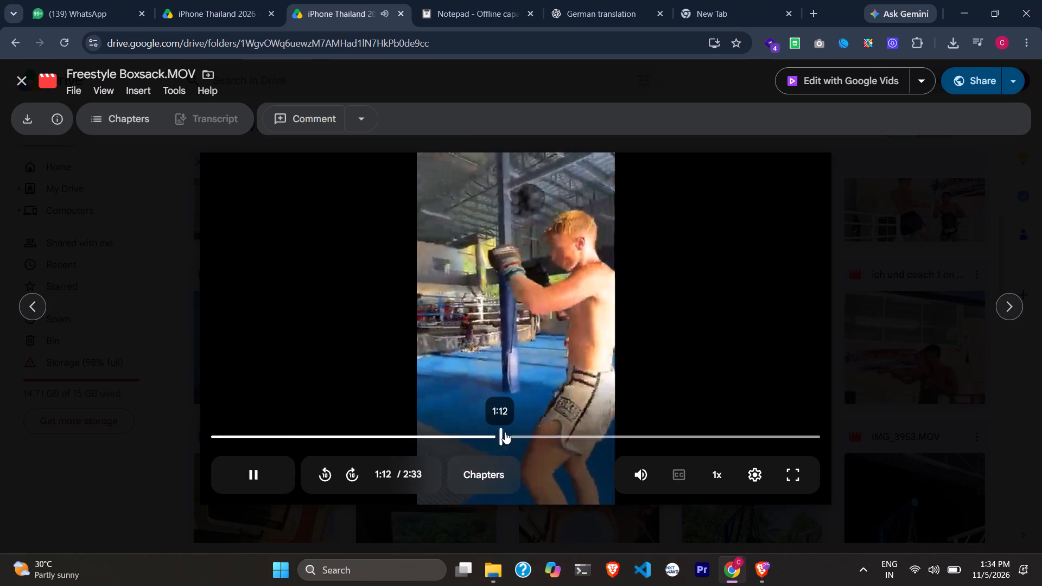
left_click(1005, 306)
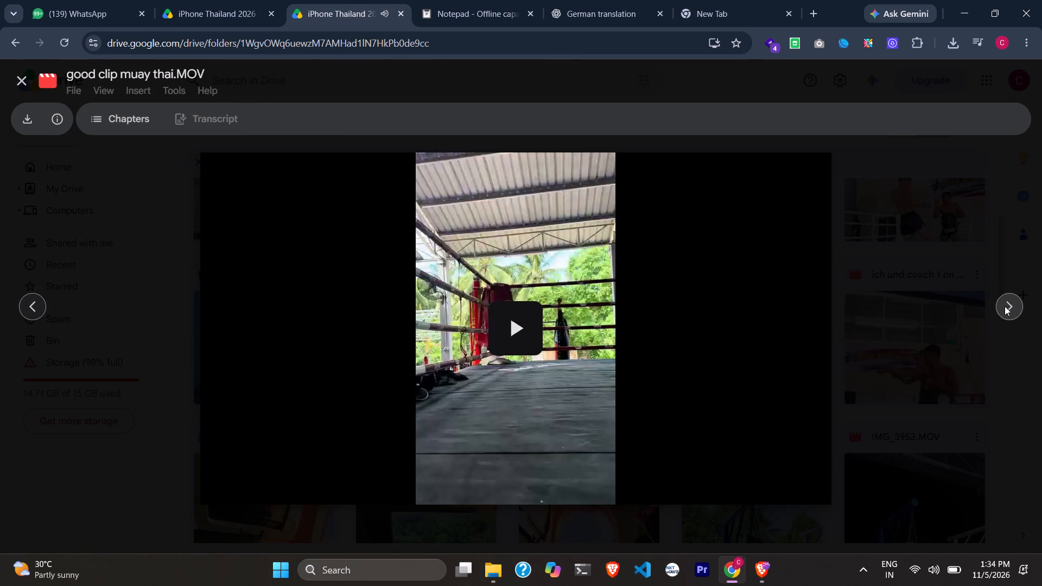
left_click(538, 331)
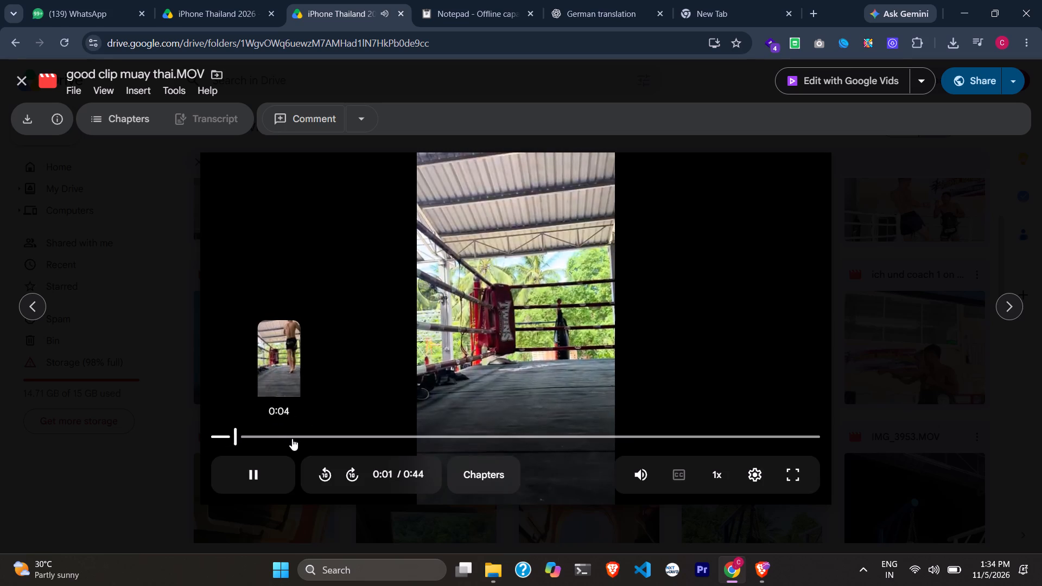
left_click(294, 439)
left_click(342, 438)
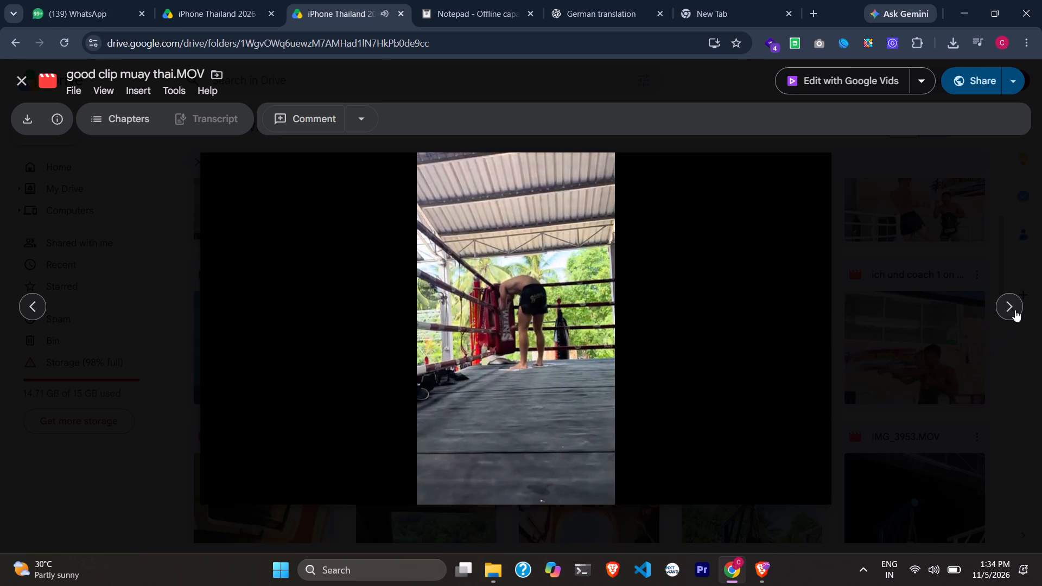
Preview the clips ich und coach 1 on 1 no pads 2.MOV and IMG_0031.mov.
left_click(1013, 308)
left_click(512, 332)
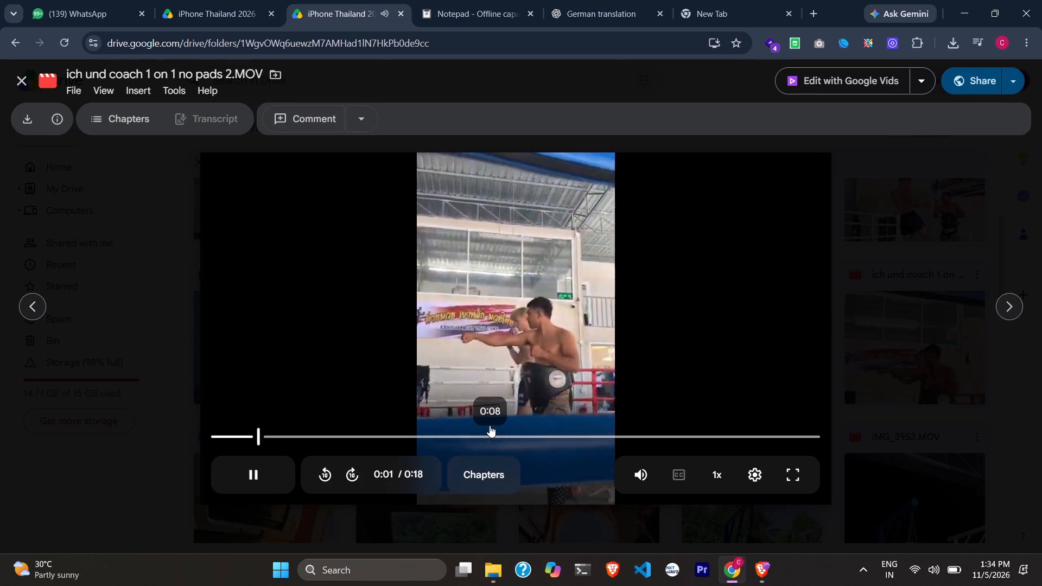
left_click(486, 429)
left_click(1003, 298)
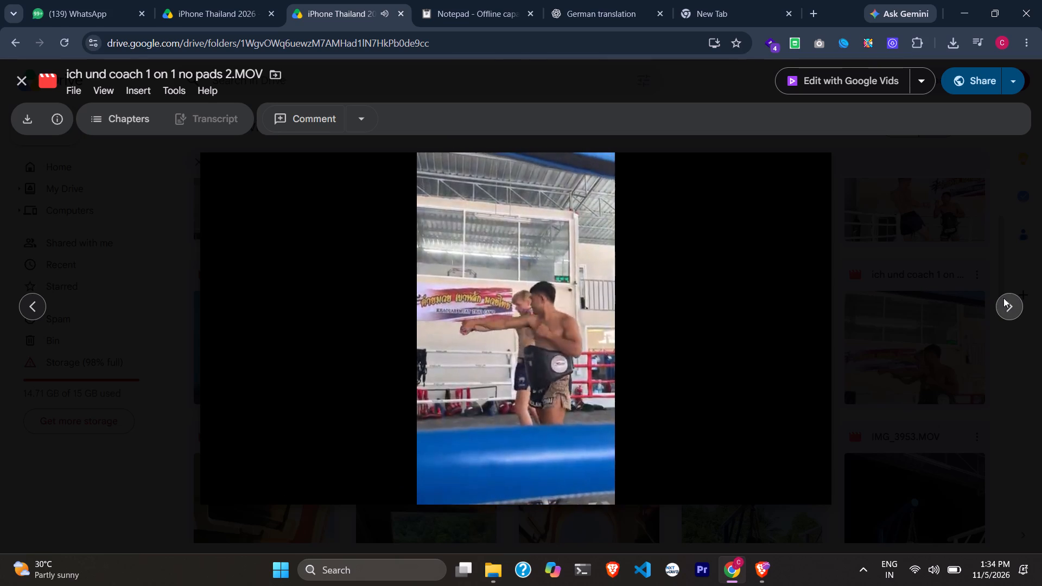
left_click(505, 335)
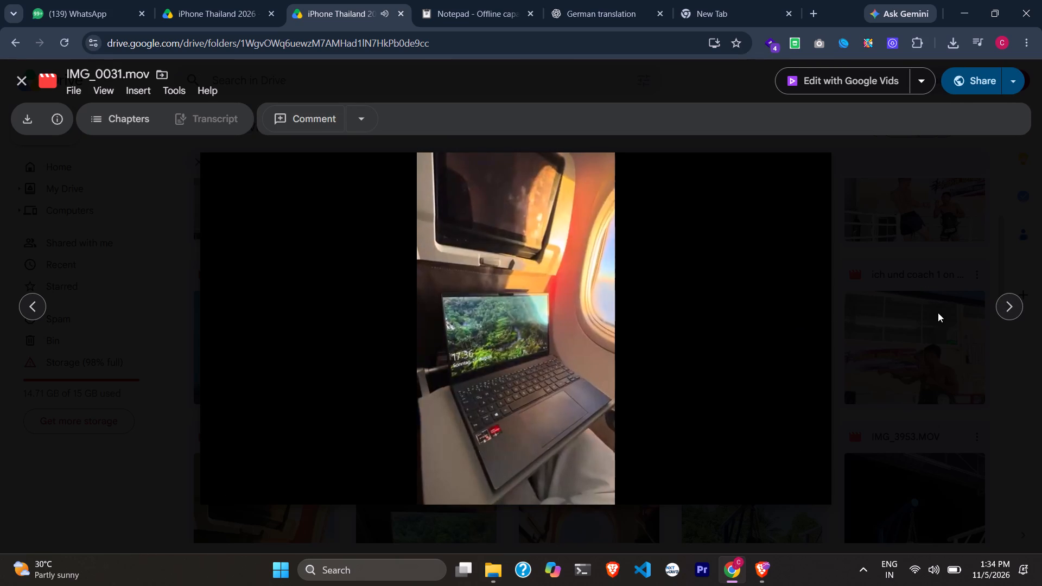
Skip IMG_0031.mov ahead to about 0:06, view IMG_0035.mov, and play the opening seconds of IMG_0036.mov.
left_click(582, 437)
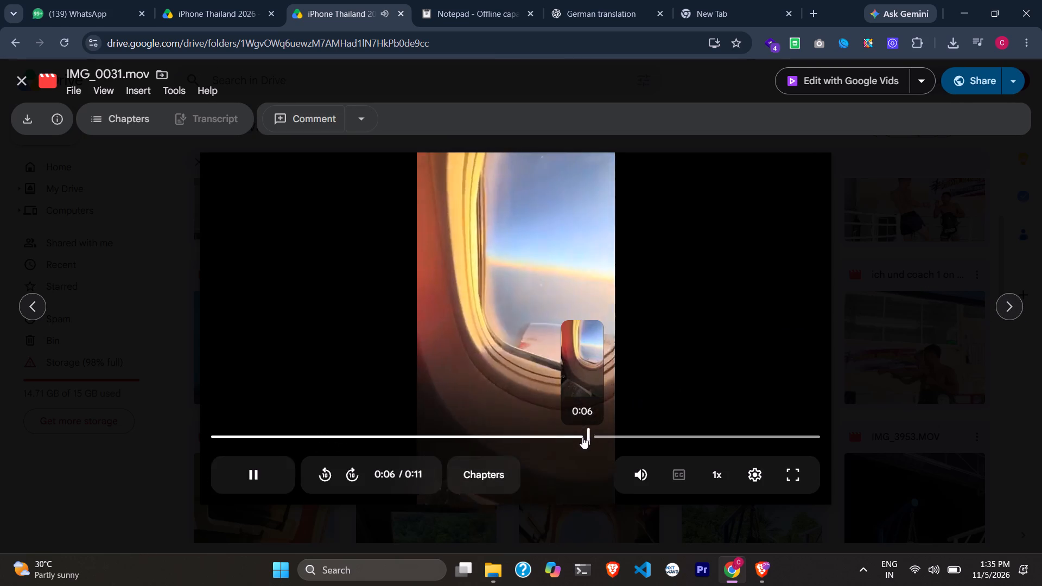
left_click(1001, 298)
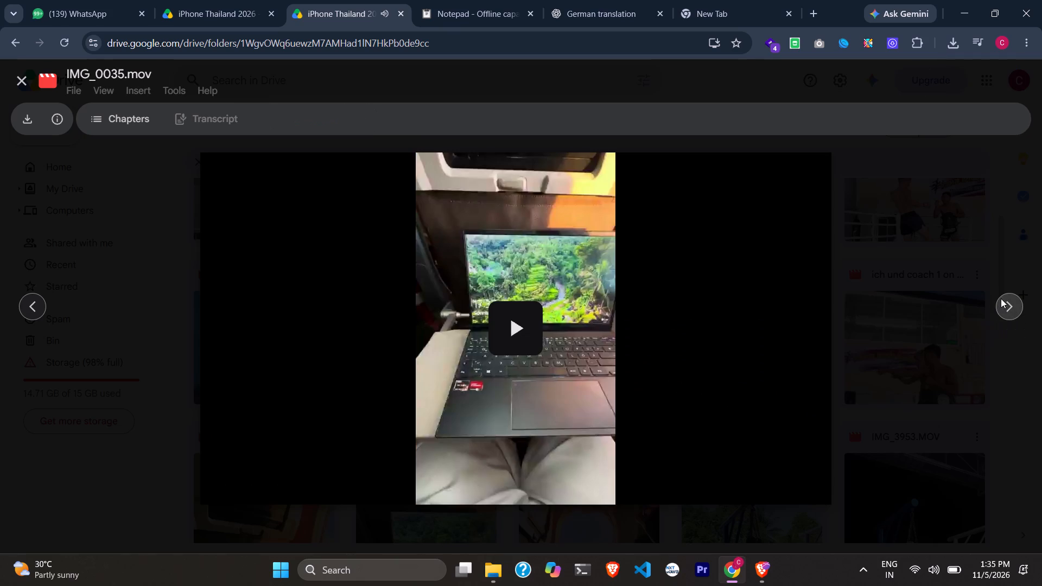
left_click(997, 314)
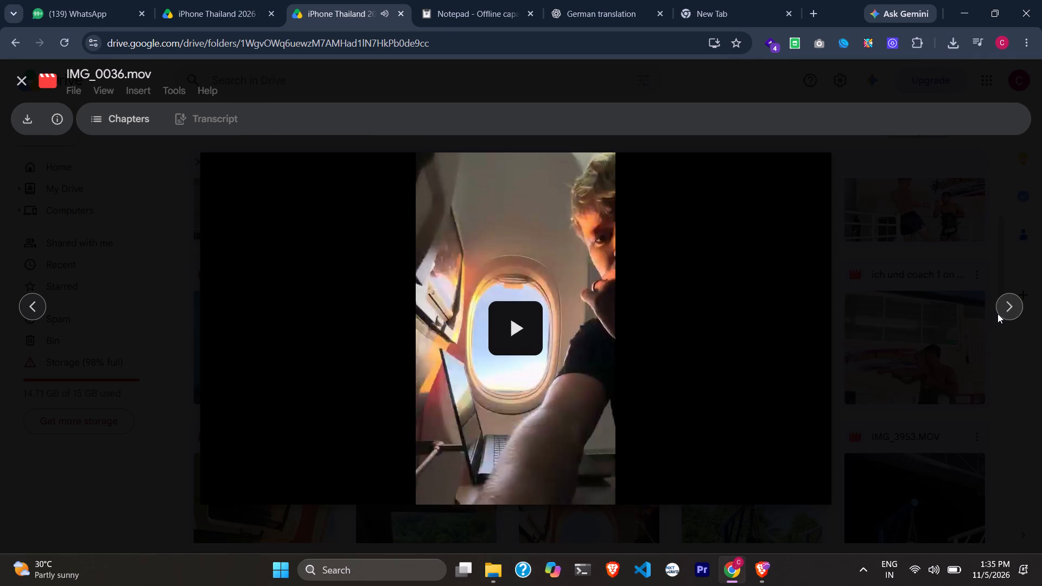
left_click(517, 331)
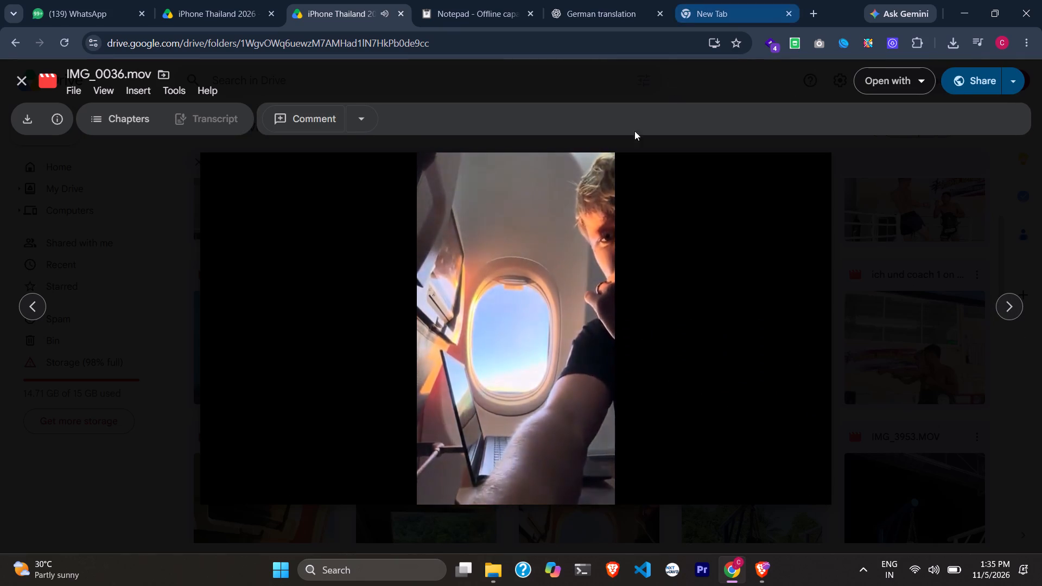
left_click(544, 324)
Look through the whole iPhone Thailand 2026 folder for clips that suit the unmarked script lines.
left_click(237, 0)
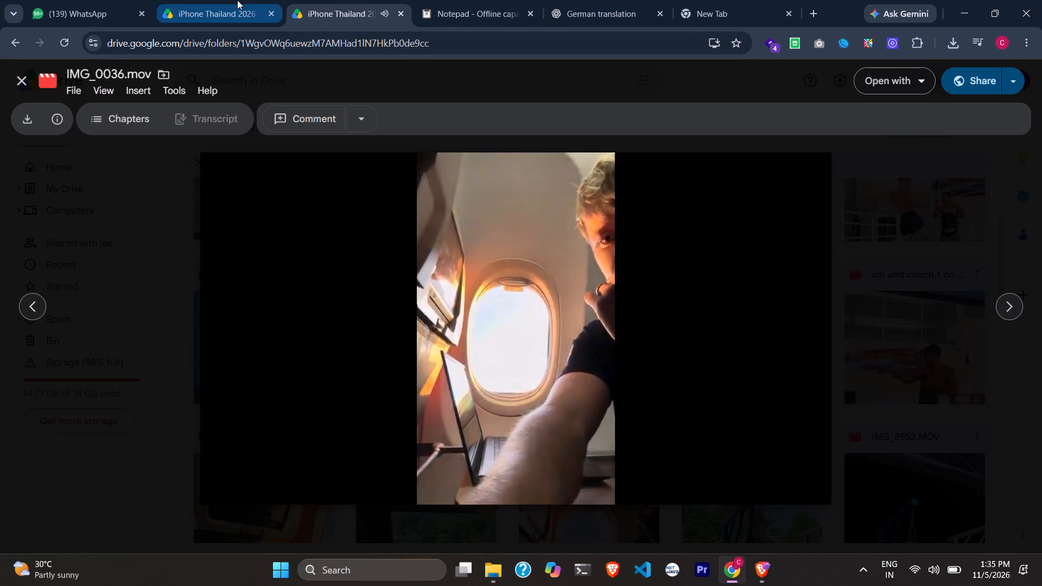
scroll(544, 303, "up", 4)
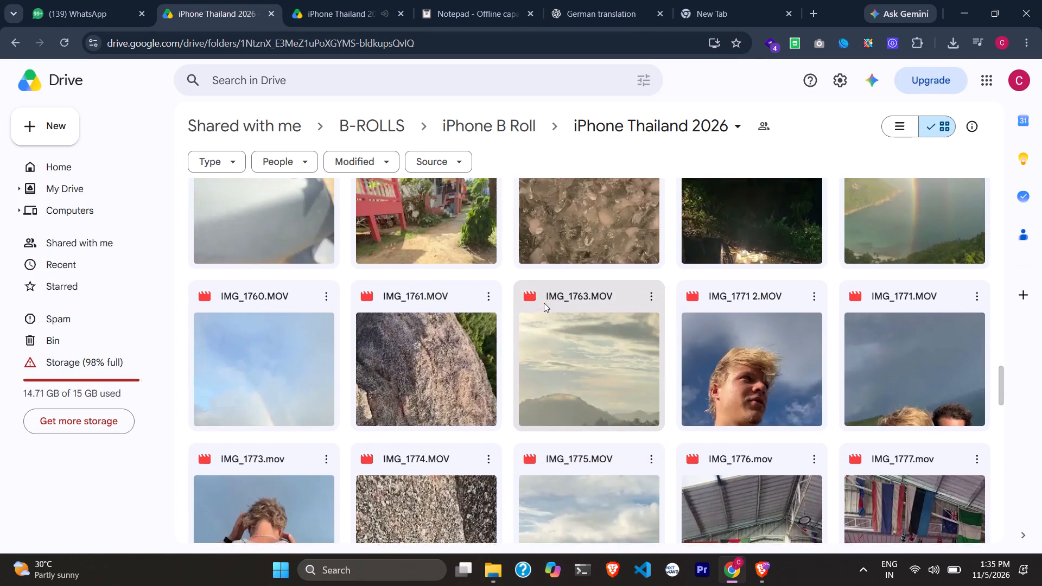
scroll(544, 303, "up", 8)
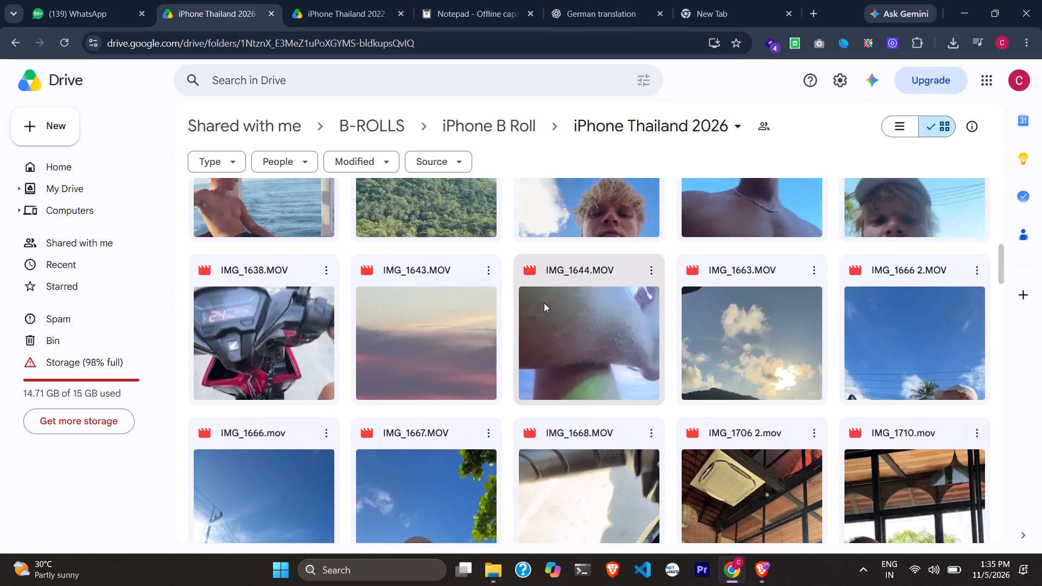
scroll(544, 303, "up", 7)
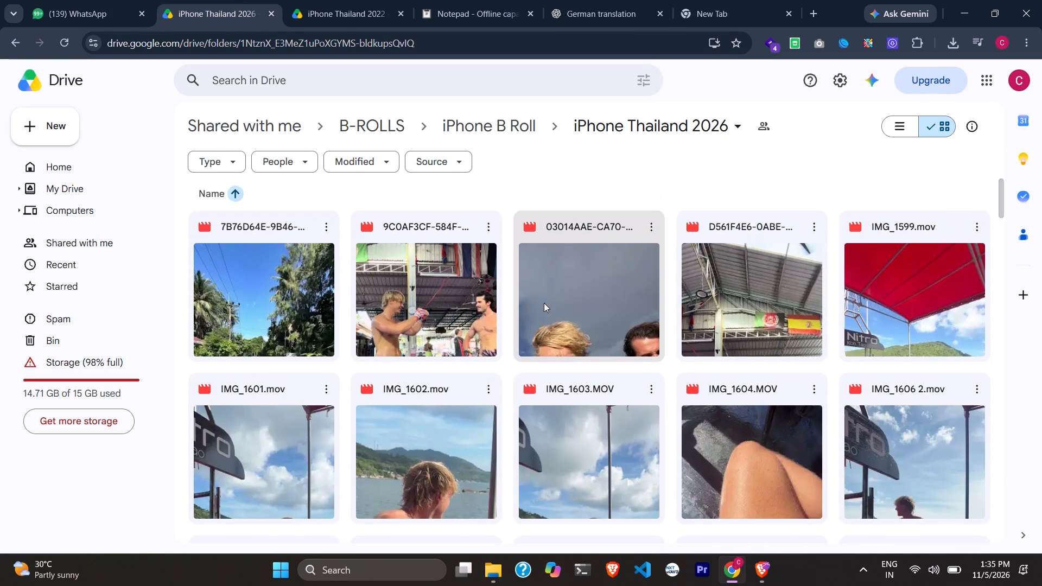
scroll(544, 303, "down", 11)
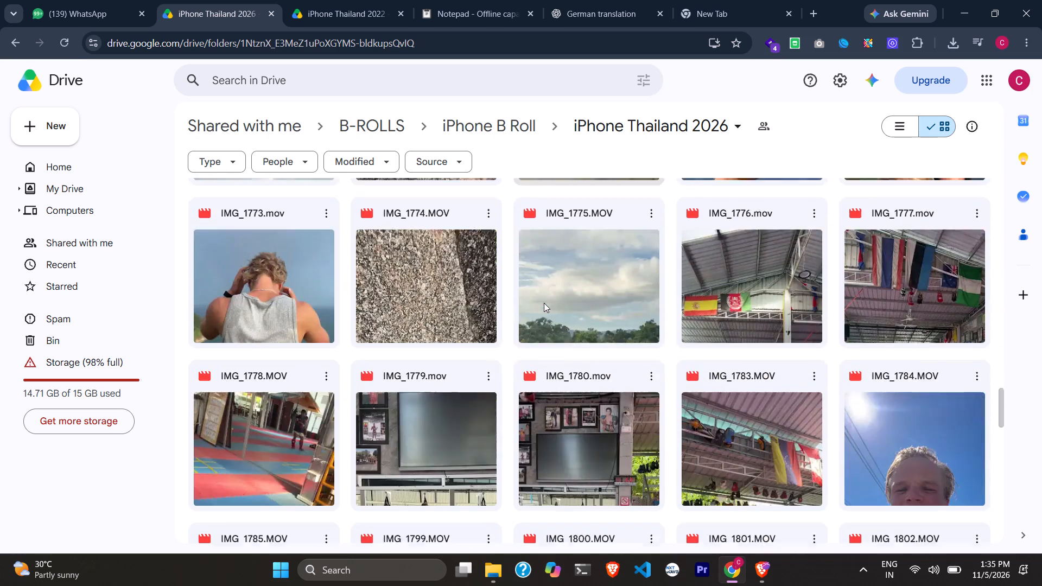
scroll(544, 303, "down", 1)
scroll(544, 303, "up", 1)
scroll(544, 303, "down", 6)
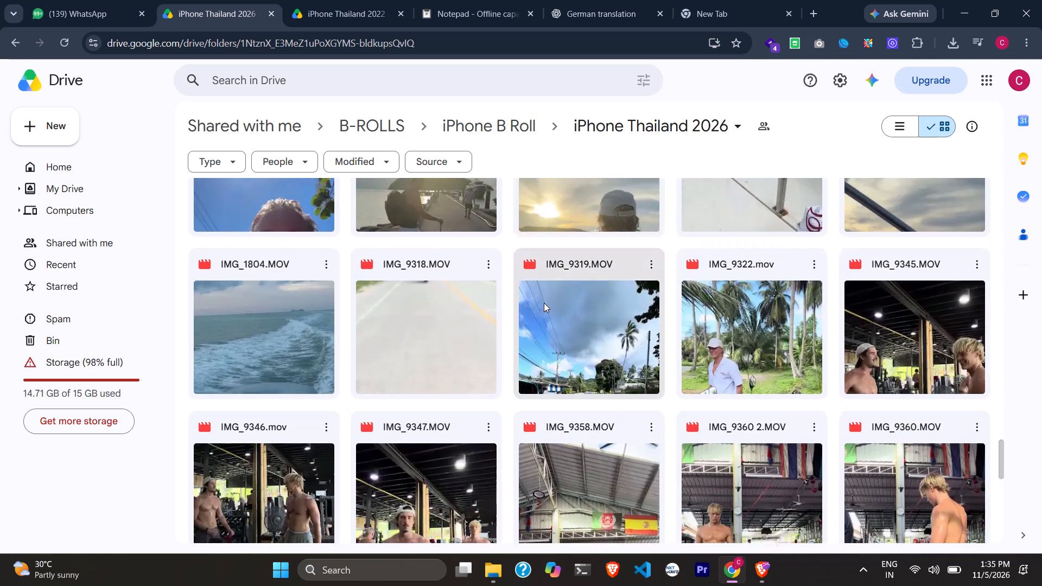
scroll(544, 303, "down", 10)
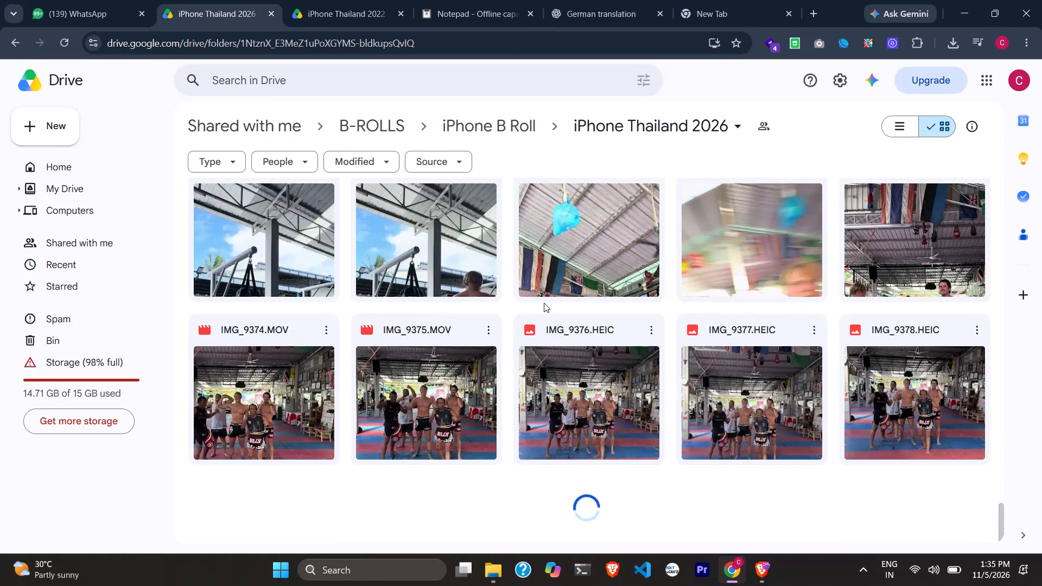
scroll(544, 303, "down", 3)
scroll(540, 415, "down", 5)
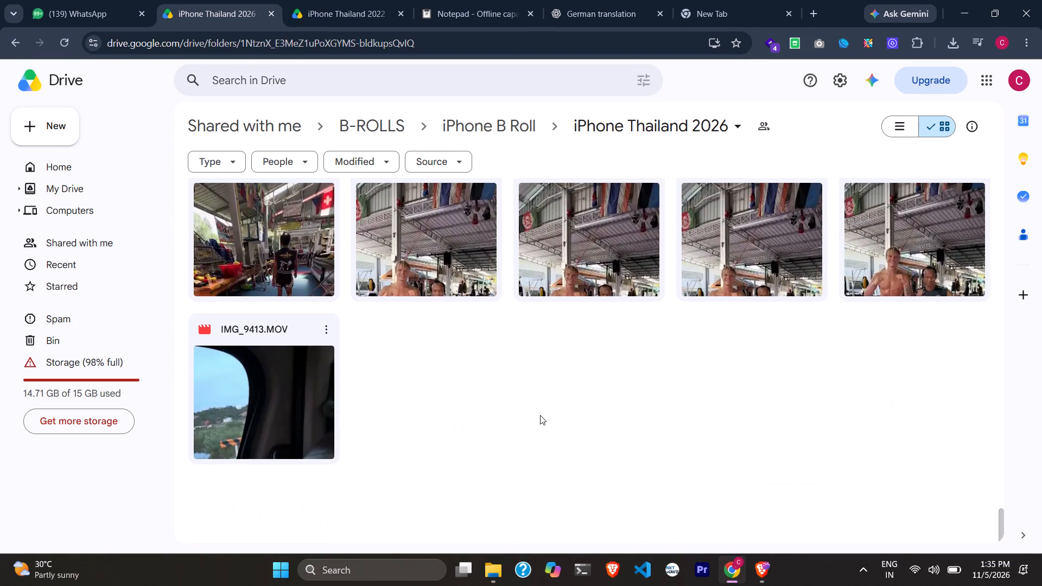
scroll(540, 415, "down", 3)
scroll(277, 388, "up", 5)
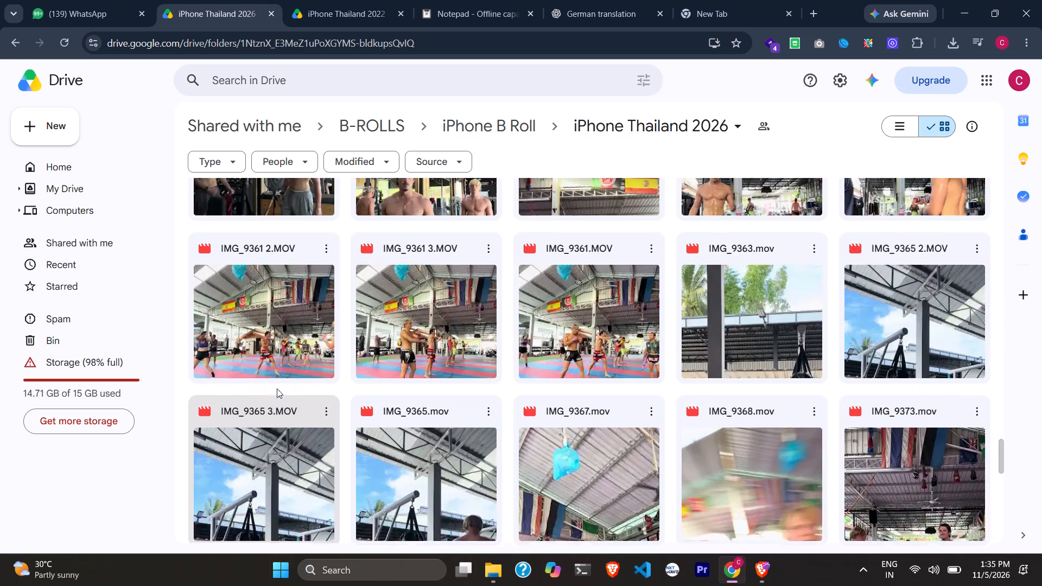
scroll(277, 388, "up", 7)
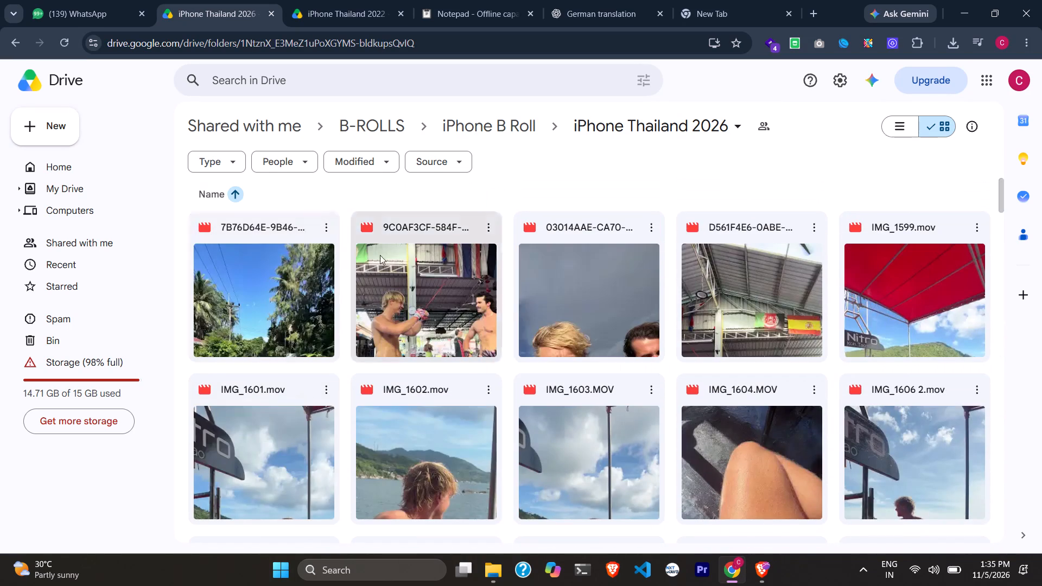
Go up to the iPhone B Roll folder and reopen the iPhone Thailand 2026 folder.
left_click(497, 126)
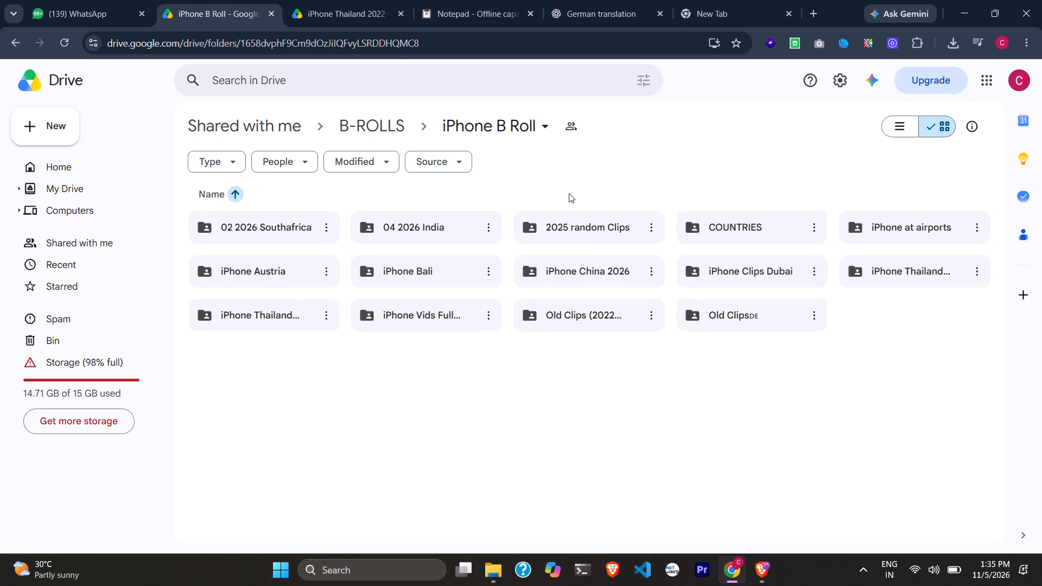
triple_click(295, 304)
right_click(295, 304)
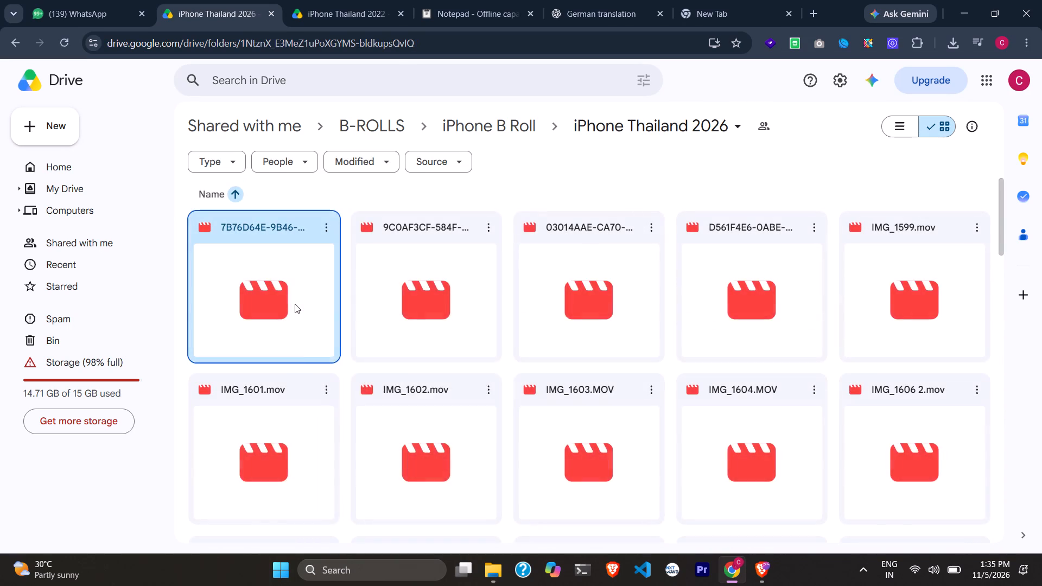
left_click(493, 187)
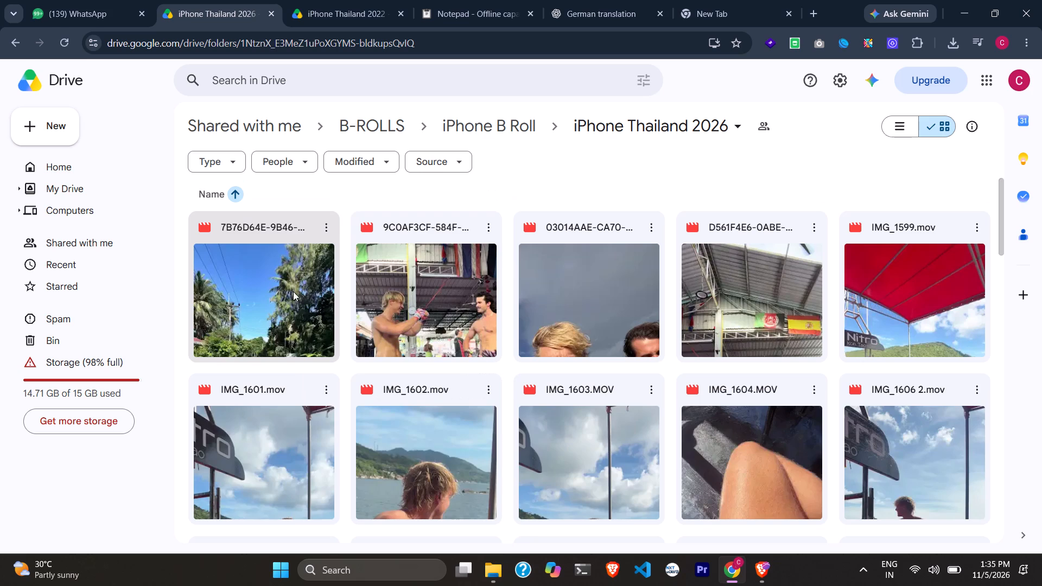
Find the gym clips in the iPhone Thailand 2026 folder and preview IMG_1714.mov and IMG_1715 2.mov.
scroll(660, 262, "down", 2)
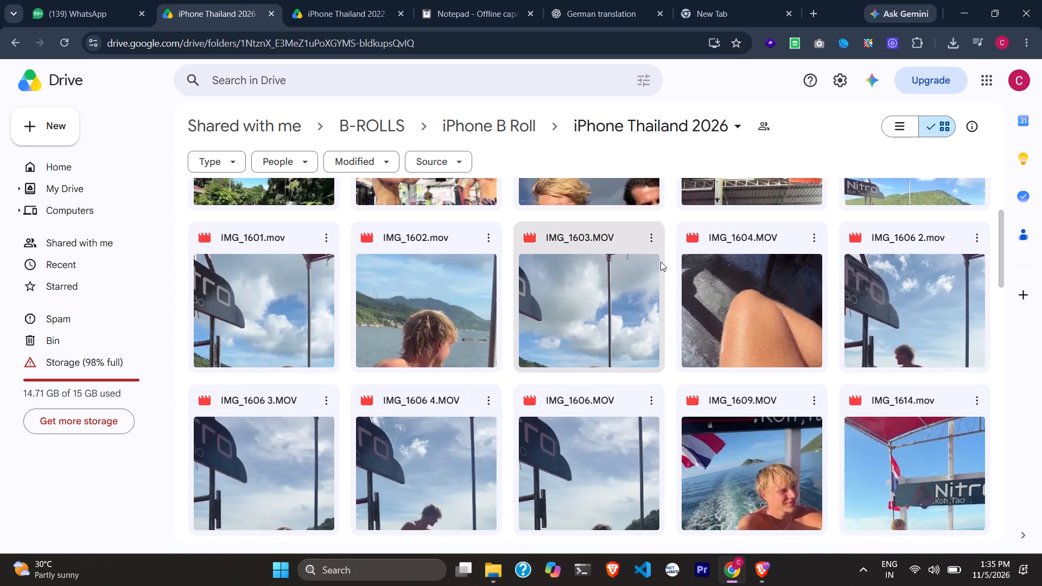
scroll(660, 262, "down", 4)
scroll(654, 383, "down", 1)
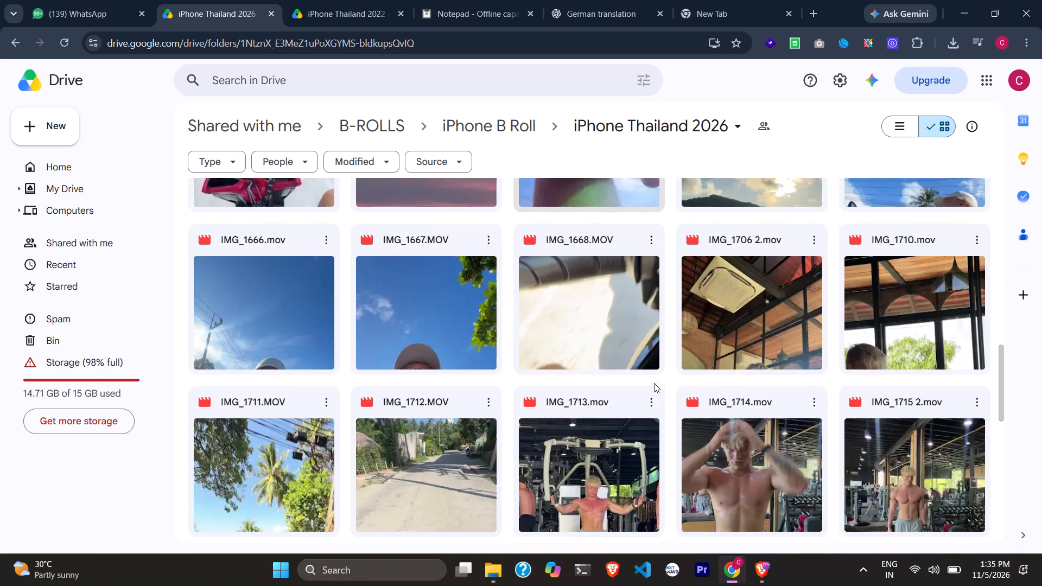
scroll(654, 383, "down", 1)
scroll(765, 367, "down", 1)
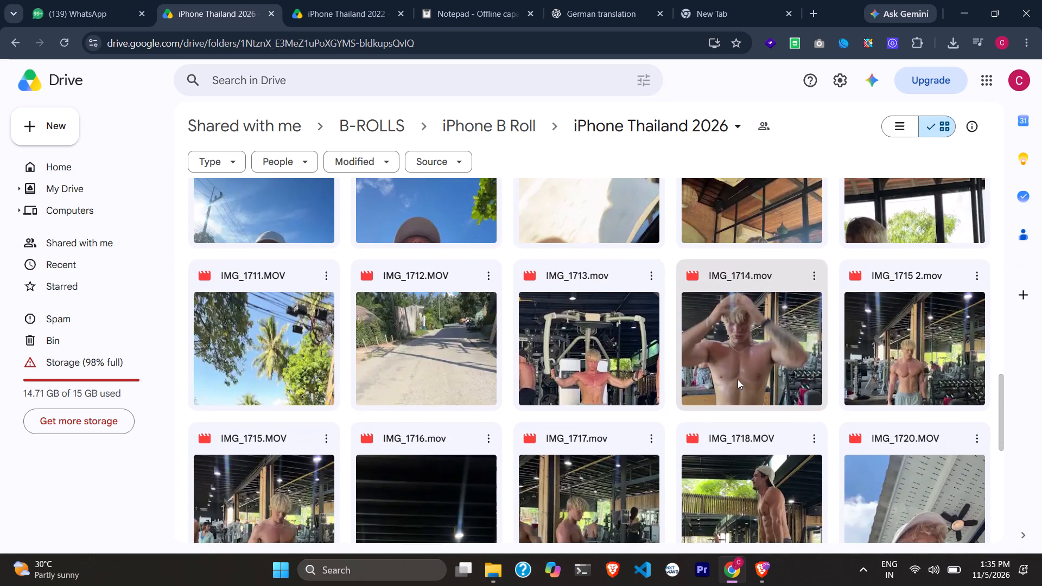
double_click(793, 354)
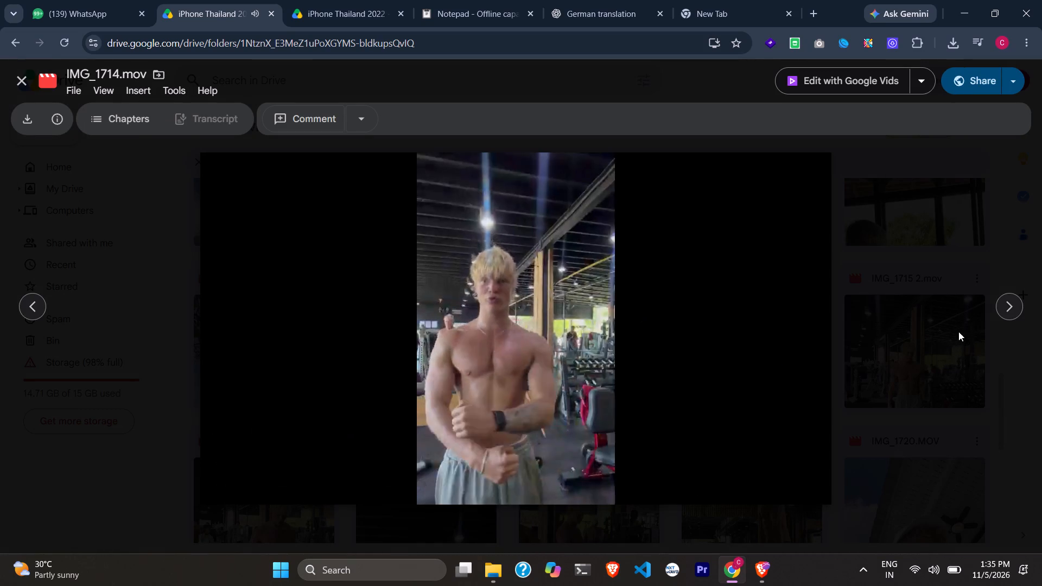
left_click(1013, 304)
left_click(538, 330)
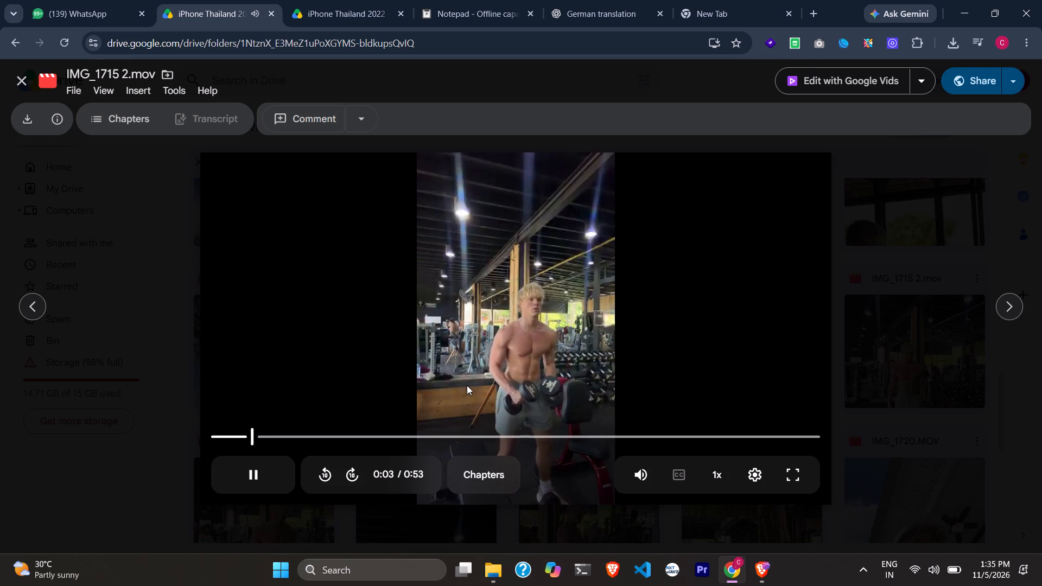
Download the dumbbell workout clip IMG_1715 2.mov despite its skipped virus scan.
left_click(27, 118)
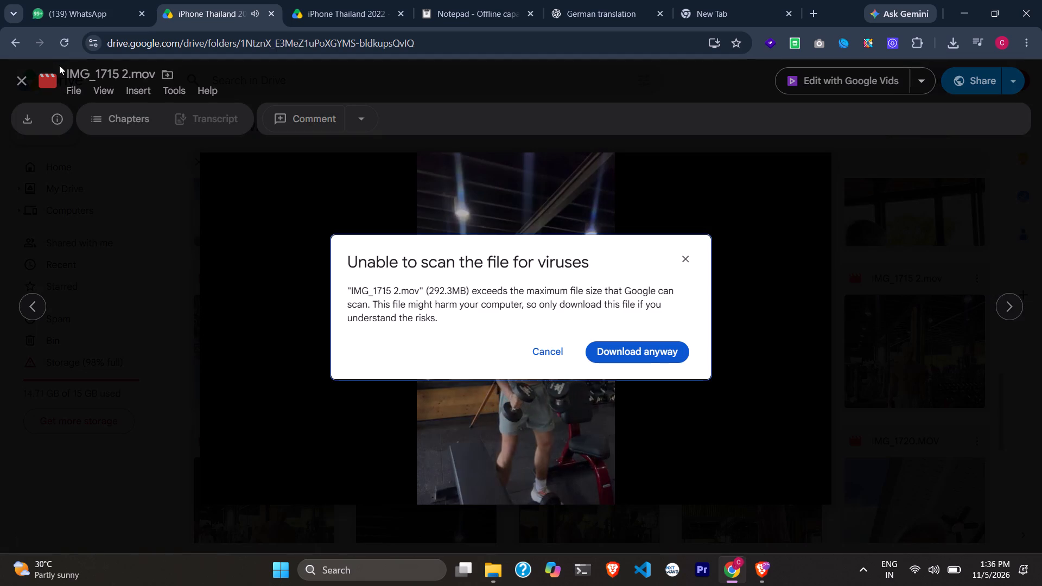
left_click(609, 352)
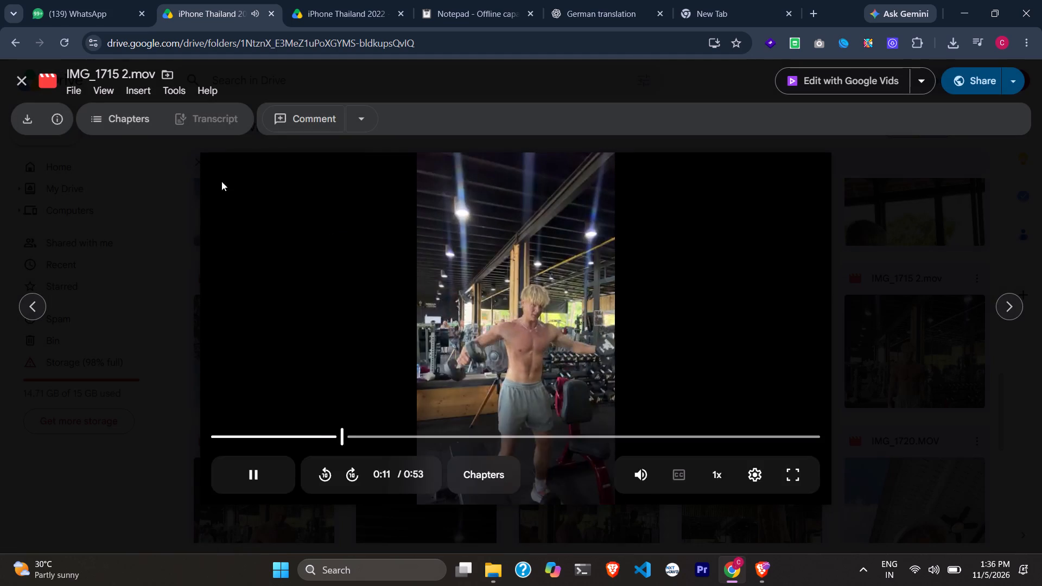
Copy the clip's name and paste it as "IMG_1715 2.mo" into the parentheses of the 0:11 script line in the online Notepad.
left_click_drag(59, 68, 118, 85)
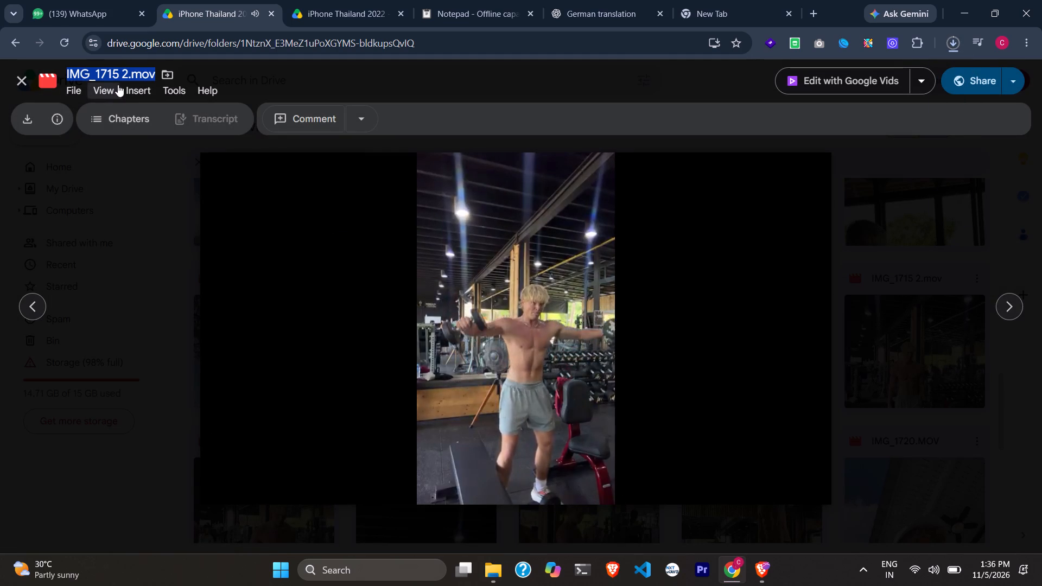
left_click_drag(118, 85, 148, 76)
key("ctrl+c")
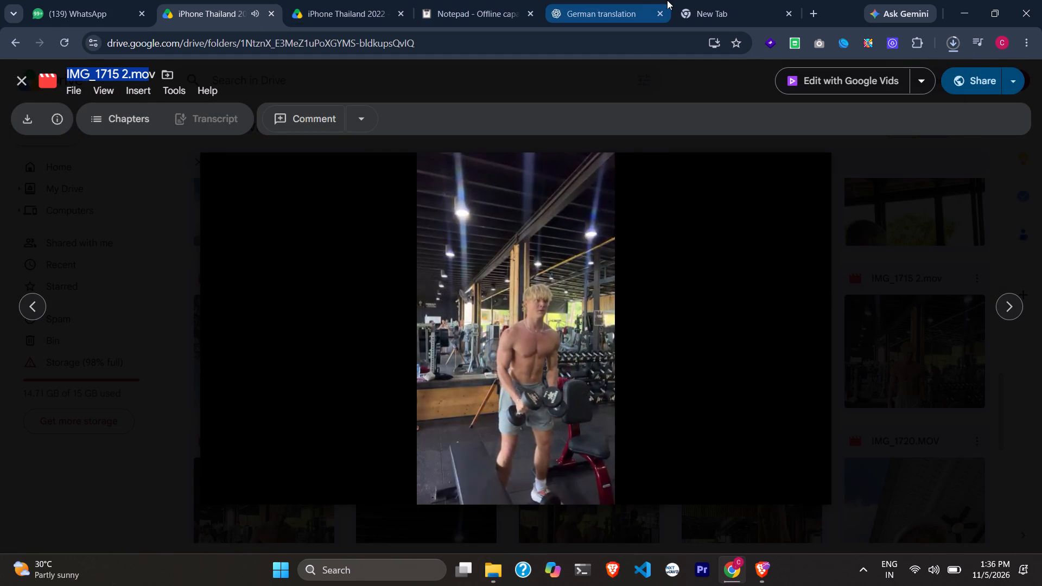
left_click(666, 0)
left_click(471, 0)
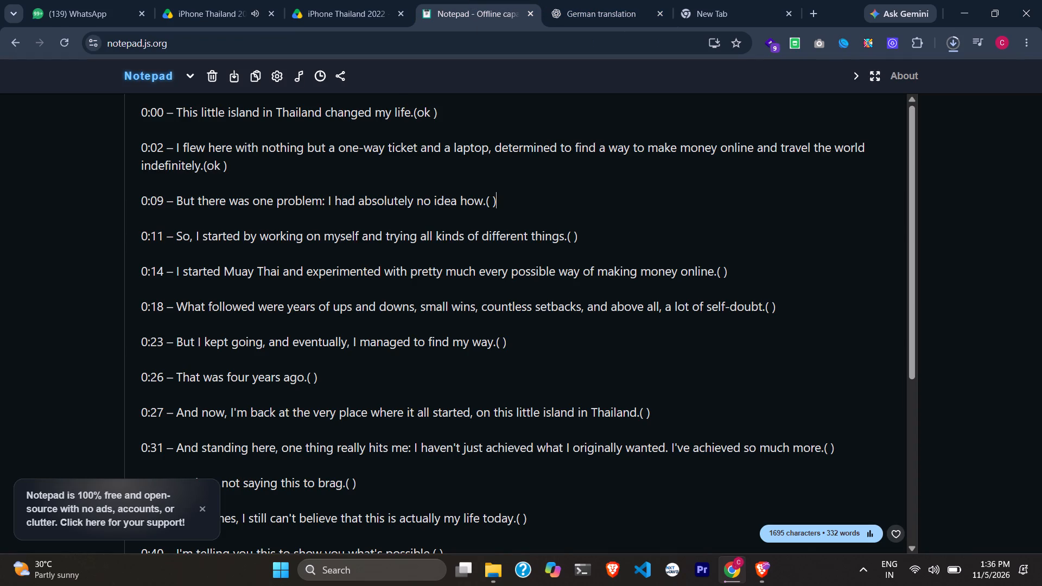
left_click(574, 235)
key("ctrl+v")
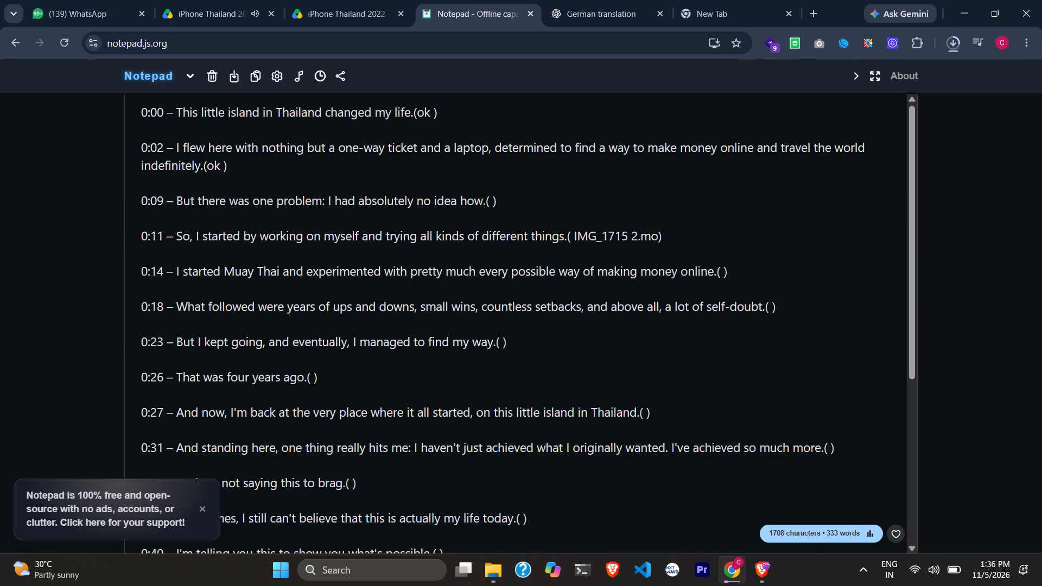
Close the IMG_0036.mov preview in Drive and open the Thailand 2022 iphone subfolder of iPhone Thailand 2022 - 2025.
left_click(490, 198)
left_click(316, 0)
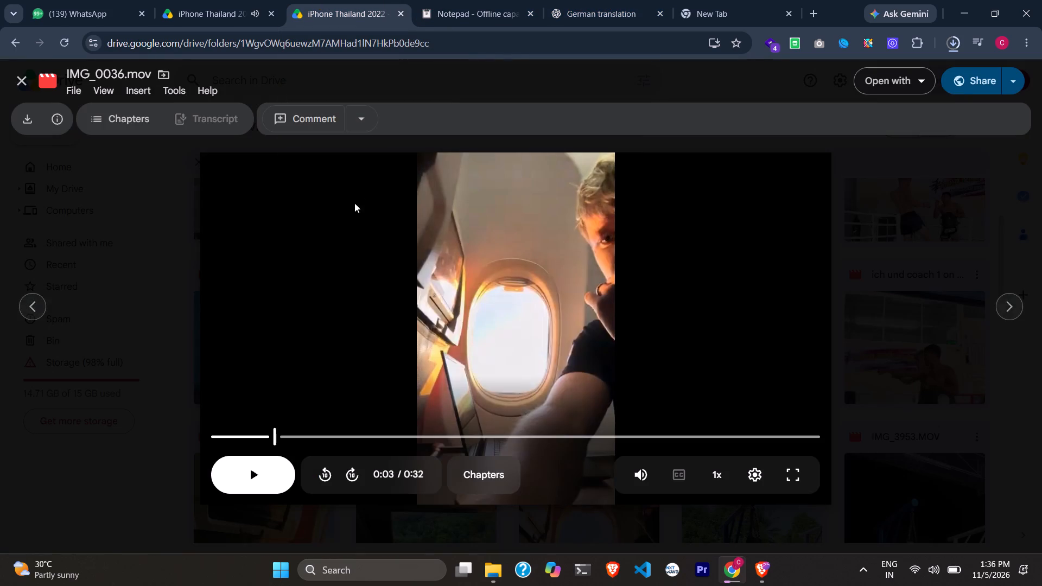
key("Escape")
scroll(542, 328, "down", 2)
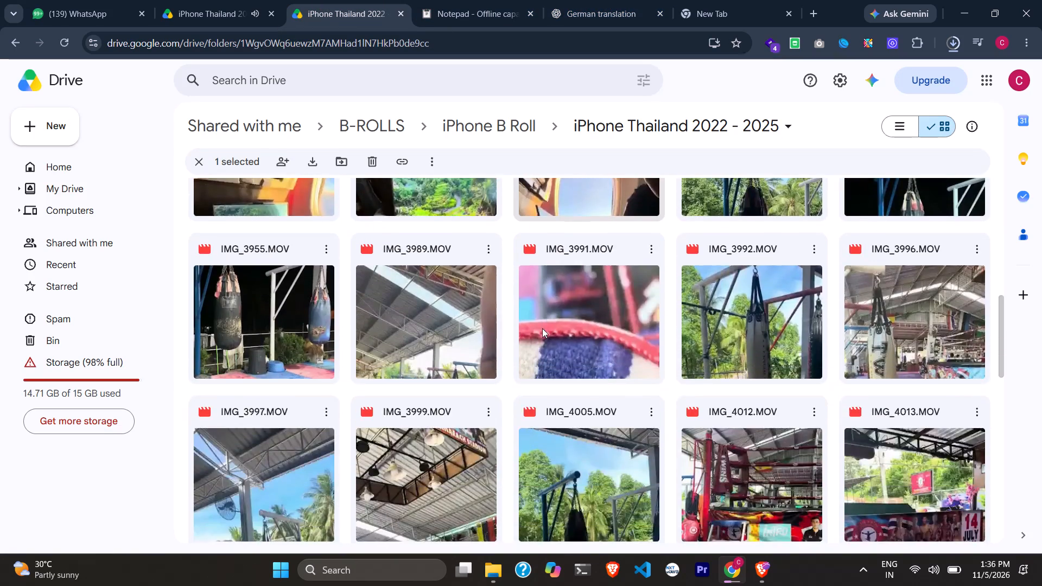
scroll(746, 316, "up", 4)
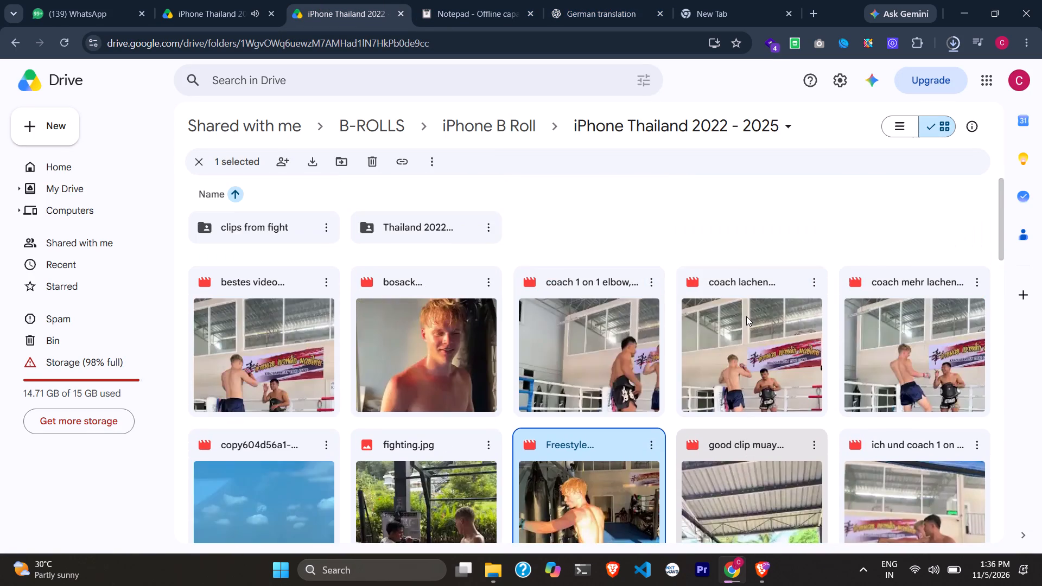
scroll(746, 316, "up", 2)
double_click(374, 220)
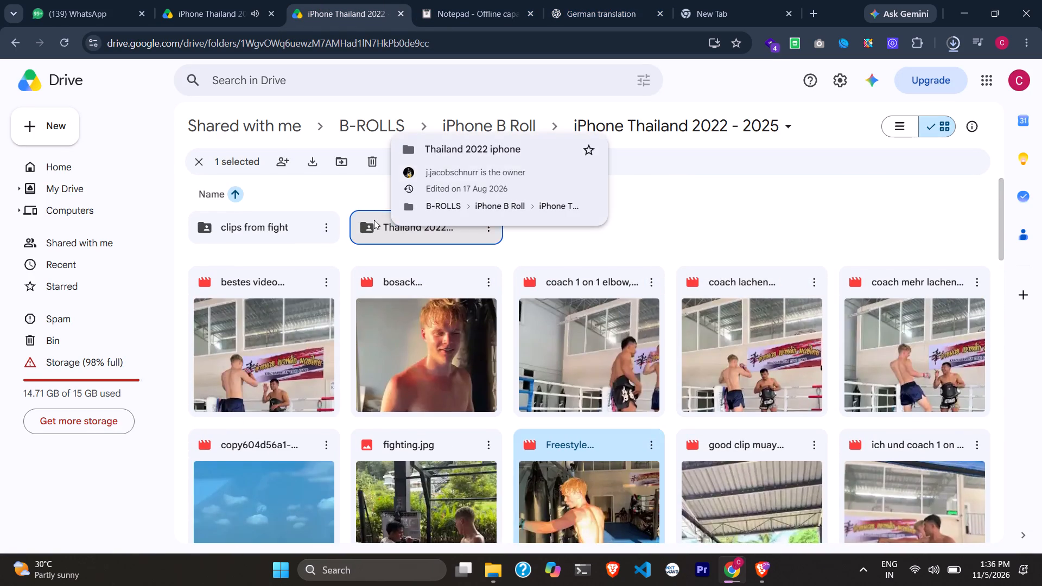
double_click(374, 220)
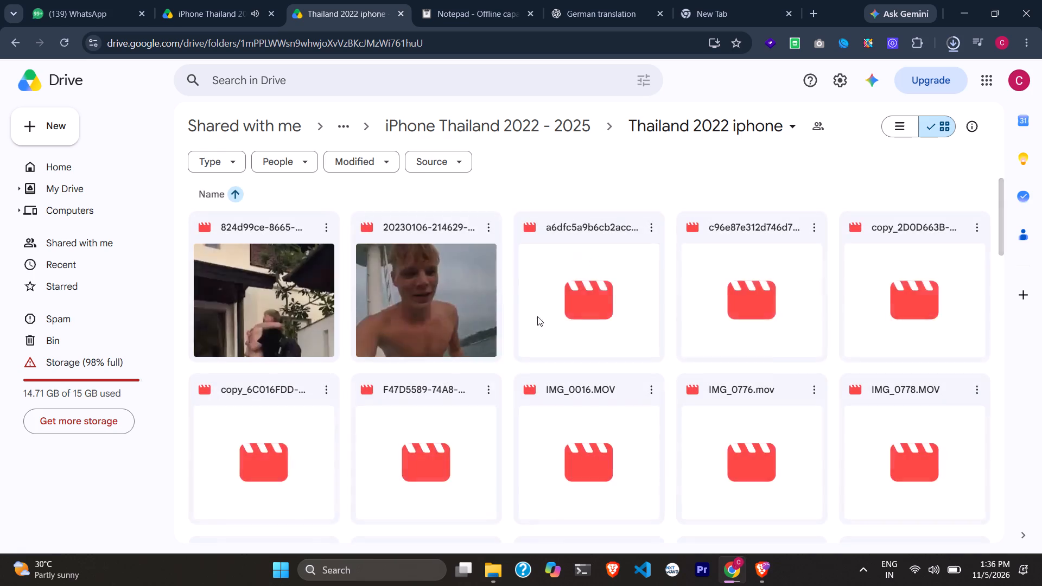
Download the airplane clips from the Thailand 2022 iphone folder: the window-seat one whose name starts with c96e87e312d746d7, and IMG_0016.MOV.
left_click(809, 233)
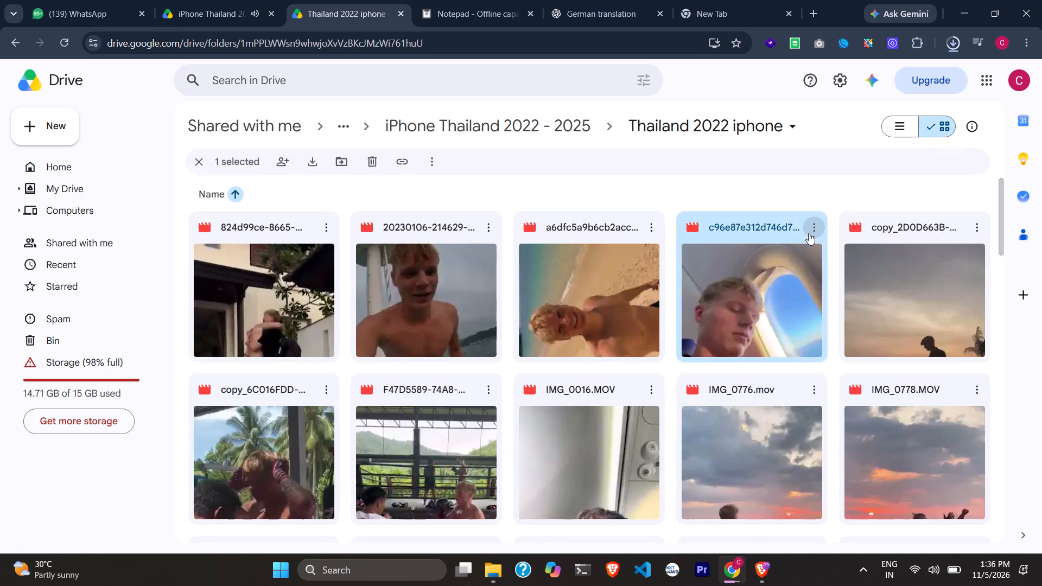
left_click(841, 292)
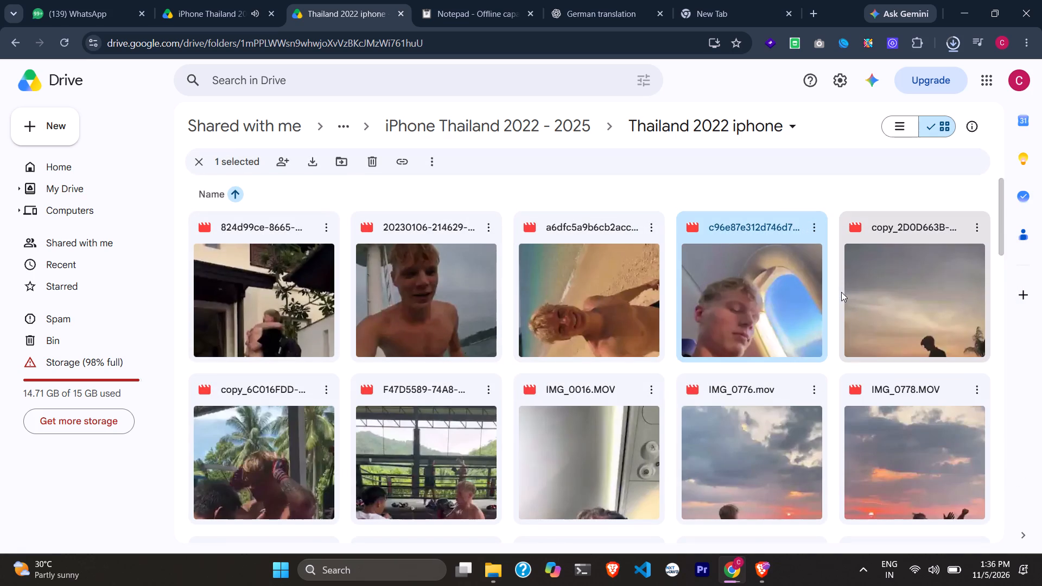
scroll(880, 360, "down", 2)
left_click(650, 267)
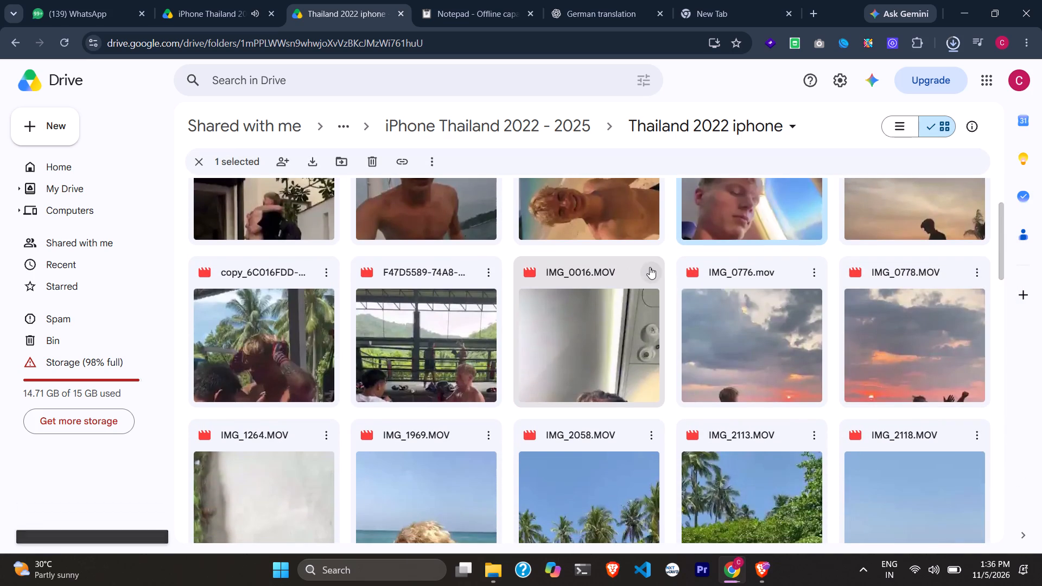
left_click(682, 338)
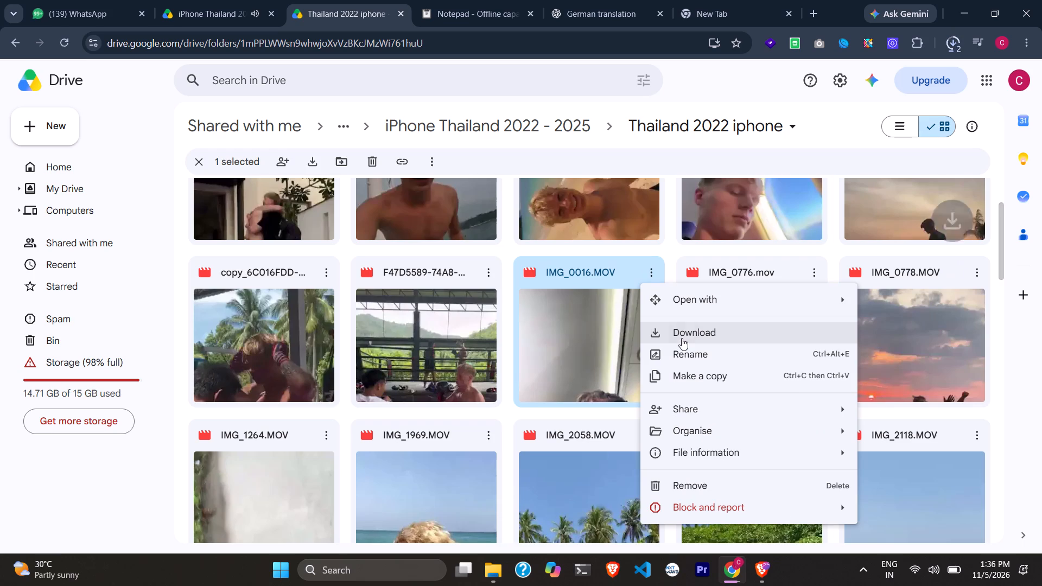
Preview the jet bridge clip IMG_2940.MOV, download it and close the preview.
scroll(581, 415, "down", 4)
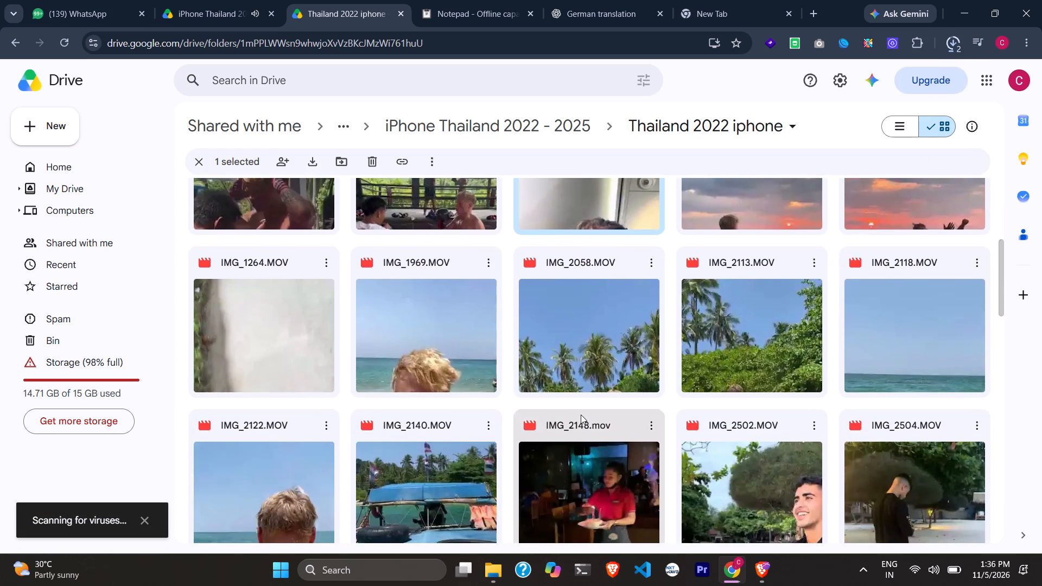
scroll(581, 415, "down", 3)
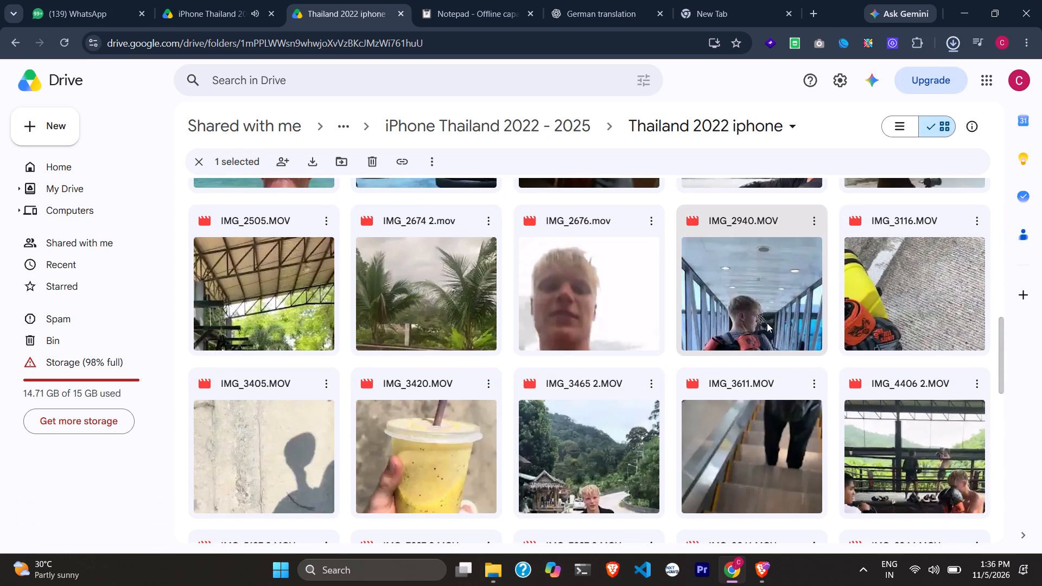
double_click(766, 322)
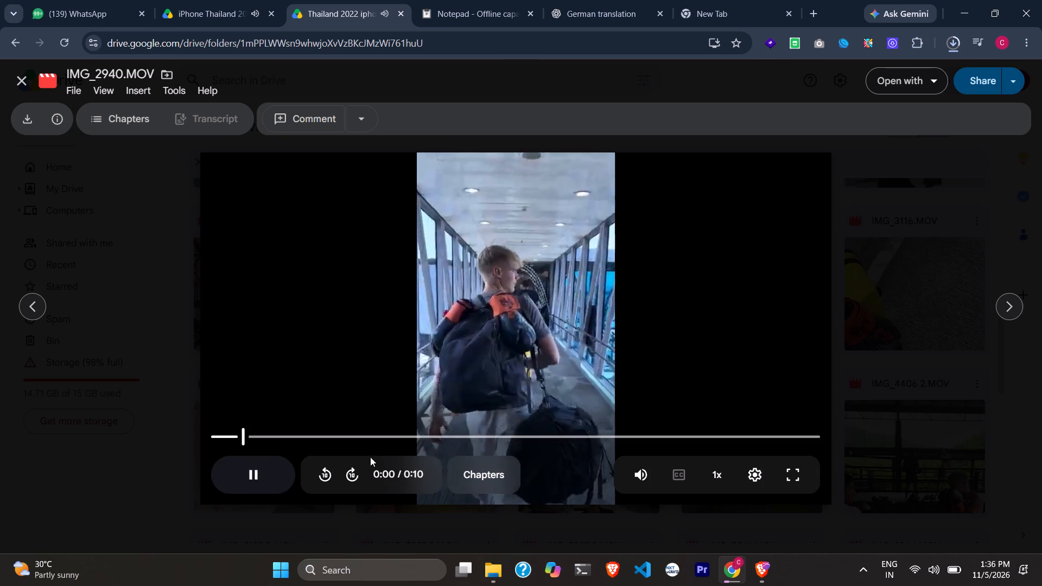
left_click(33, 116)
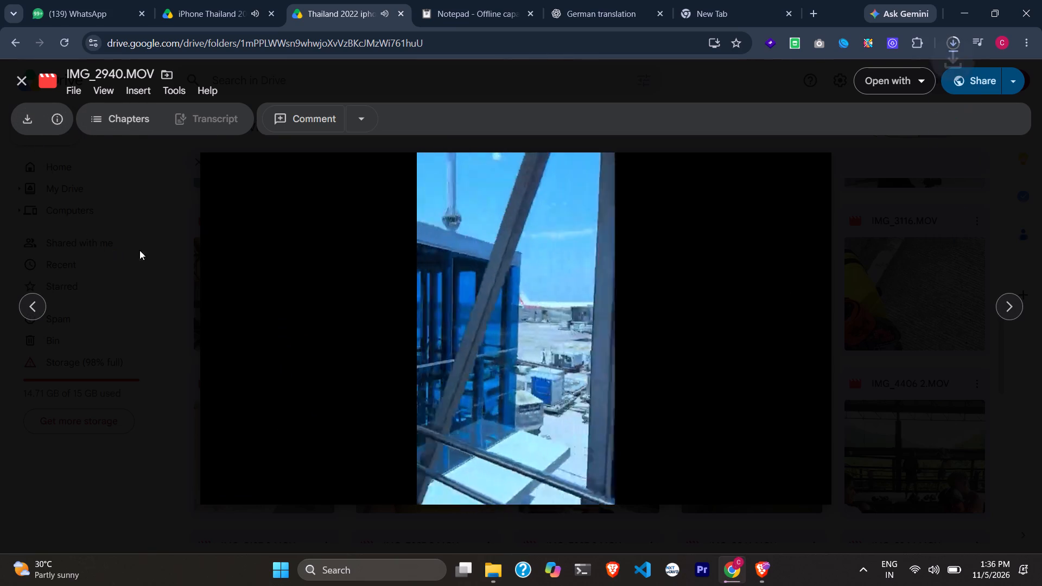
left_click(139, 285)
Look through the rest of the Thailand 2022 iphone folder and preview the beach clip IMG_8477.MOV.
scroll(569, 412, "down", 2)
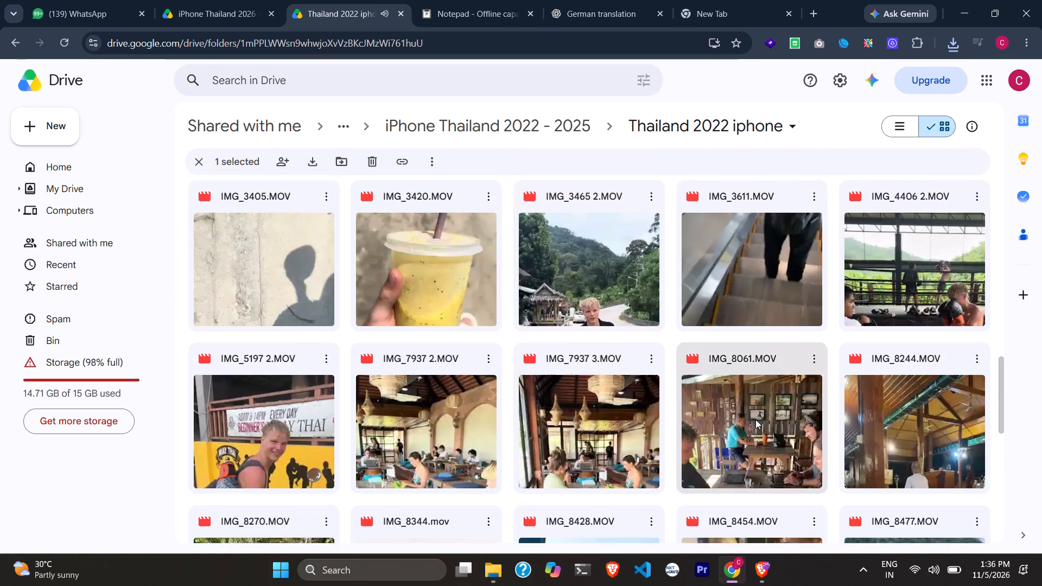
scroll(756, 419, "down", 4)
scroll(655, 372, "down", 2)
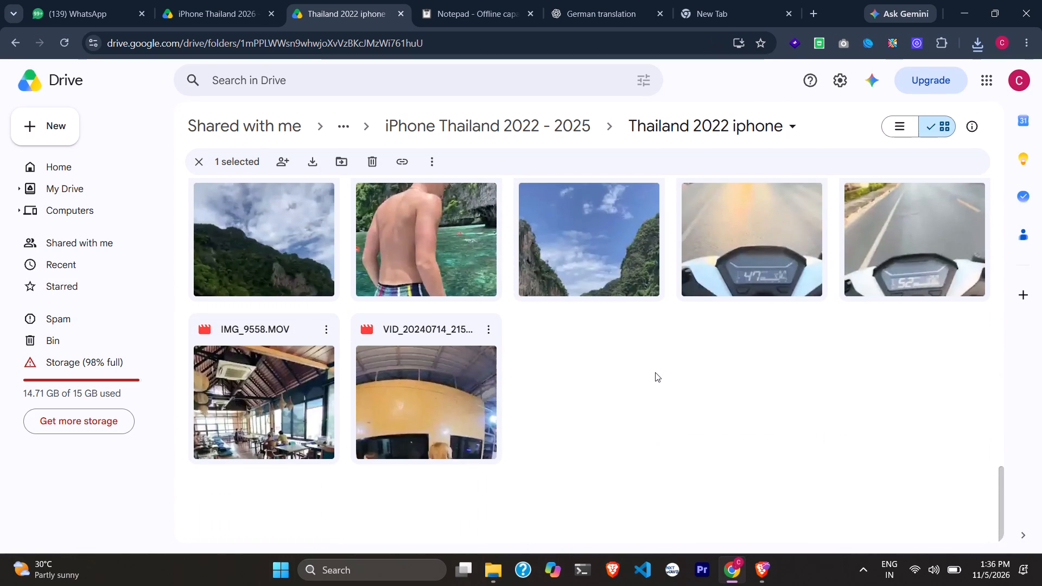
scroll(655, 372, "down", 1)
scroll(655, 372, "up", 3)
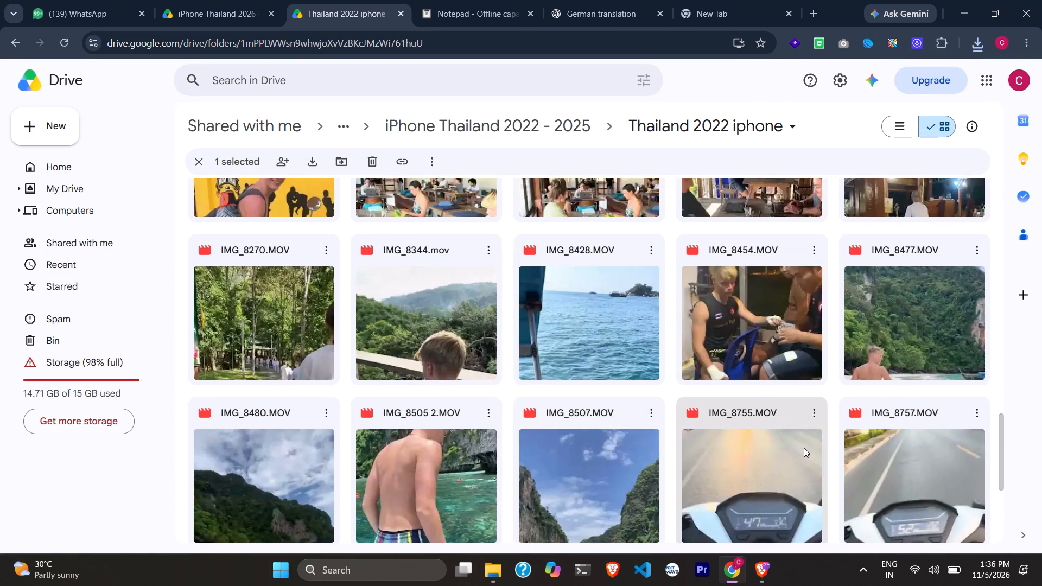
double_click(893, 338)
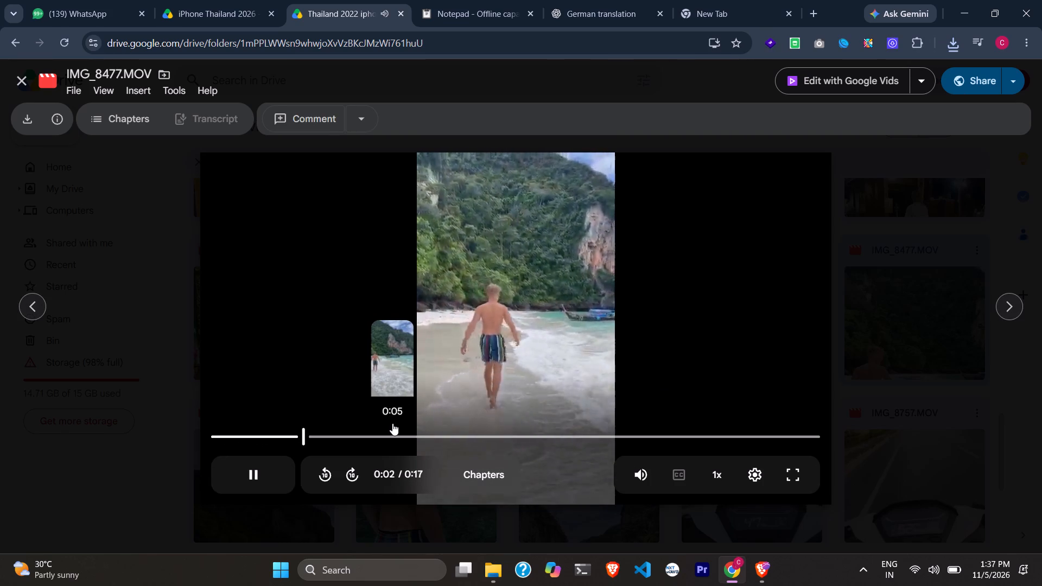
key("space")
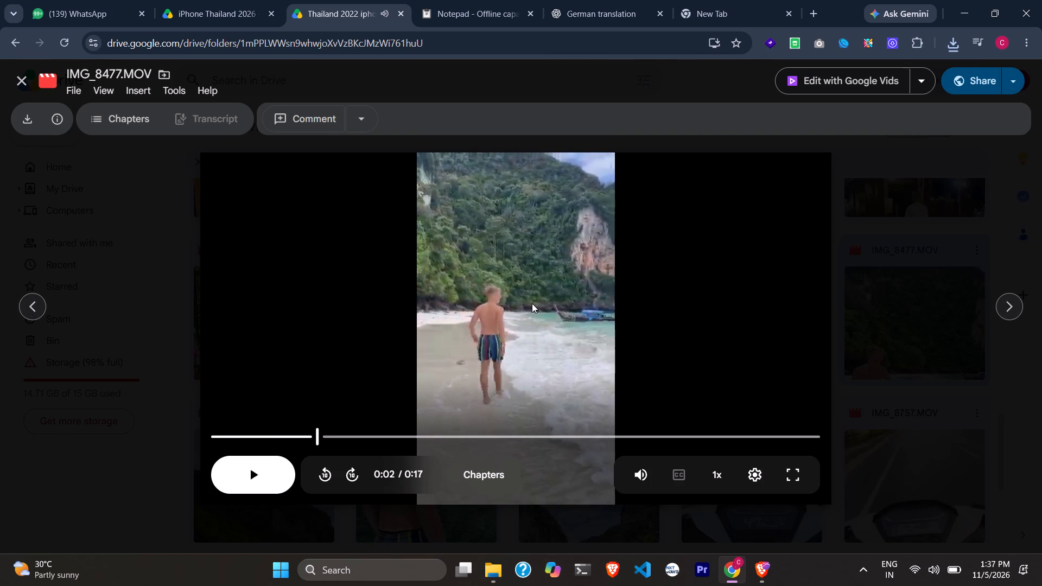
key("Escape")
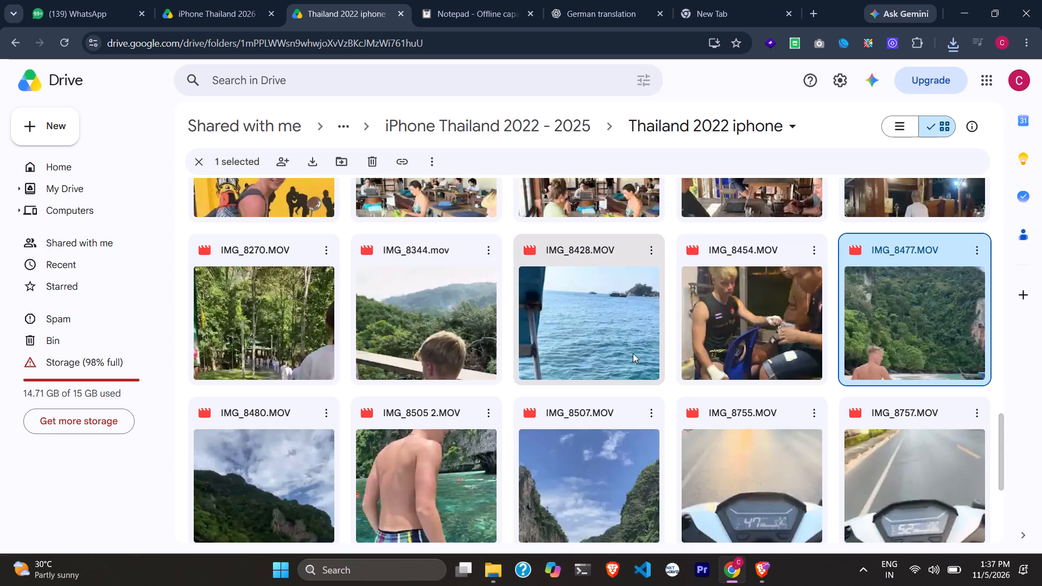
Preview the escalator clip IMG_3611.MOV, check it against the script in the online Notepad, and download it.
scroll(794, 327, "up", 4)
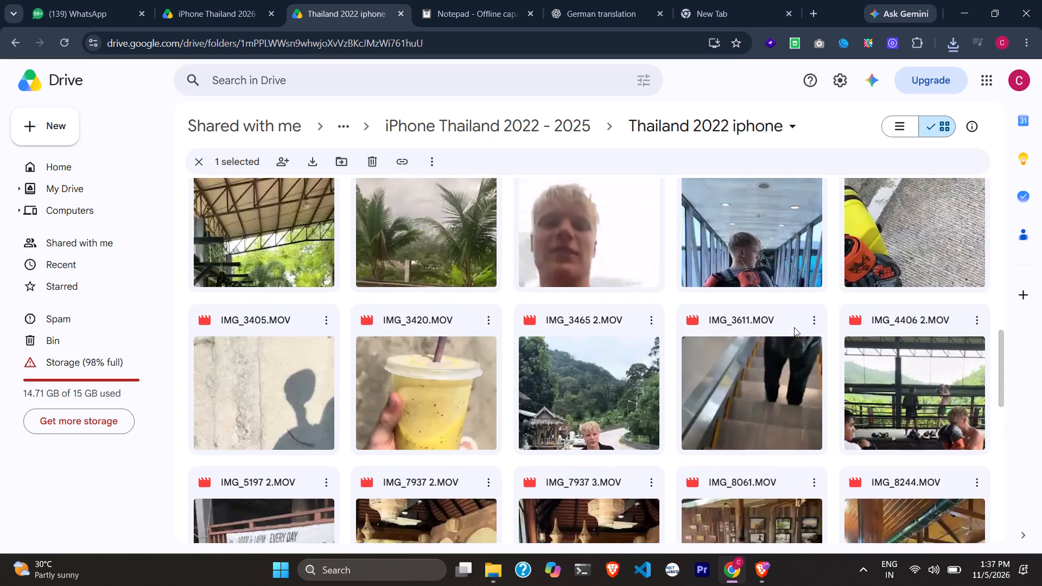
double_click(767, 402)
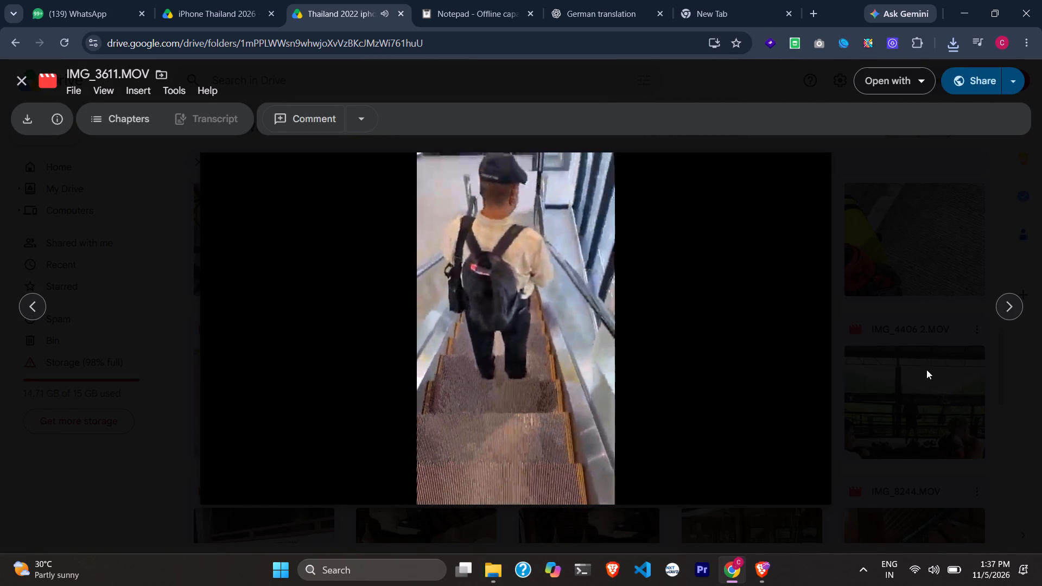
left_click(644, 0)
left_click(501, 0)
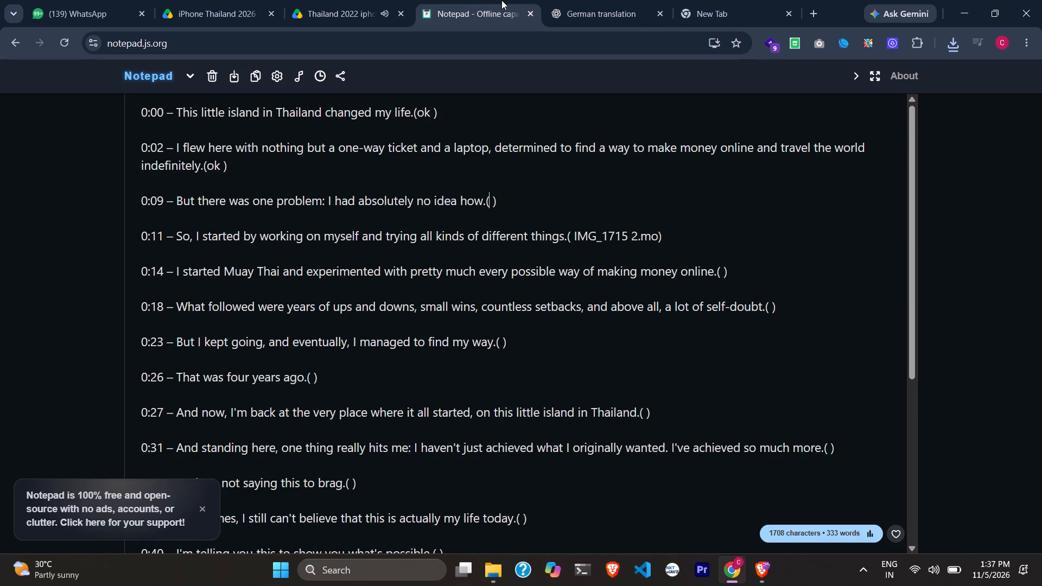
scroll(498, 219, "up", 3)
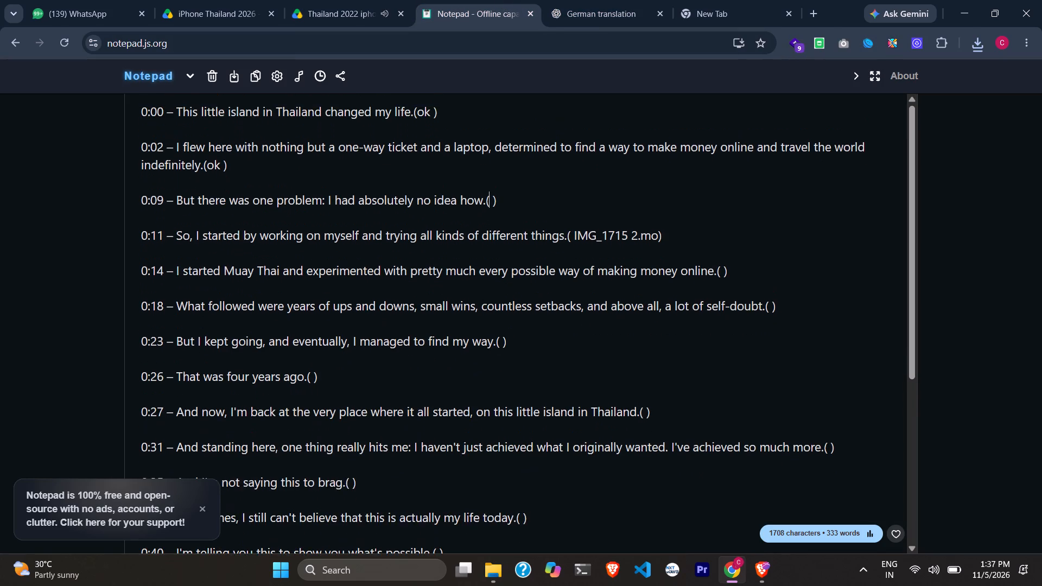
left_click(382, 0)
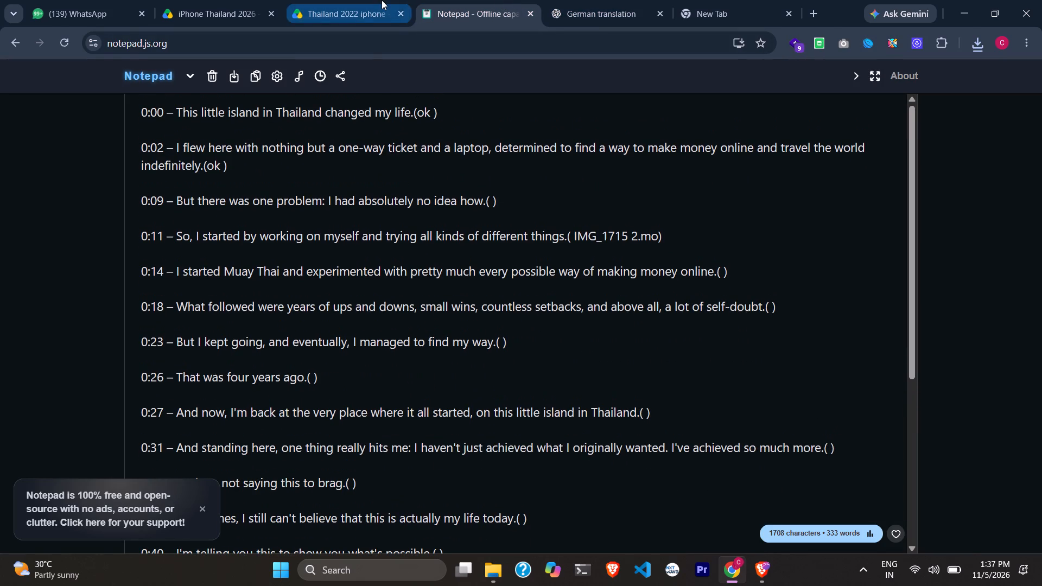
left_click(29, 122)
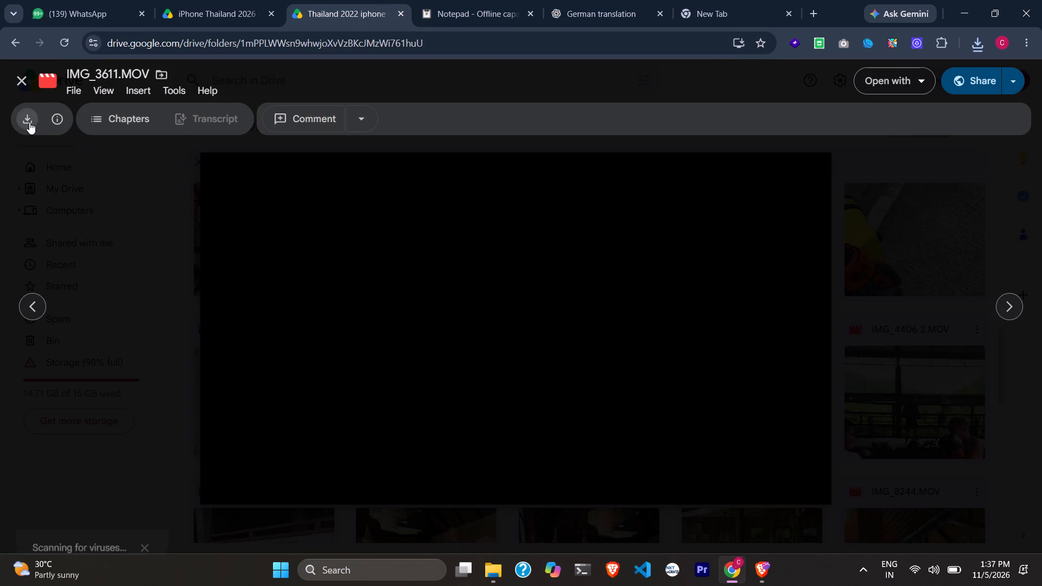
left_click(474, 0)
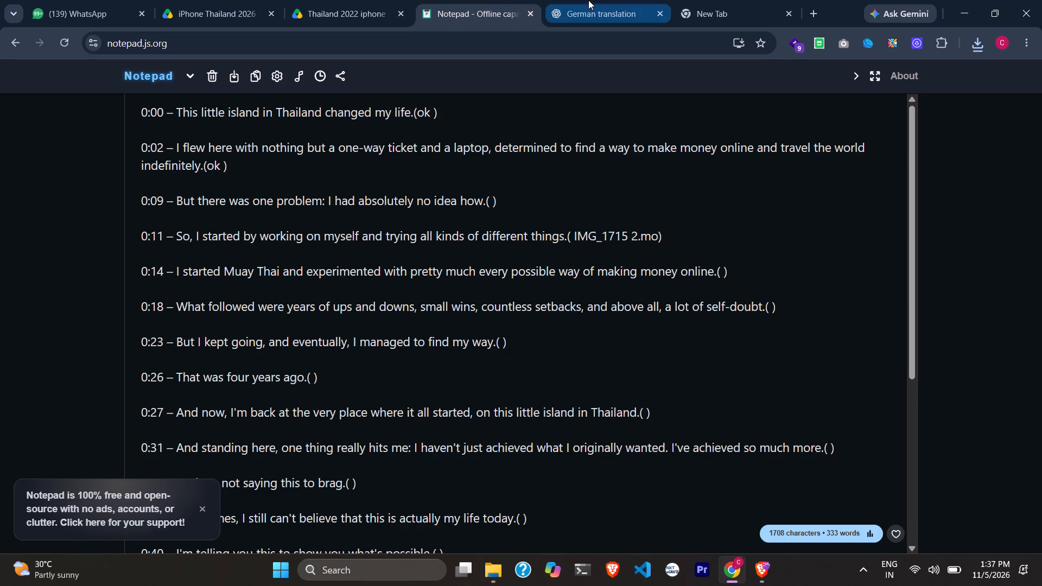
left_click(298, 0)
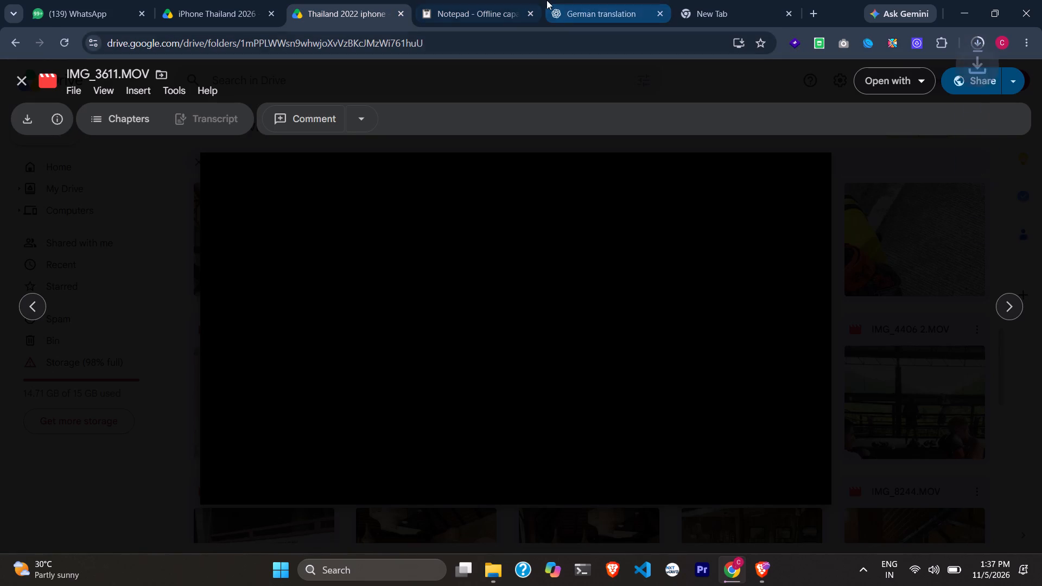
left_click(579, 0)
Paste "(ok )" from the clipboard history into the parentheses of the 0:09 script line in the online Notepad.
left_click(455, 0)
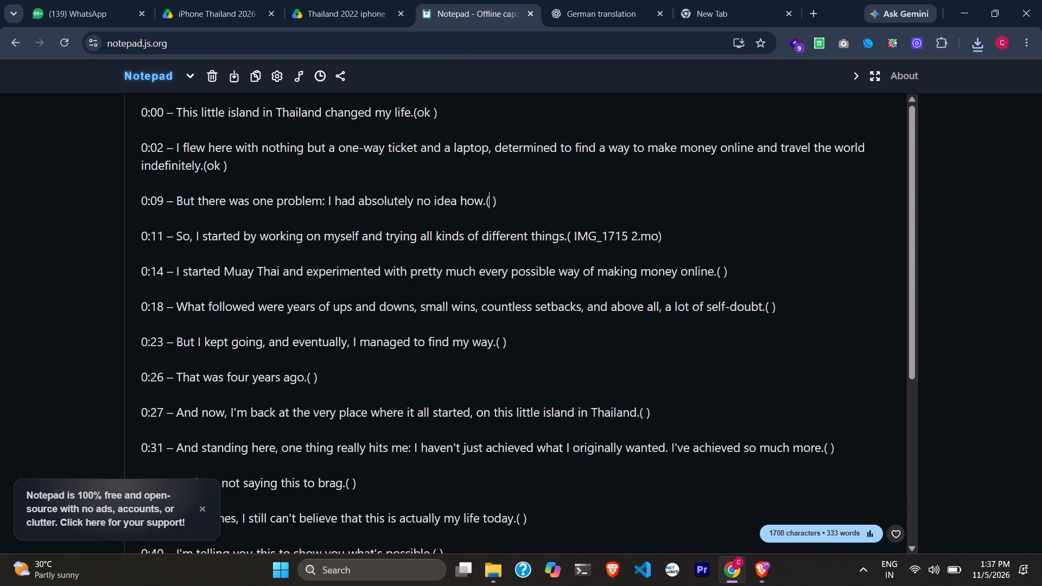
left_click(429, 245)
scroll(429, 245, "down", 1)
left_click(429, 245)
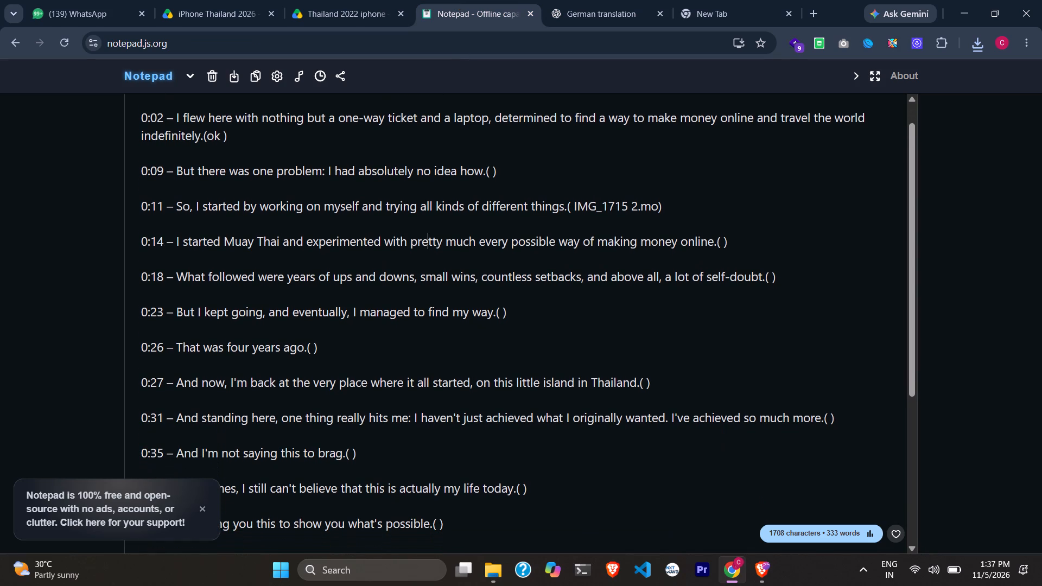
left_click(485, 171)
left_click(490, 170)
key("ctrl+v")
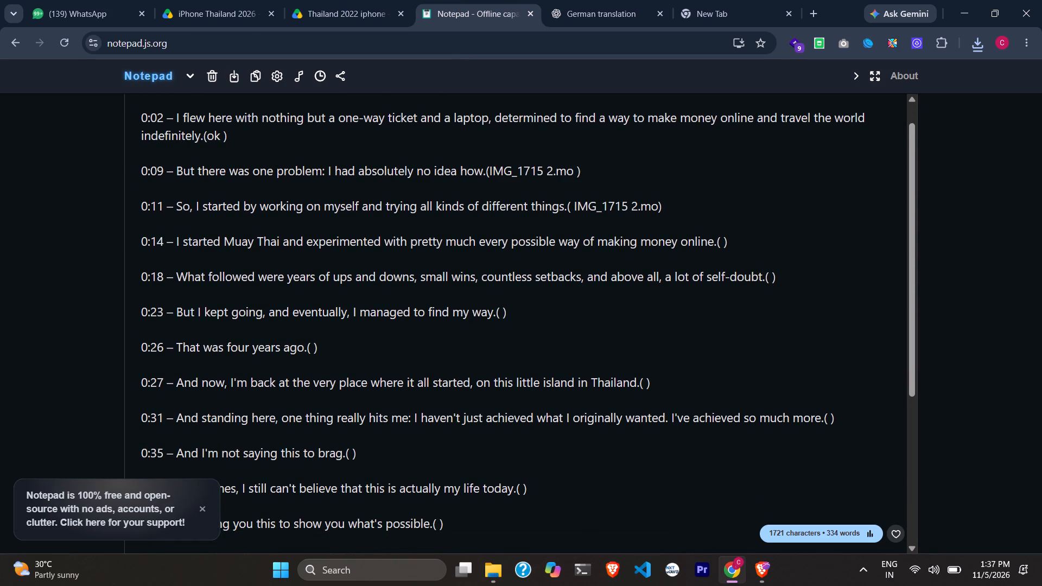
key("ctrl+z")
key("super+v")
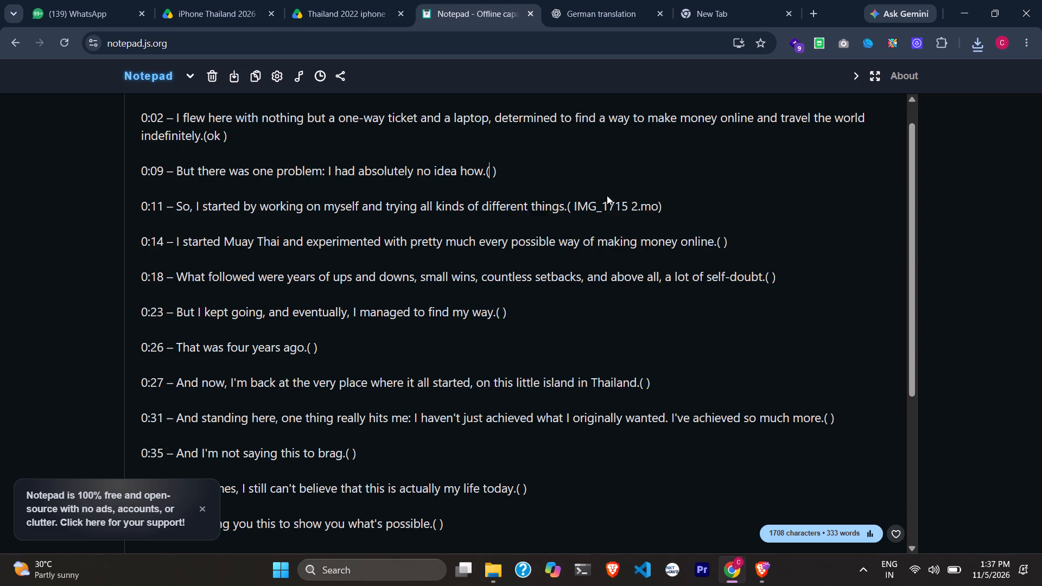
left_click(566, 352)
key("ctrl+v")
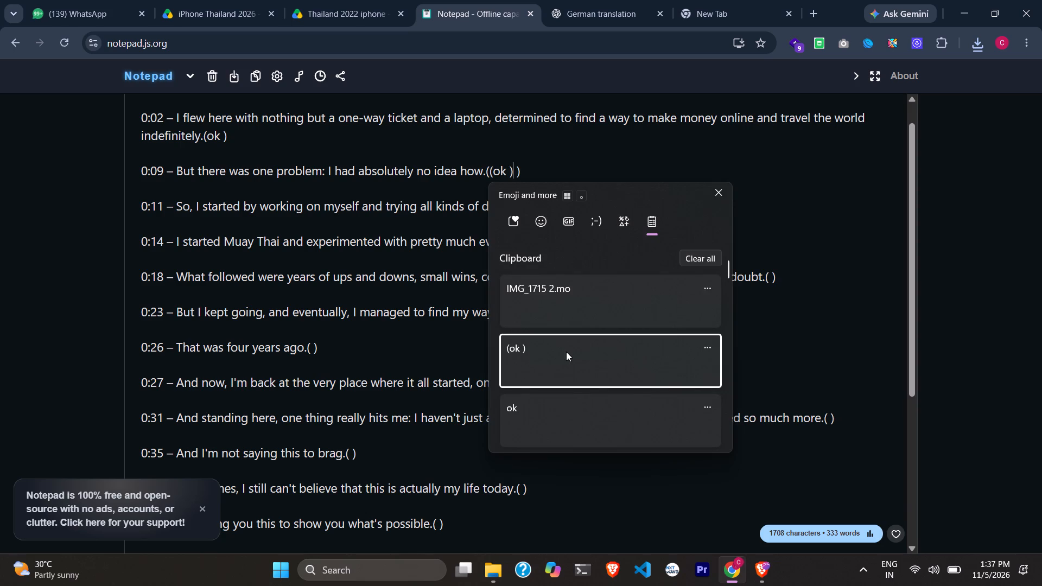
left_click(766, 170)
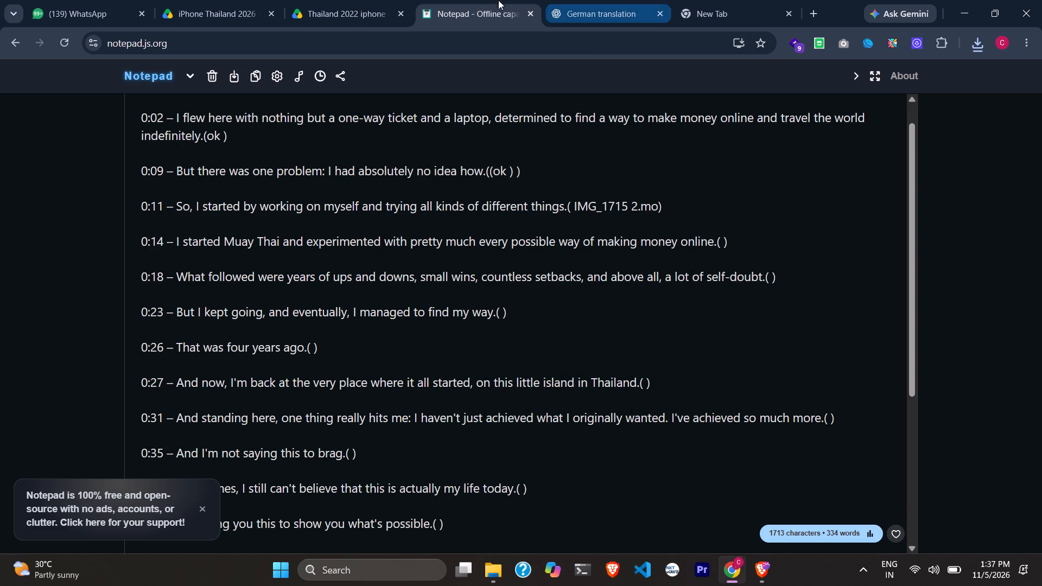
Return to the Thailand 2022 iphone folder, preview the yellow drink clip IMG_3420.MOV and close it.
left_click(358, 0)
key("Escape")
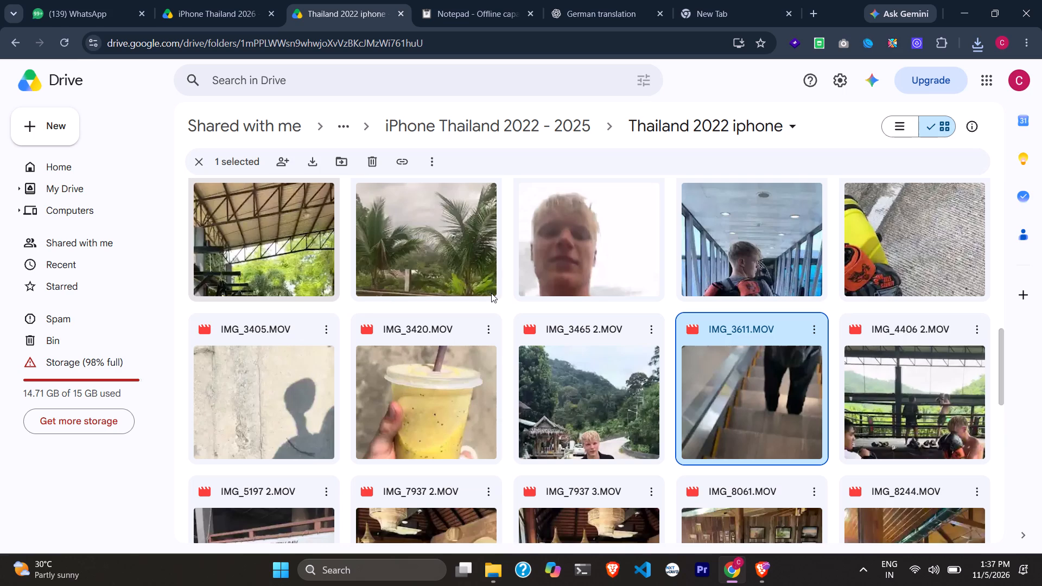
double_click(434, 384)
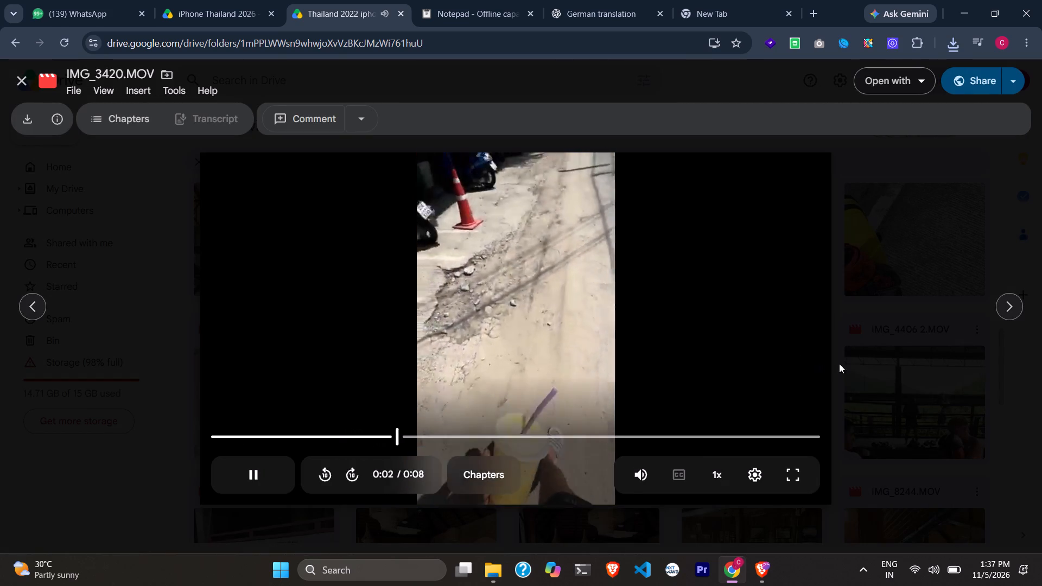
left_click(856, 385)
Preview the Muay Thai training clip IMG_4406 2.MOV and download it despite its size exceeding the virus scan limit.
scroll(856, 385, "down", 2)
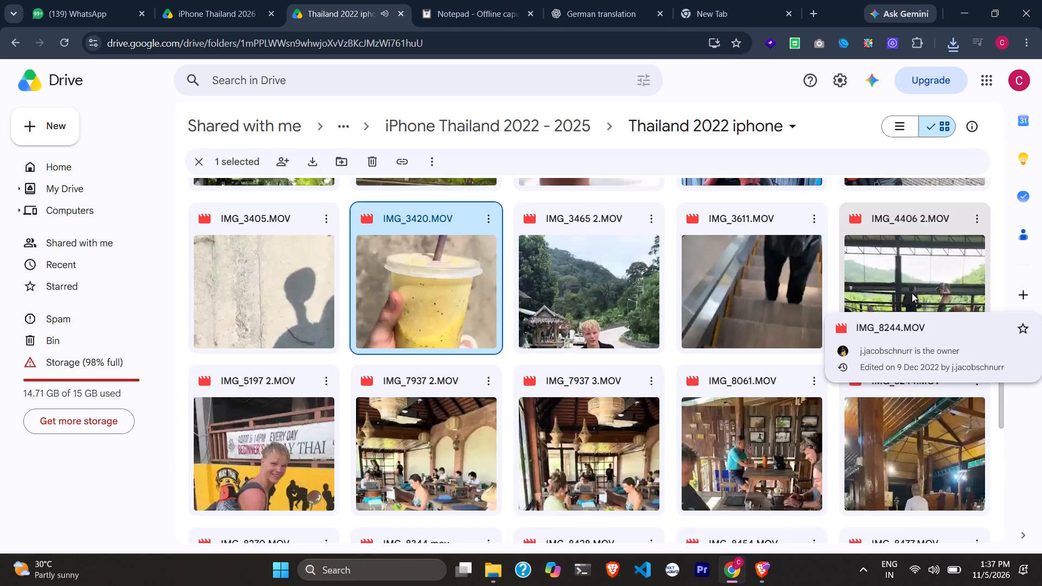
double_click(912, 293)
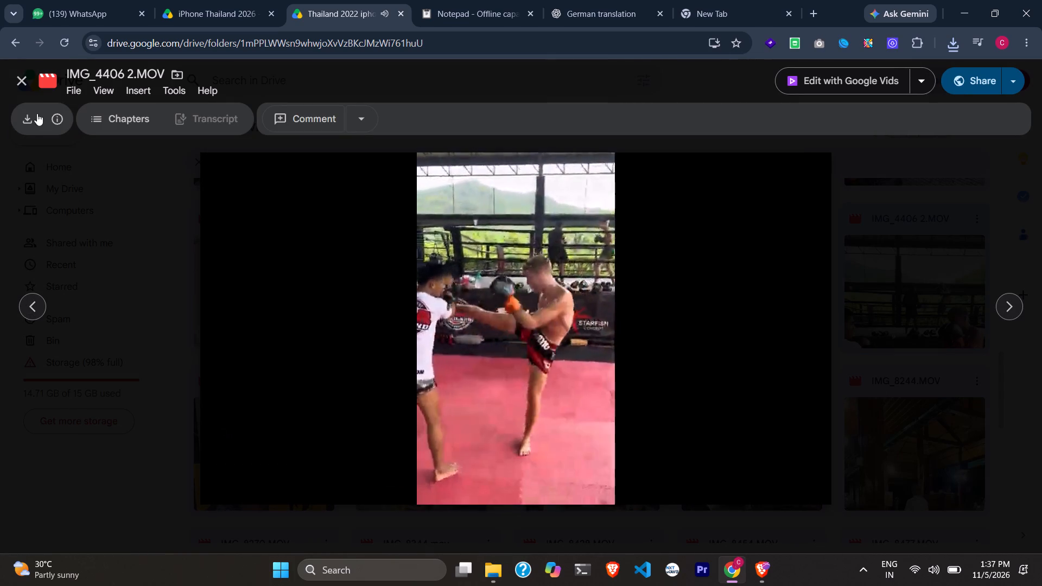
left_click(24, 118)
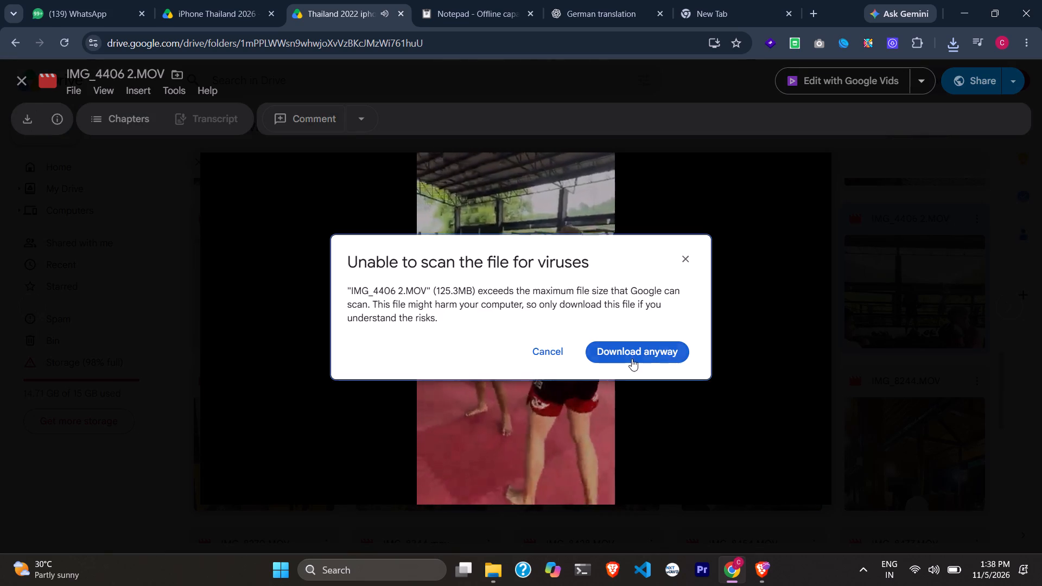
left_click(632, 359)
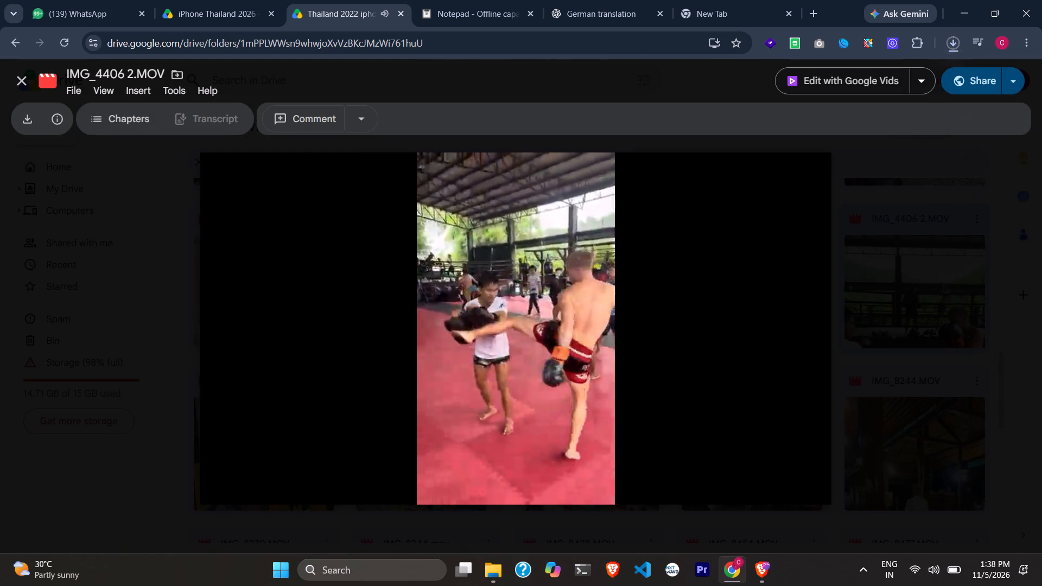
Paste "(ok )" into the parentheses of the 0:14 Muay Thai script line in the online Notepad.
left_click(627, 0)
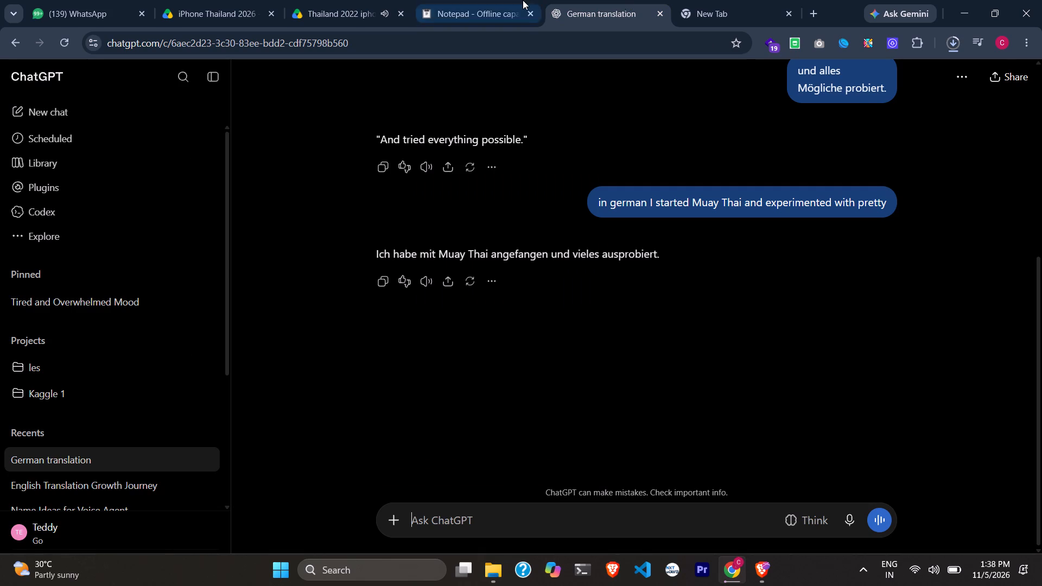
left_click(523, 0)
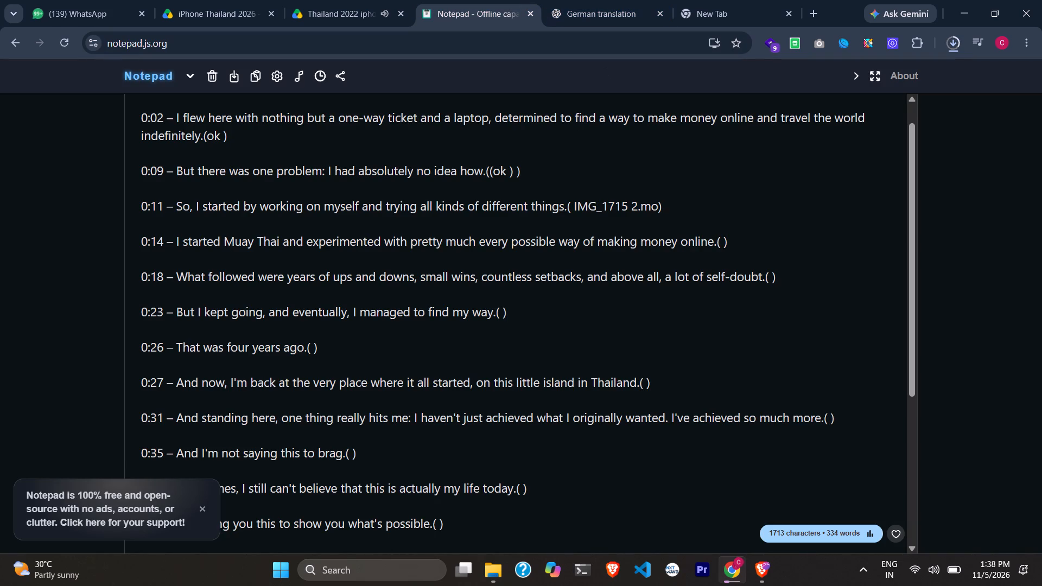
left_click(720, 243)
key("ctrl+v")
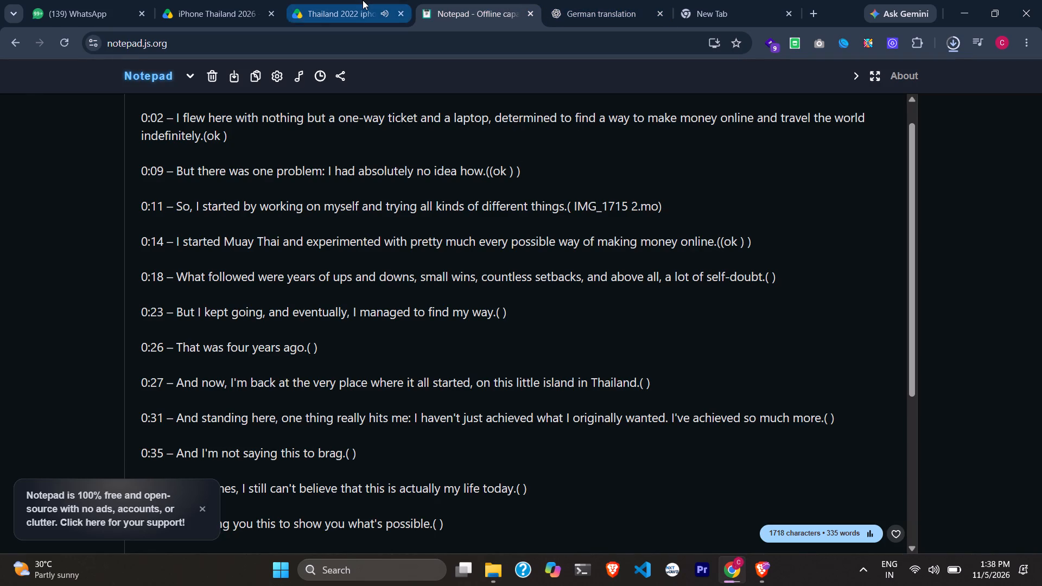
Close the IMG_4406 2.MOV preview and look further through the Thailand 2022 iphone folder.
left_click(363, 0)
key("Escape")
scroll(691, 331, "down", 2)
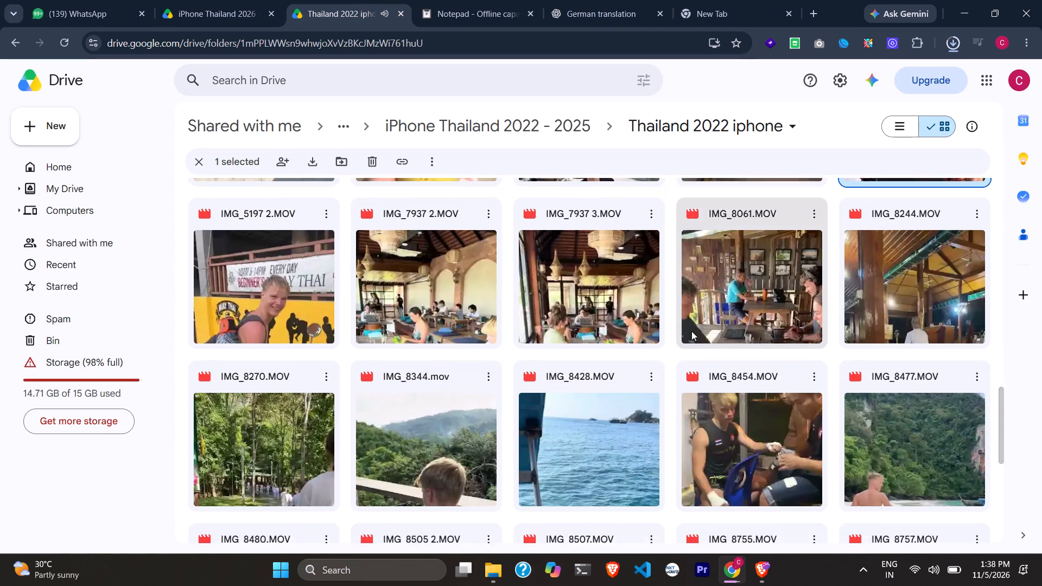
scroll(691, 331, "down", 2)
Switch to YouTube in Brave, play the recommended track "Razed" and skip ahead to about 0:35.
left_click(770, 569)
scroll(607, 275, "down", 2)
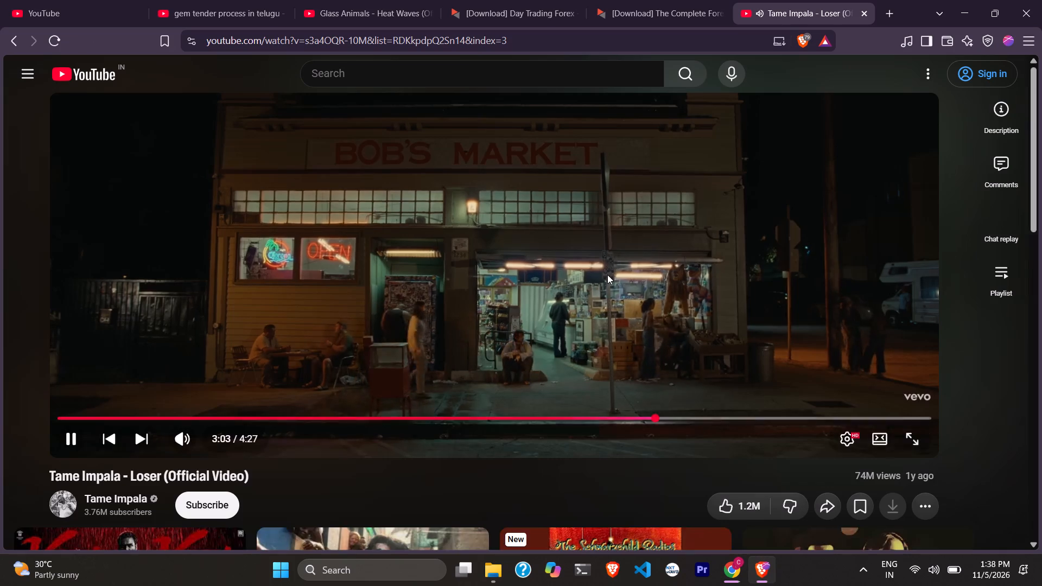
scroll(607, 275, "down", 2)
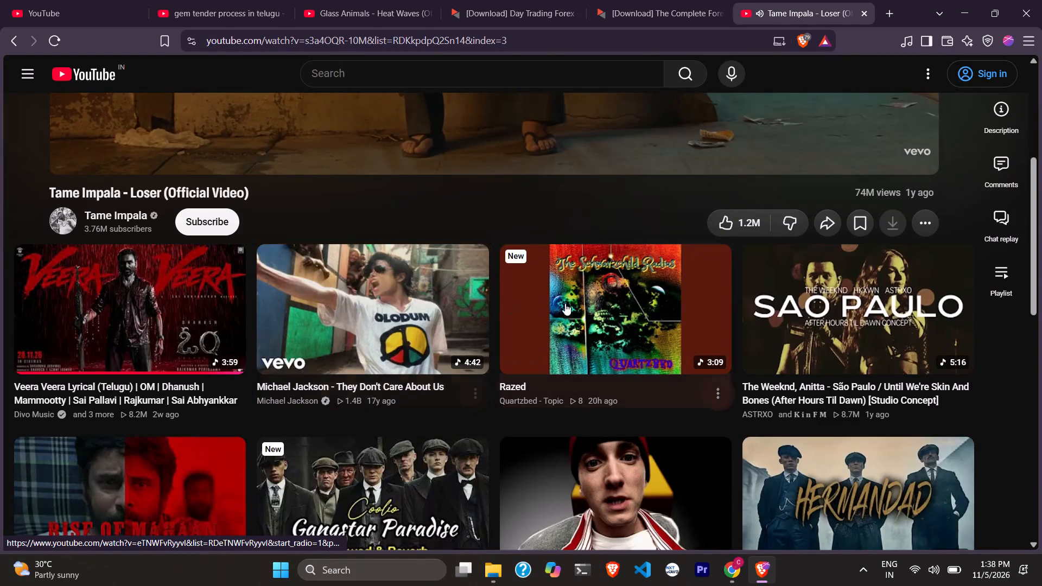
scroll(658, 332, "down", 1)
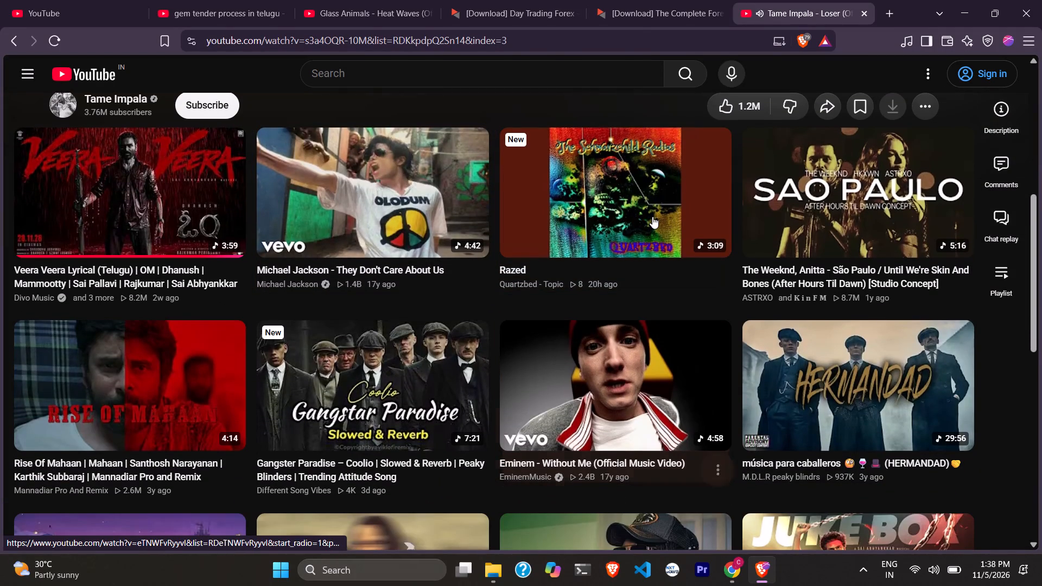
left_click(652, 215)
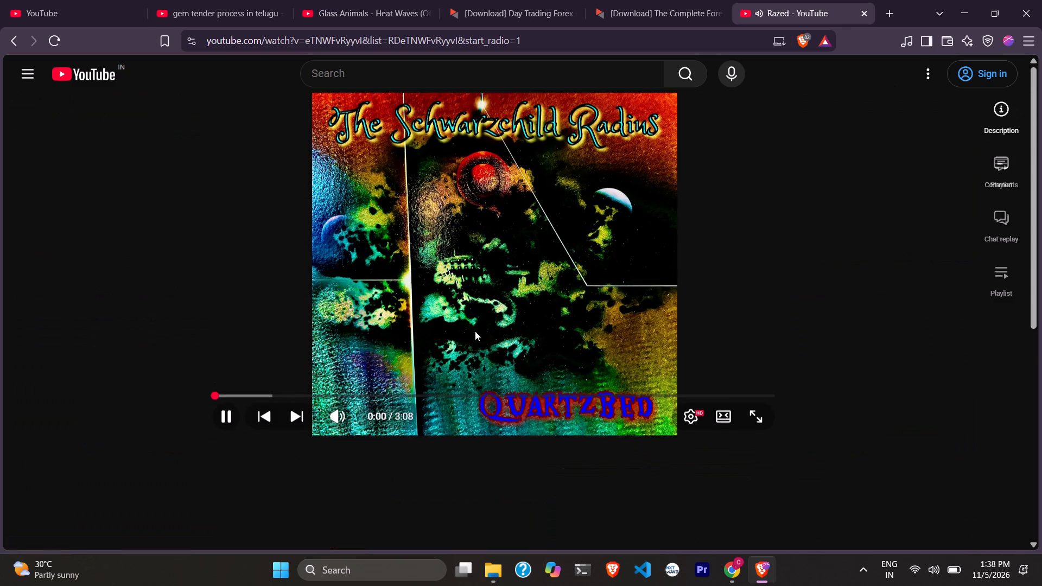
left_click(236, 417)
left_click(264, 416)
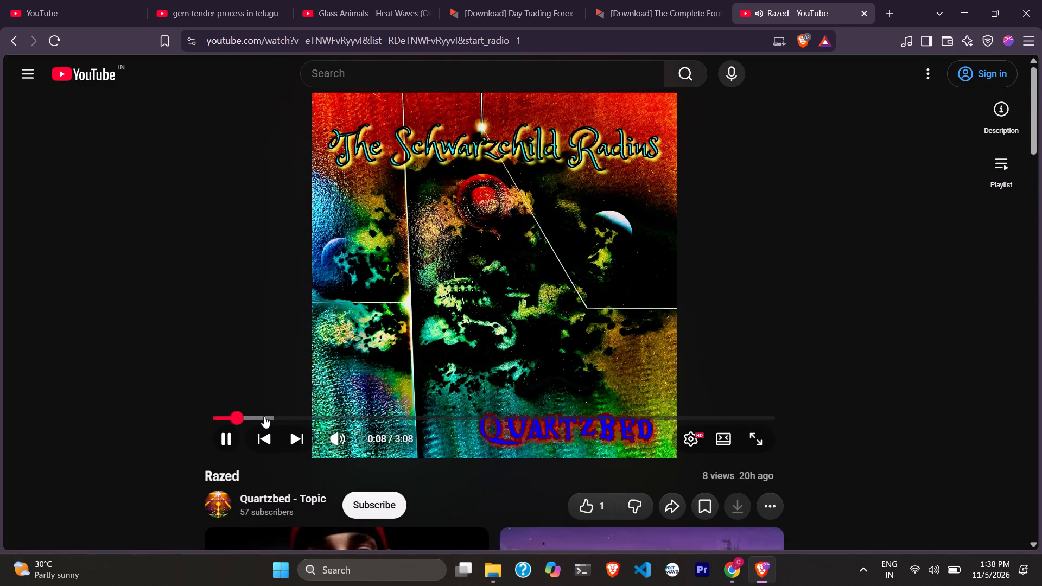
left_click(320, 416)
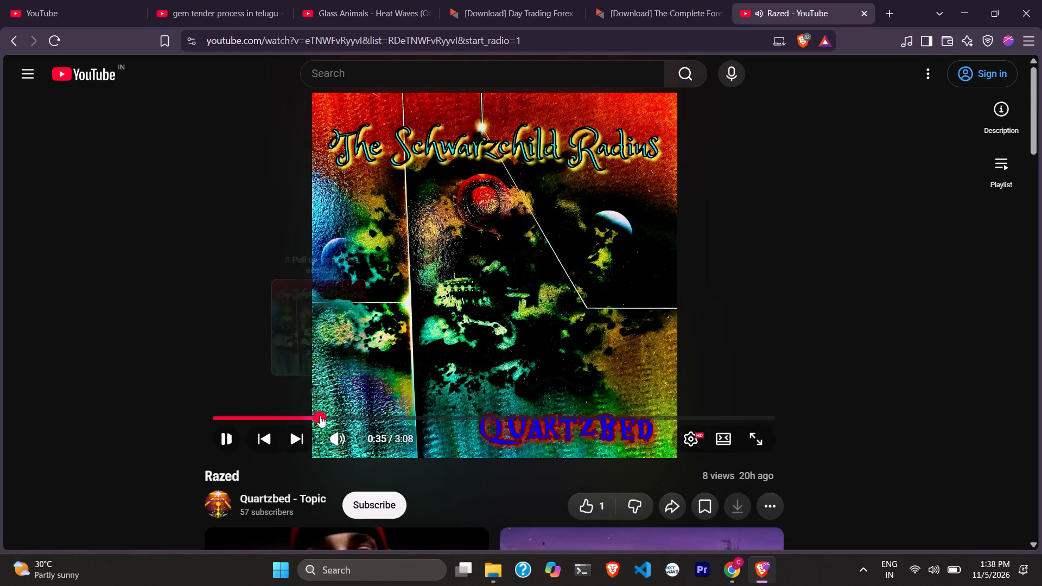
Browse the YouTube recommendations, play "Evergreen (feat. Caamp)" as background music and return to the Drive folder in Chrome.
scroll(451, 272, "down", 4)
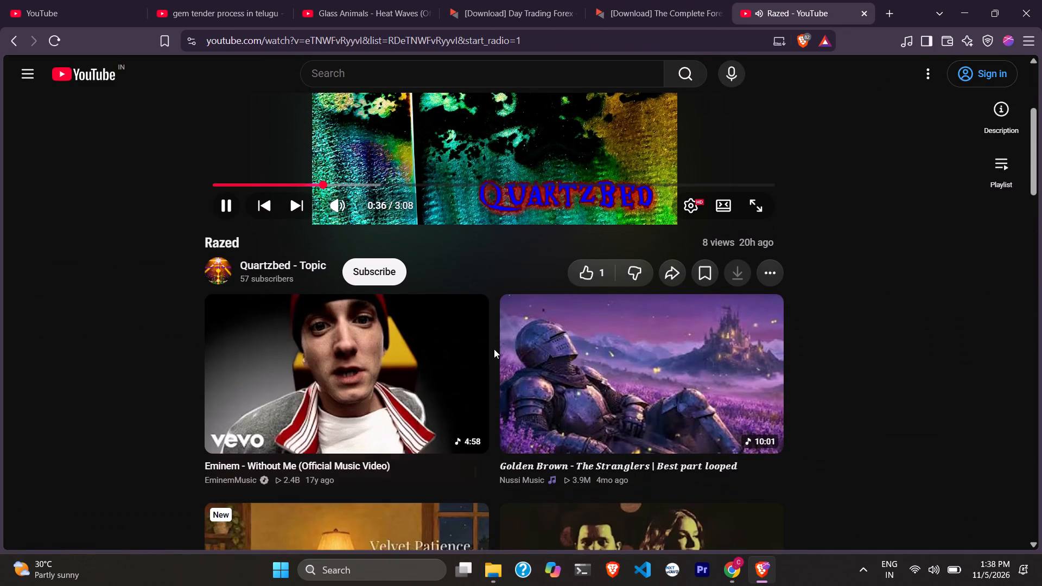
scroll(494, 349, "down", 6)
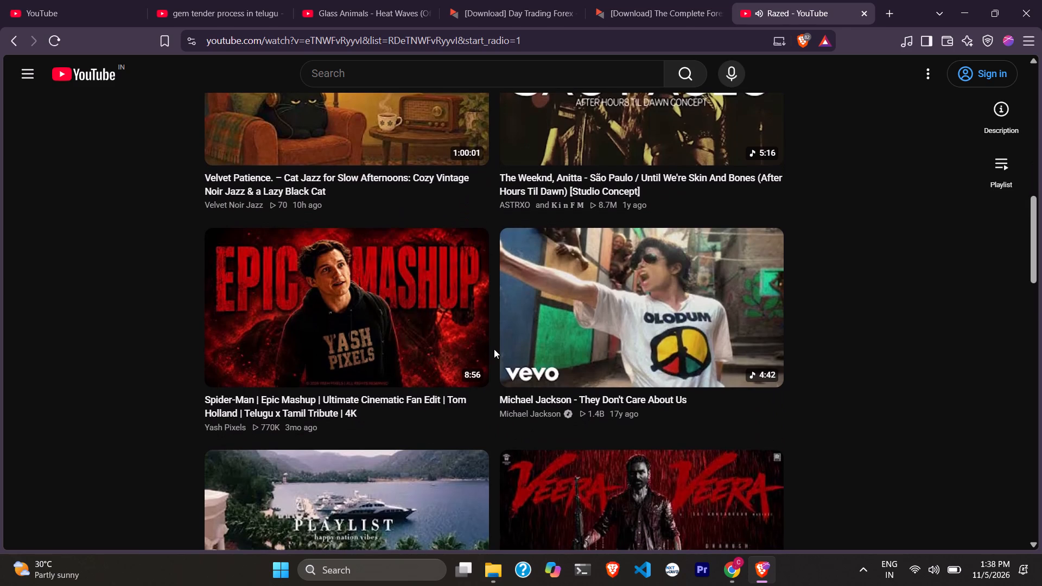
scroll(494, 349, "down", 6)
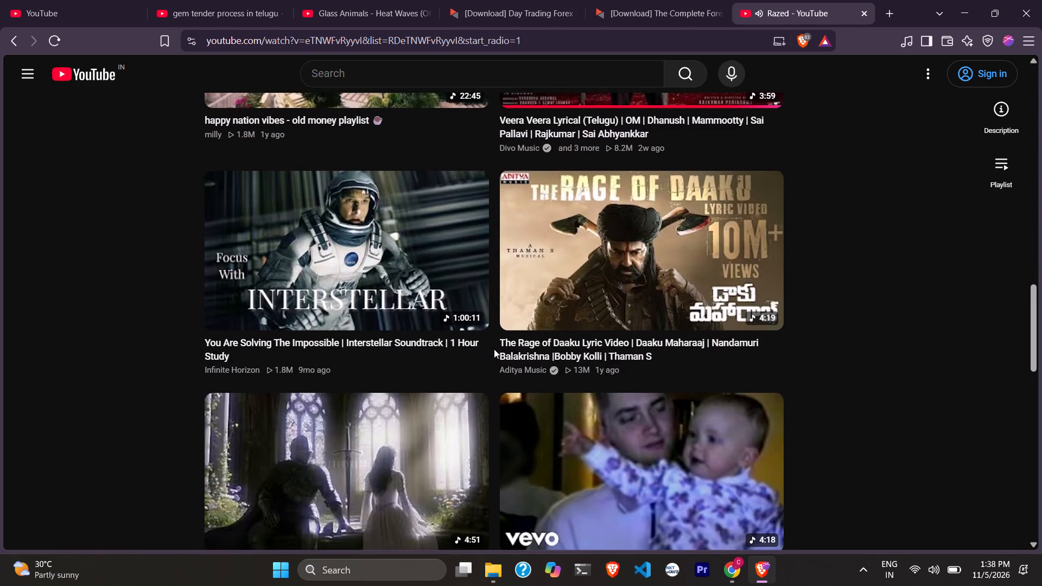
scroll(421, 290, "down", 3)
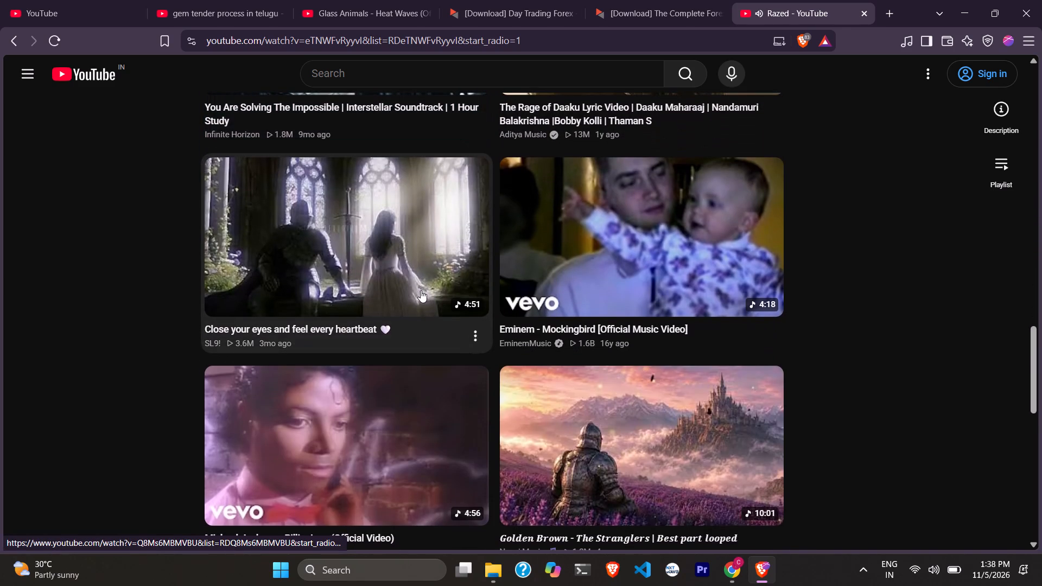
scroll(421, 290, "down", 2)
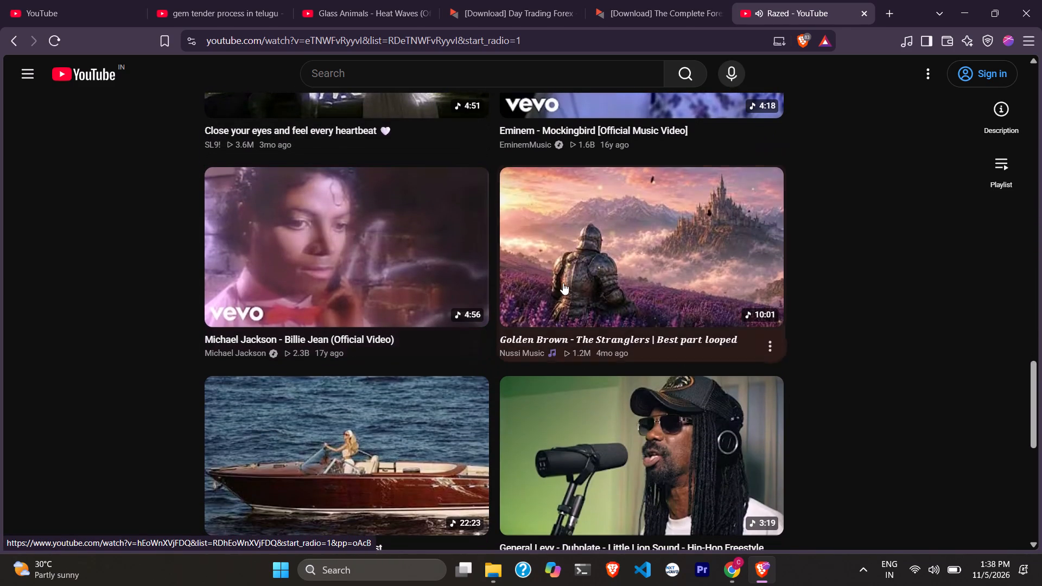
scroll(564, 282, "down", 3)
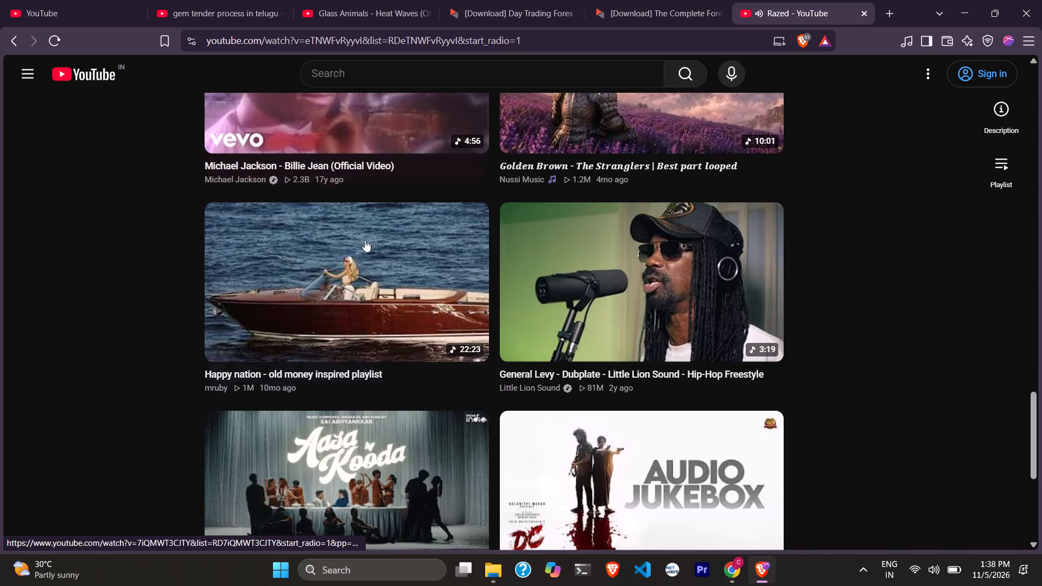
scroll(374, 277, "down", 3)
scroll(567, 267, "down", 3)
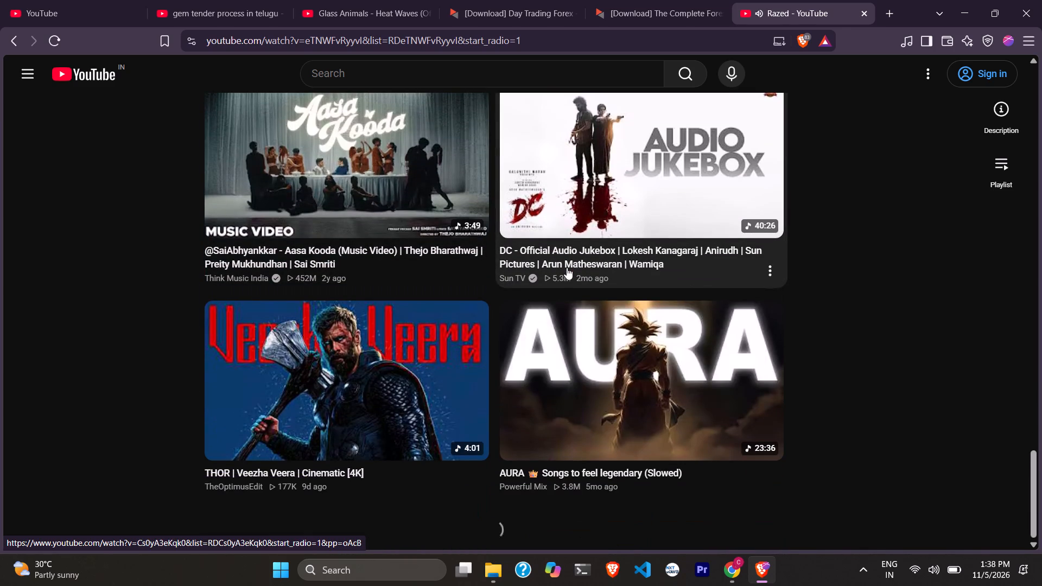
scroll(567, 267, "down", 4)
scroll(580, 390, "down", 2)
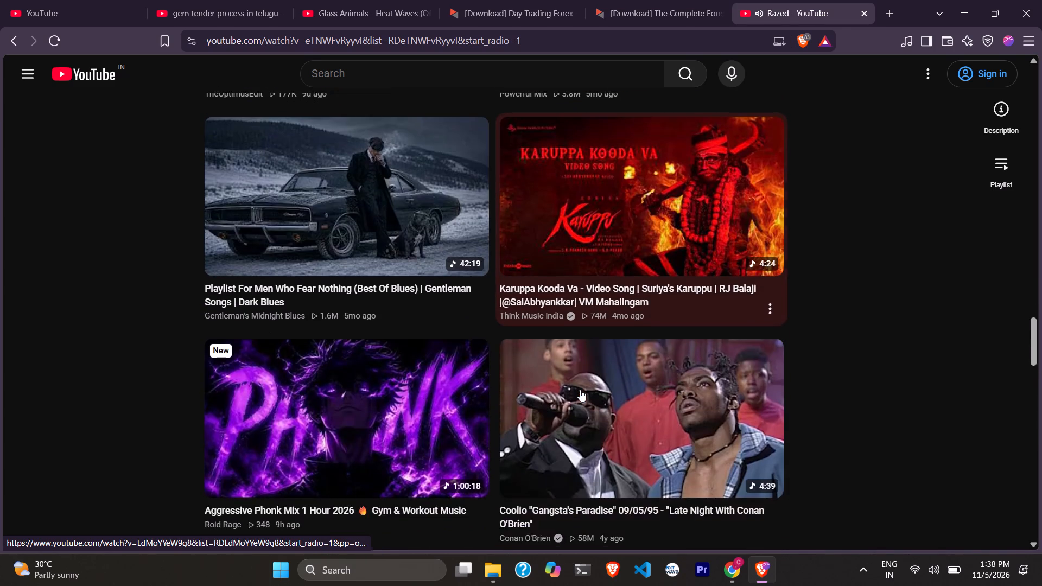
scroll(580, 390, "down", 3)
scroll(624, 245, "down", 2)
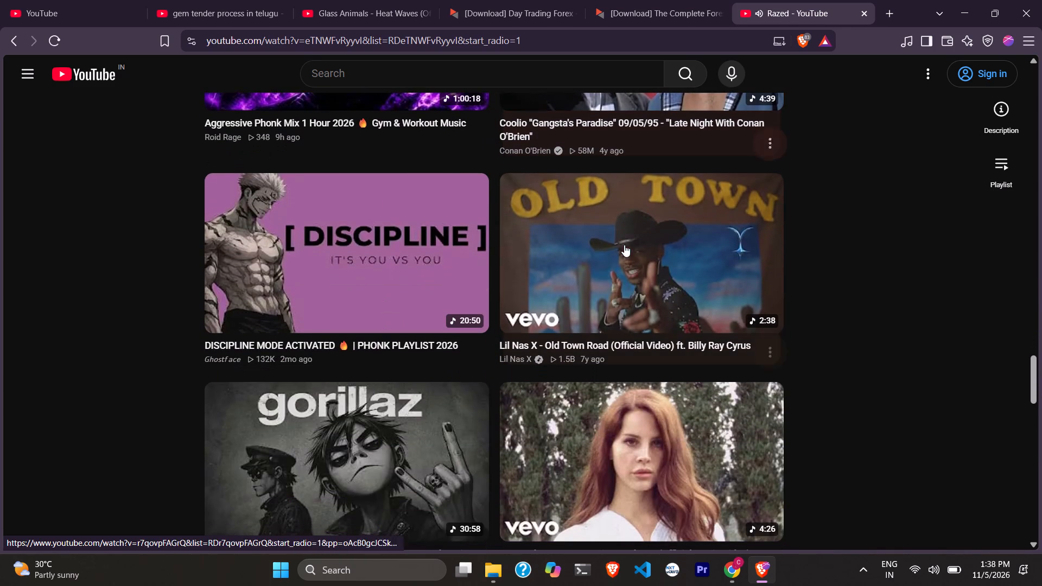
scroll(626, 288, "down", 3)
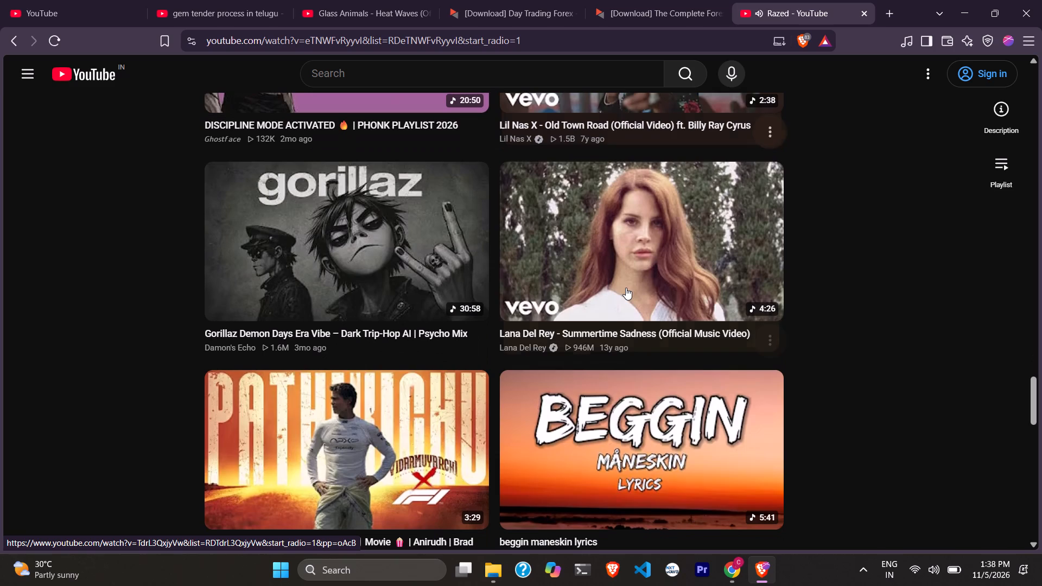
scroll(538, 412, "down", 5)
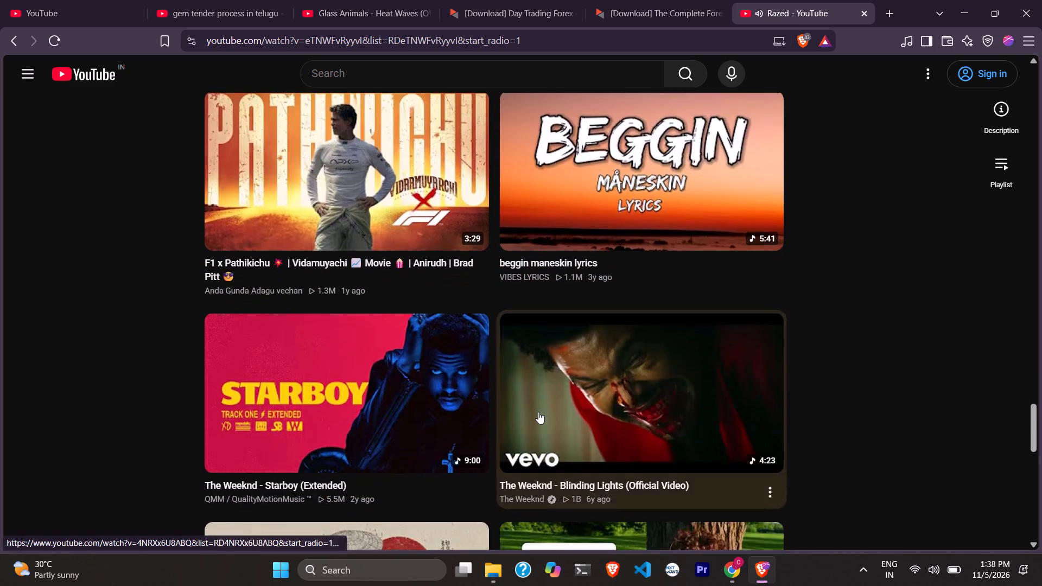
scroll(538, 412, "down", 4)
scroll(392, 385, "down", 3)
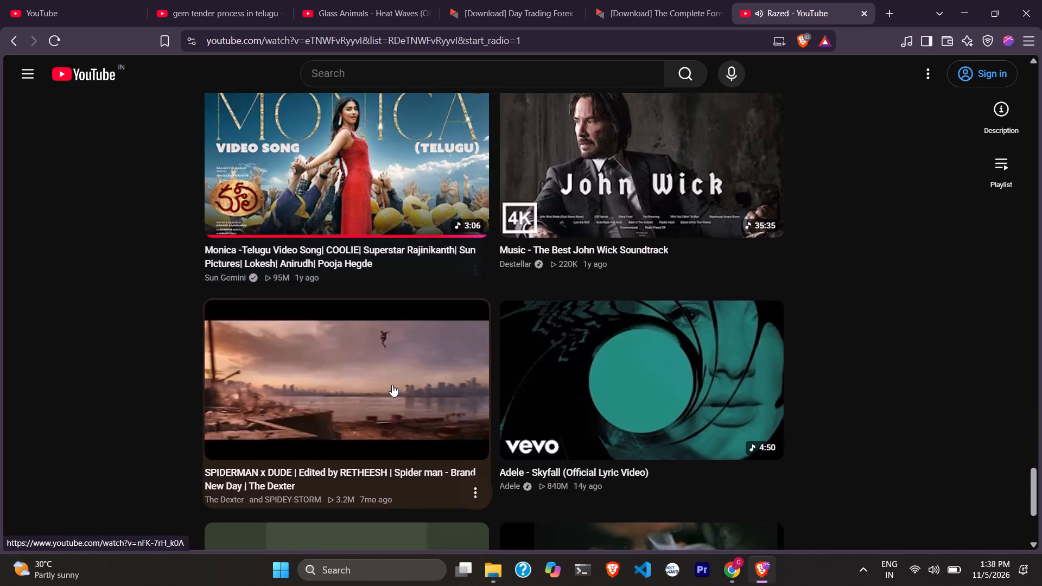
scroll(394, 188, "down", 3)
scroll(588, 312, "down", 3)
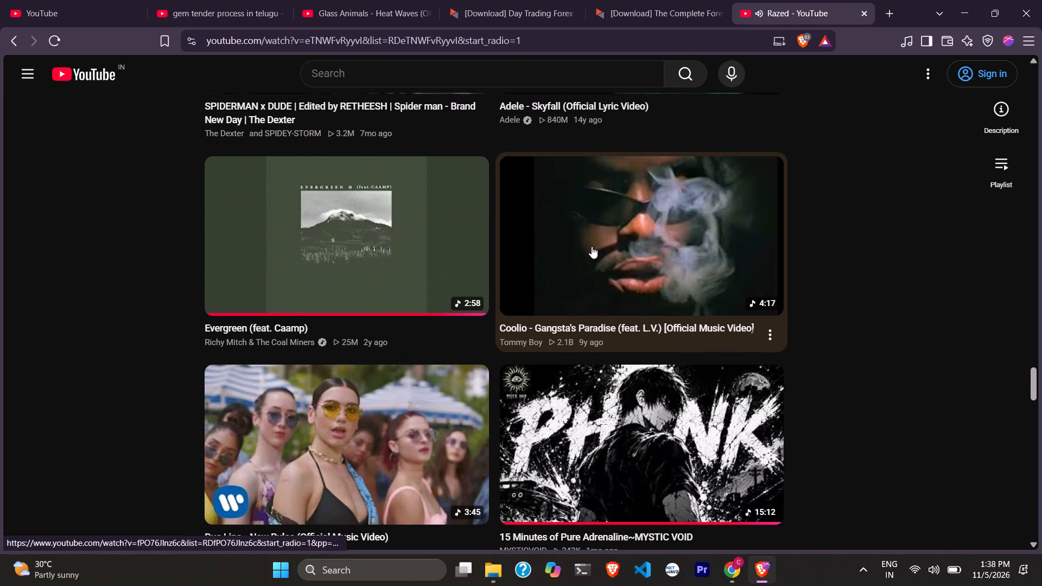
left_click(358, 253)
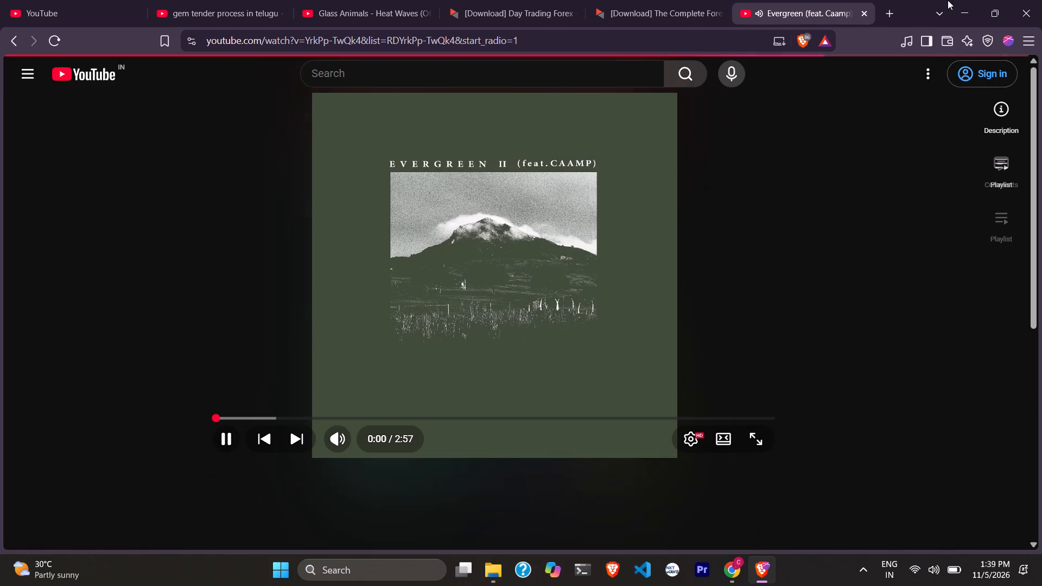
left_click(956, 0)
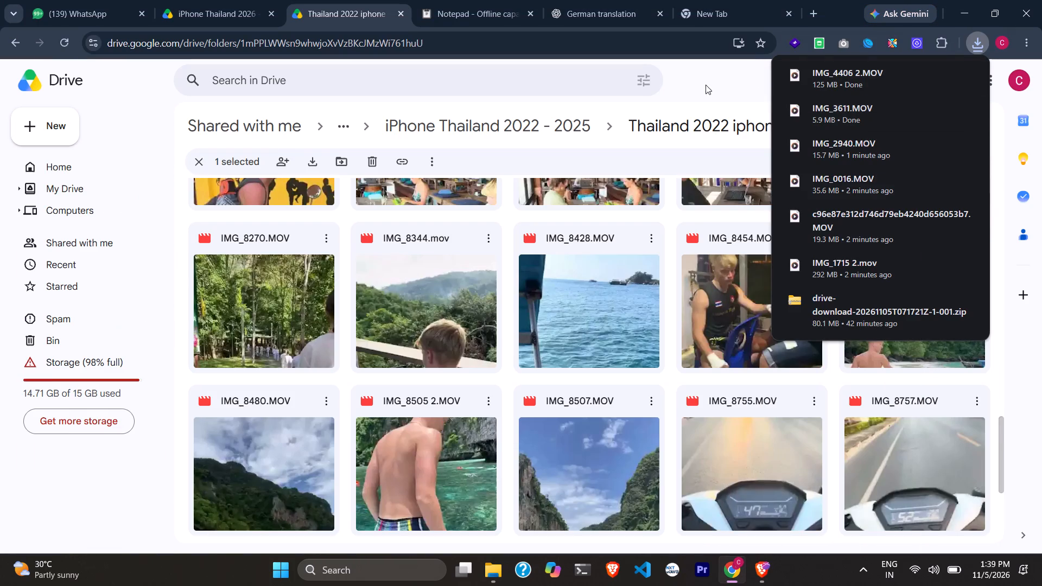
Read the 0:18 and 0:23 script lines in the online Notepad to see which footage they need.
left_click(543, 0)
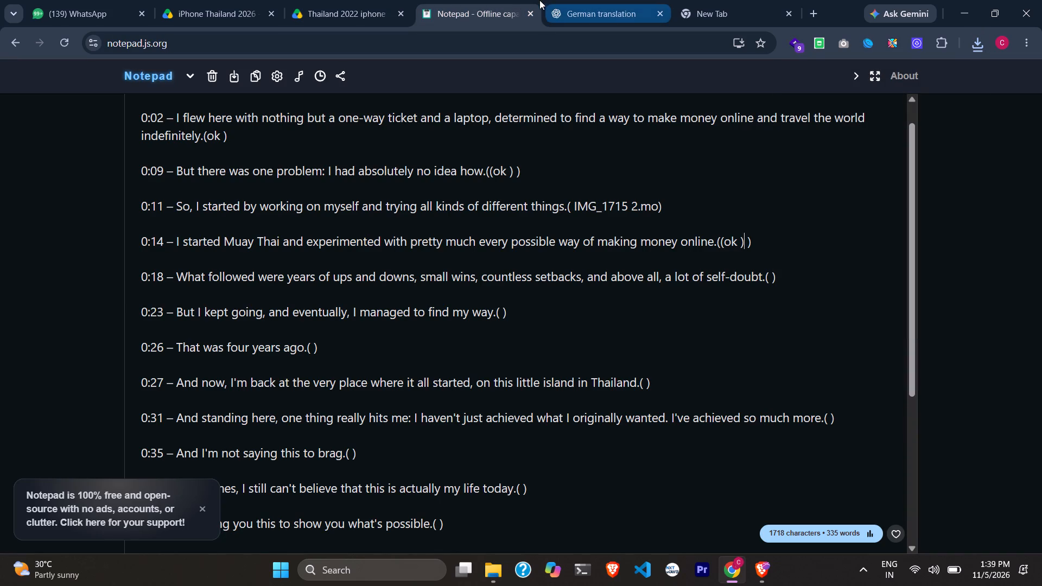
left_click(329, 272)
left_click(437, 273)
left_click(541, 268)
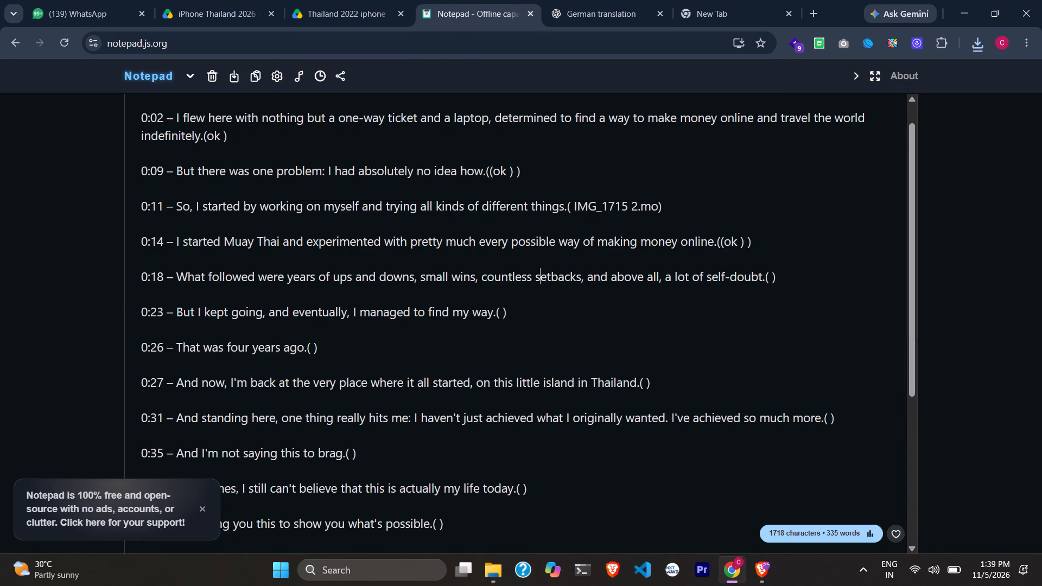
left_click(490, 319)
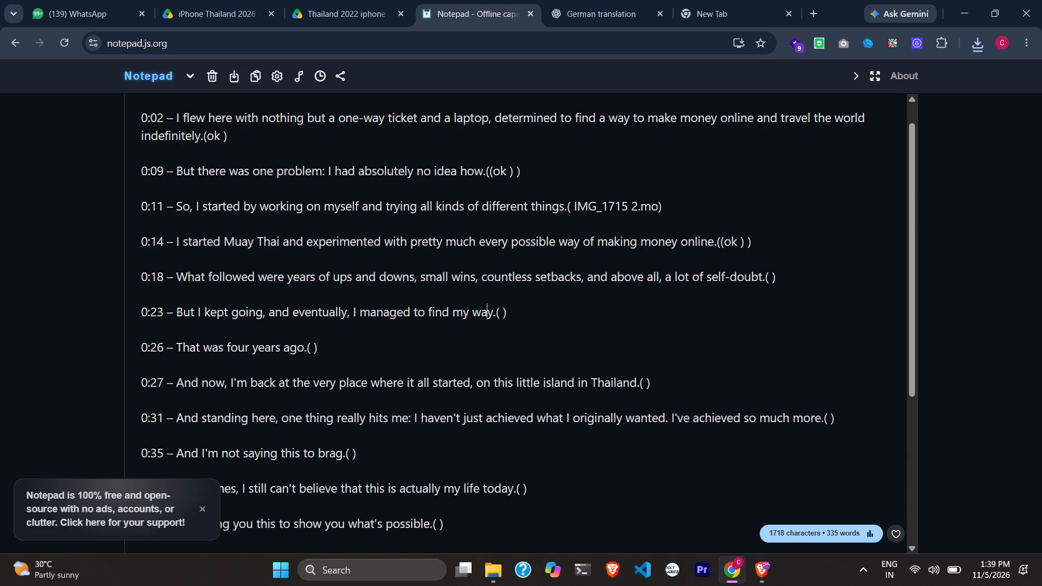
Review the unmarked script lines from 0:23 to 0:58 in the online Notepad and dismiss the support notice.
left_click(501, 315)
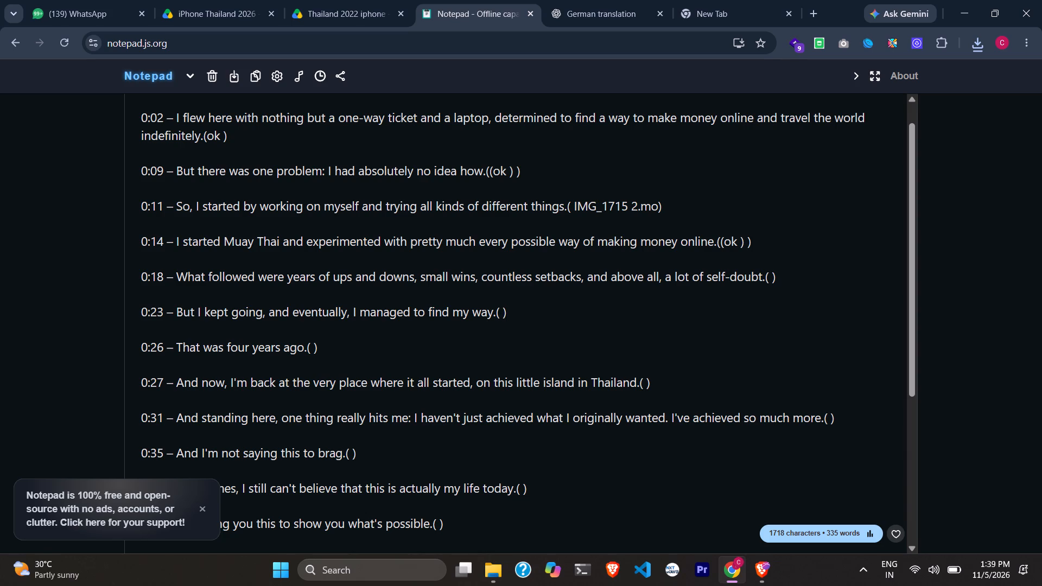
left_click(308, 351)
left_click(310, 351)
scroll(310, 351, "down", 8)
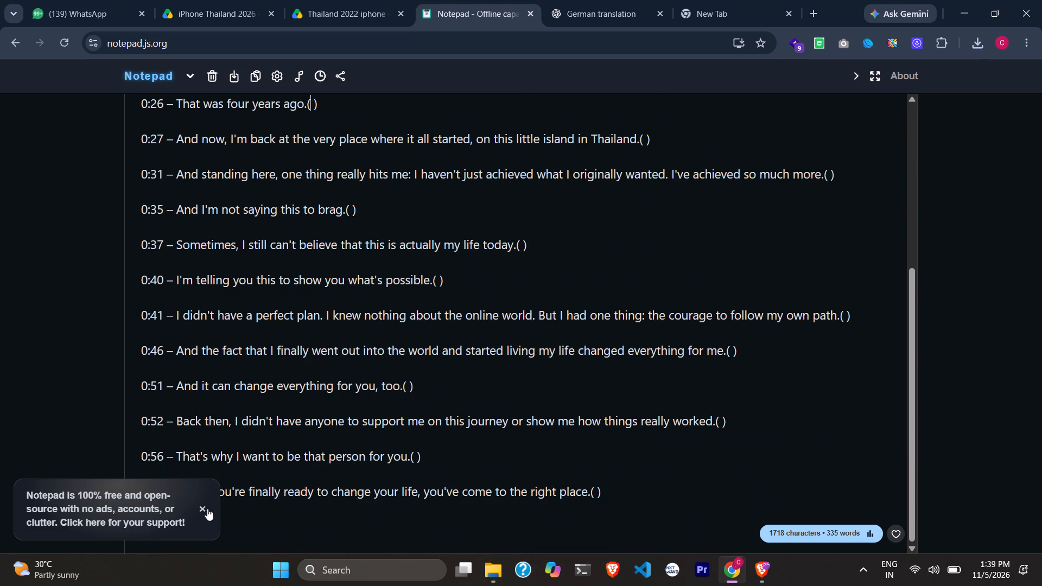
left_click(206, 508)
Switch to Brave, toggle playback of the "Evergreen (feat. Caamp)" track and return to the Notepad in Chrome.
left_click(922, 575)
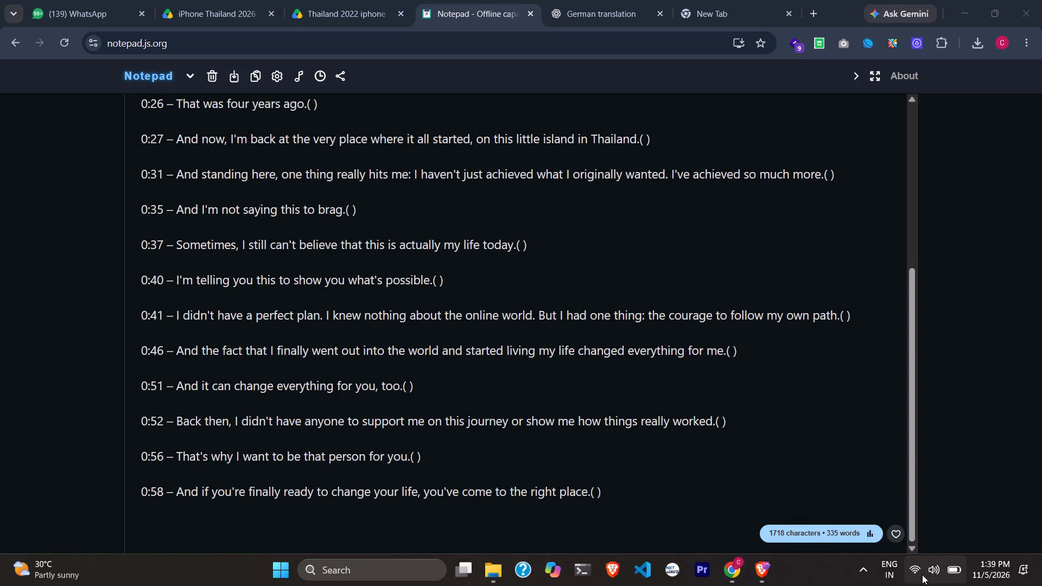
left_click(759, 575)
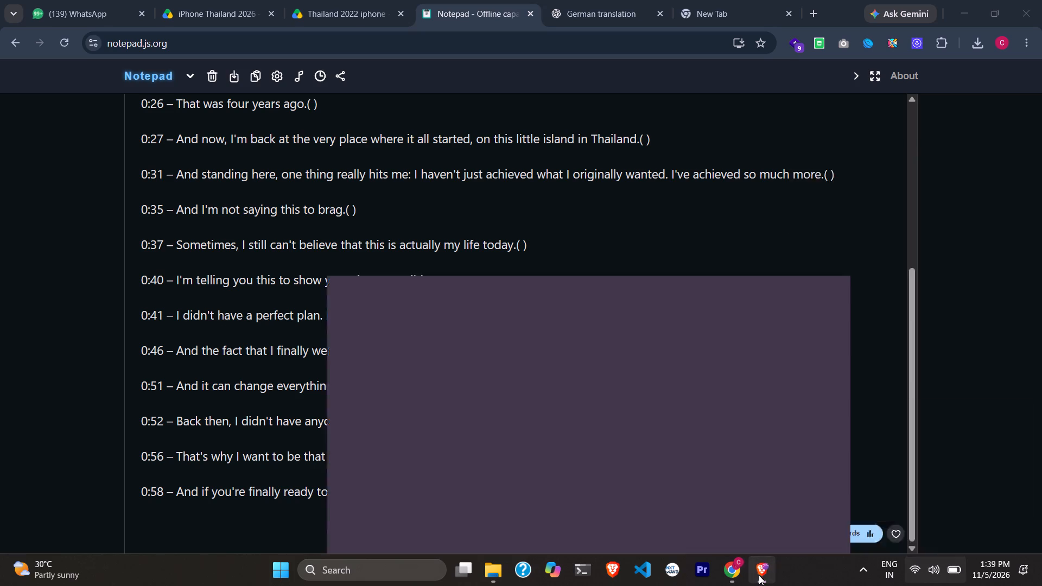
key("space")
left_click(961, 0)
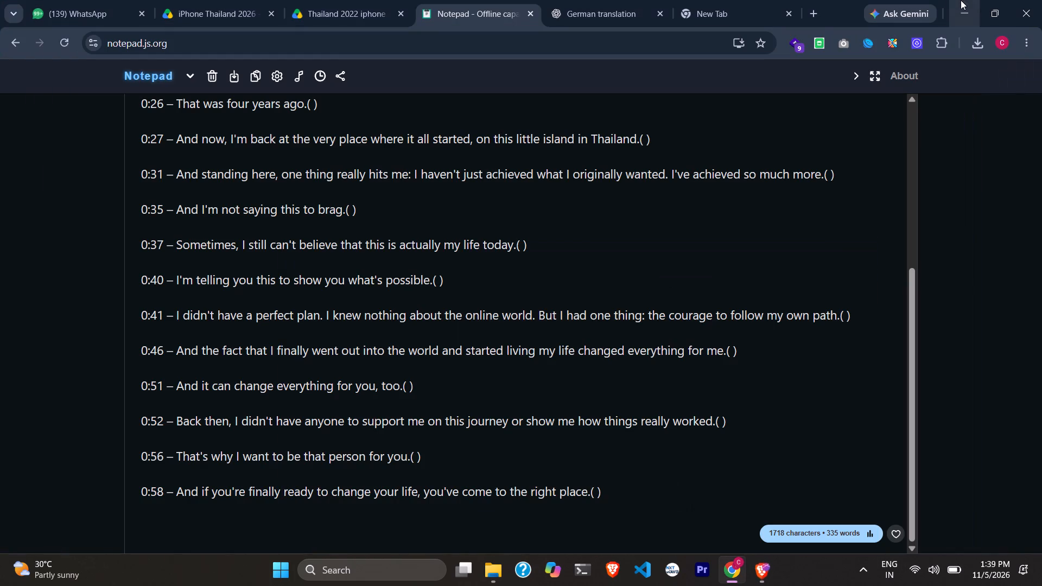
left_click(597, 496)
scroll(597, 496, "up", 4)
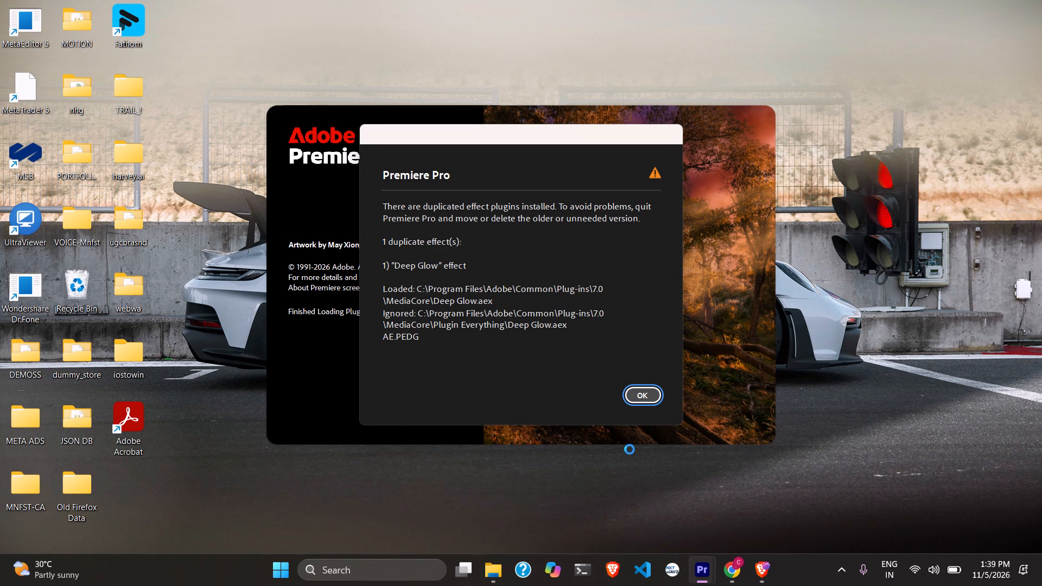
left_click(648, 392)
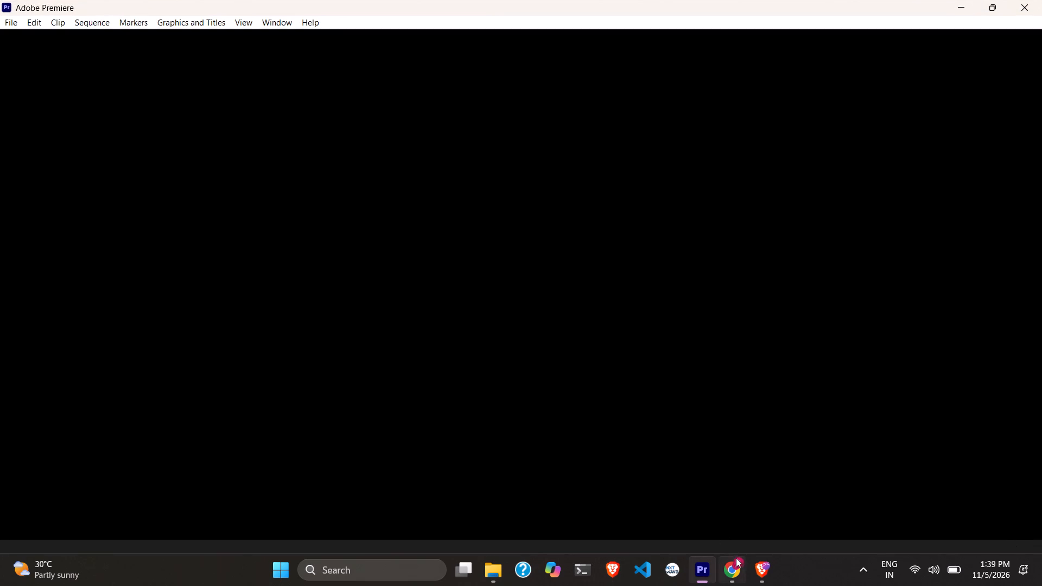
Switch to Brave, open YouTube in a new tab, play "Manu Chao – Me Gustas Tú (Letra)" and minimise Brave.
left_click(738, 563)
left_click(764, 570)
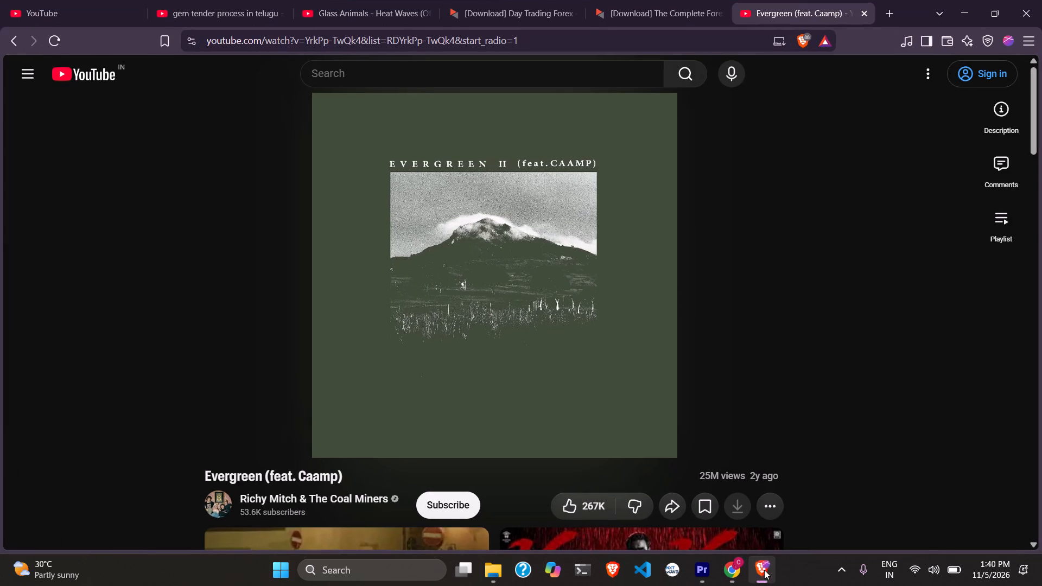
left_click(882, 0)
key("y")
key("Return")
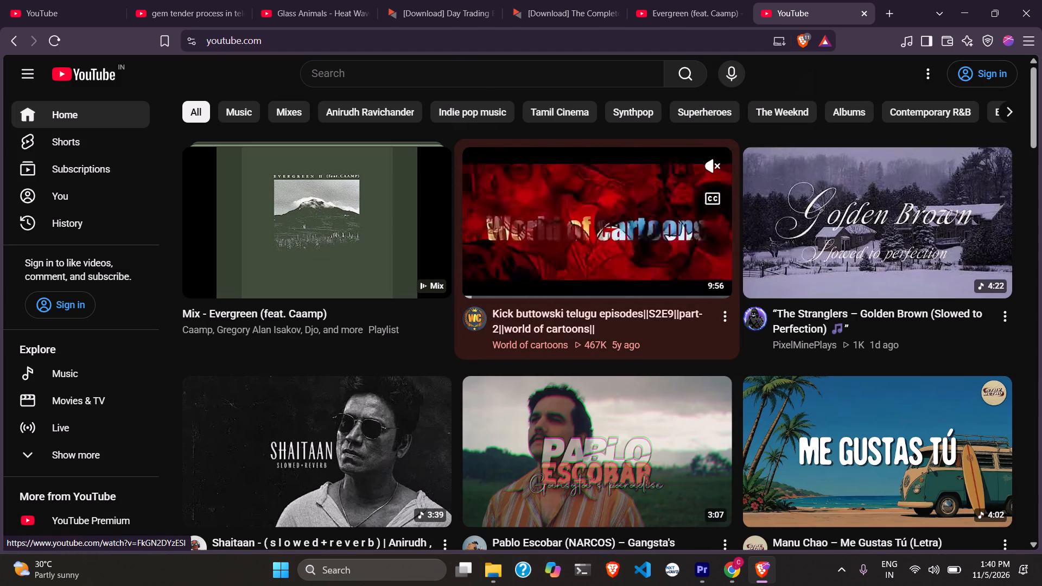
scroll(891, 276, "down", 2)
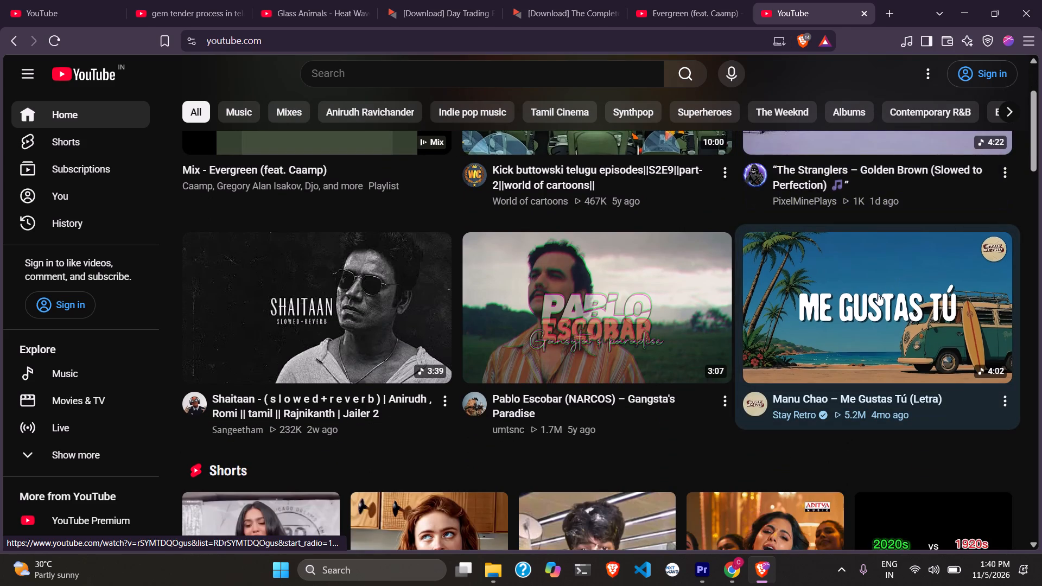
left_click(877, 294)
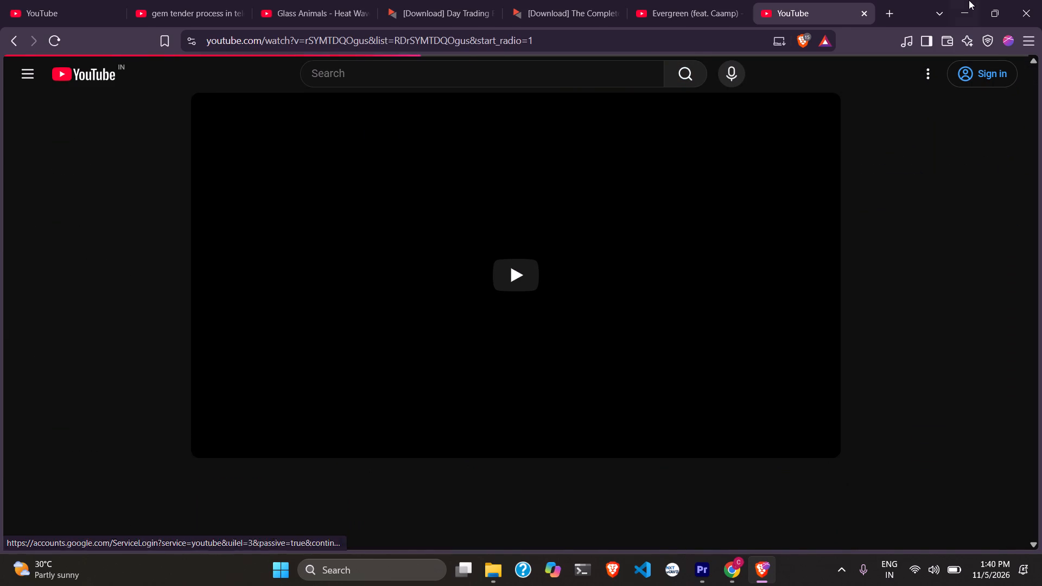
left_click(969, 0)
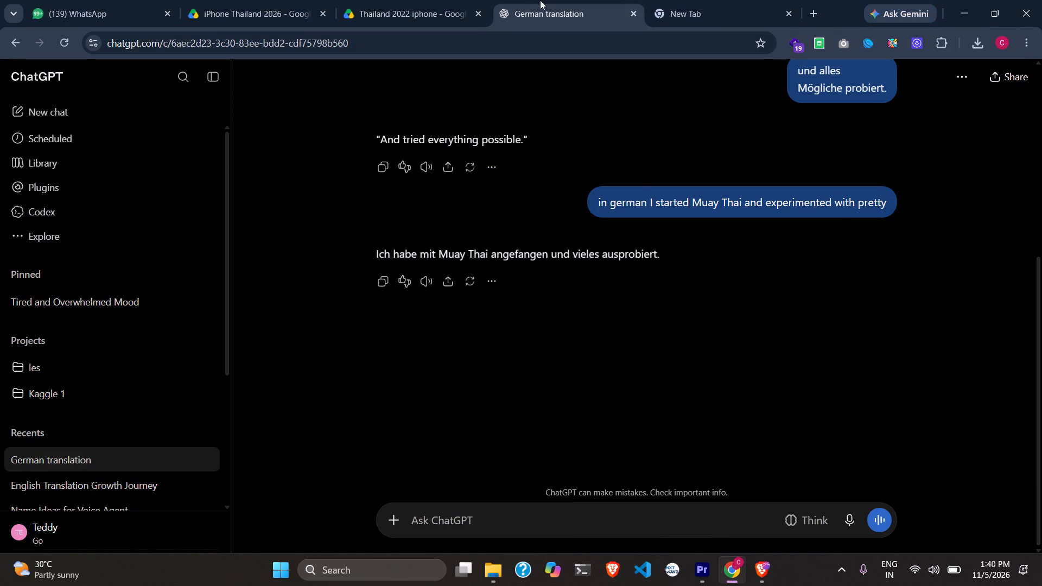
Bring up the "Thailand 2022 iphone" Drive folder in Chrome, switch to Adobe Premiere and open the recent project VIRK-3.
left_click(408, 0)
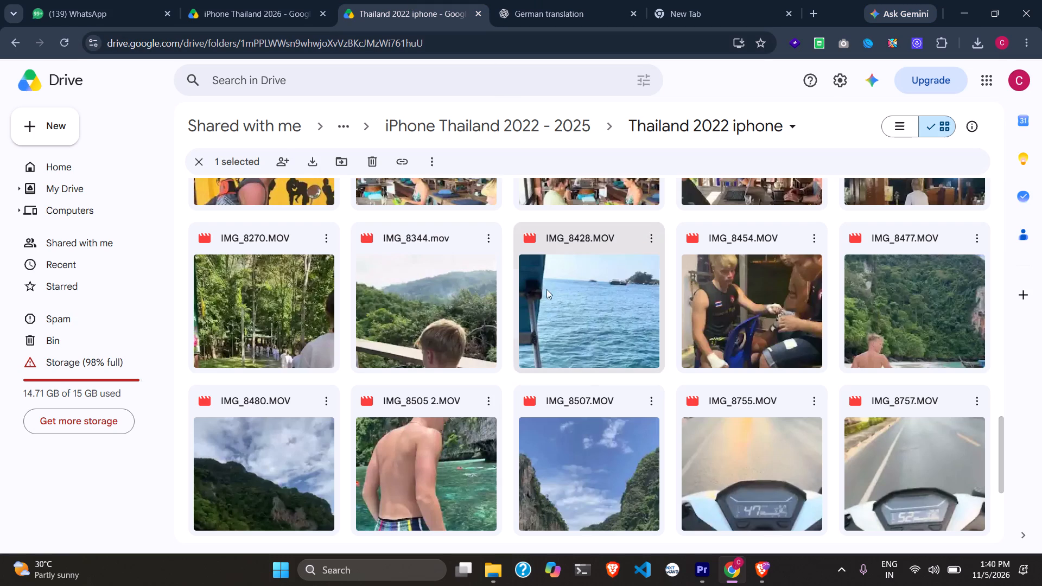
left_click(697, 570)
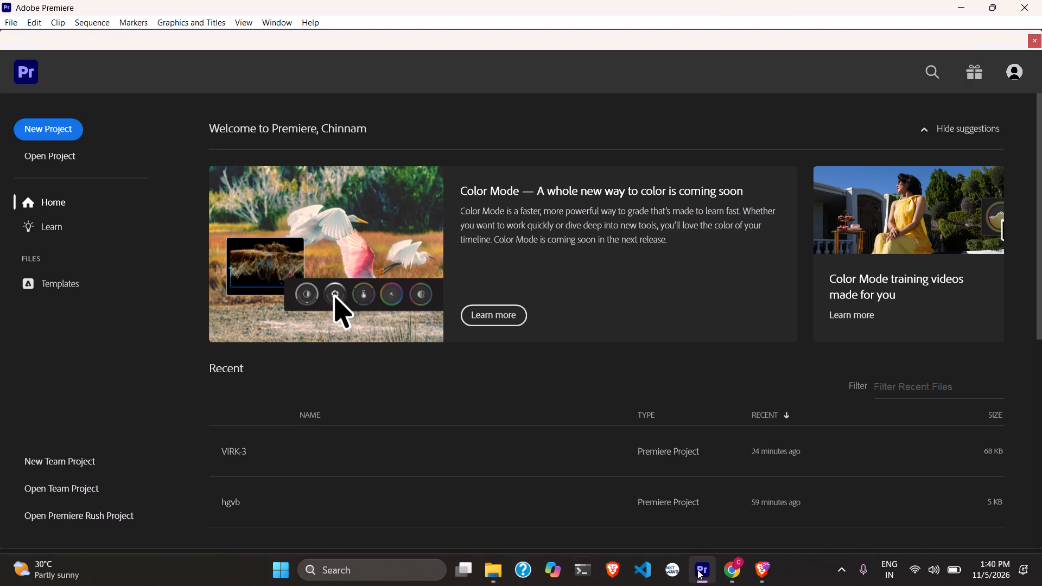
left_click(284, 454)
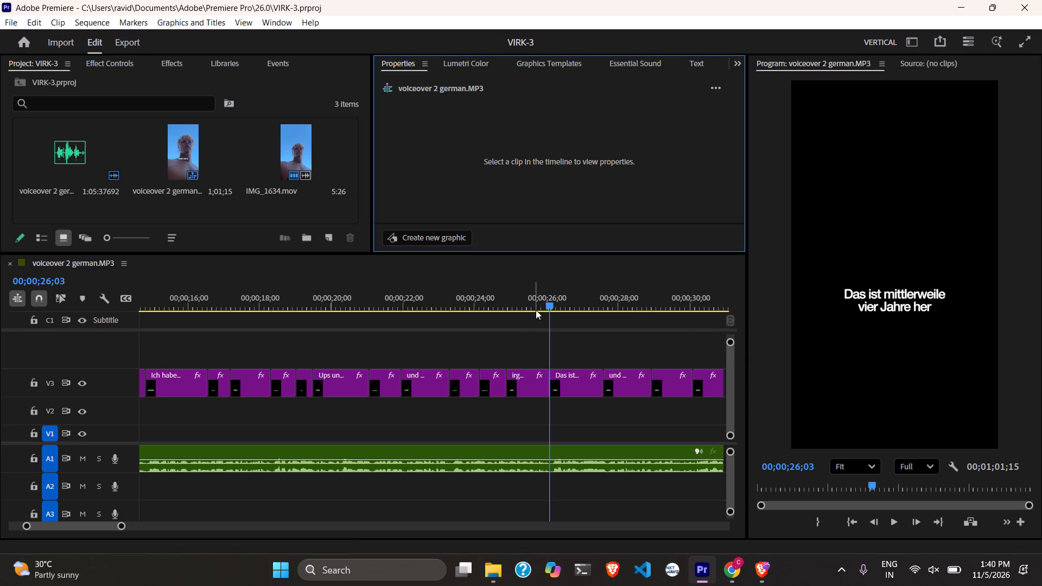
Move the playhead back to 00;00;00;00 in the "voiceover 2 german.MP3" sequence and save the project.
left_click_drag(538, 309, 29, 339)
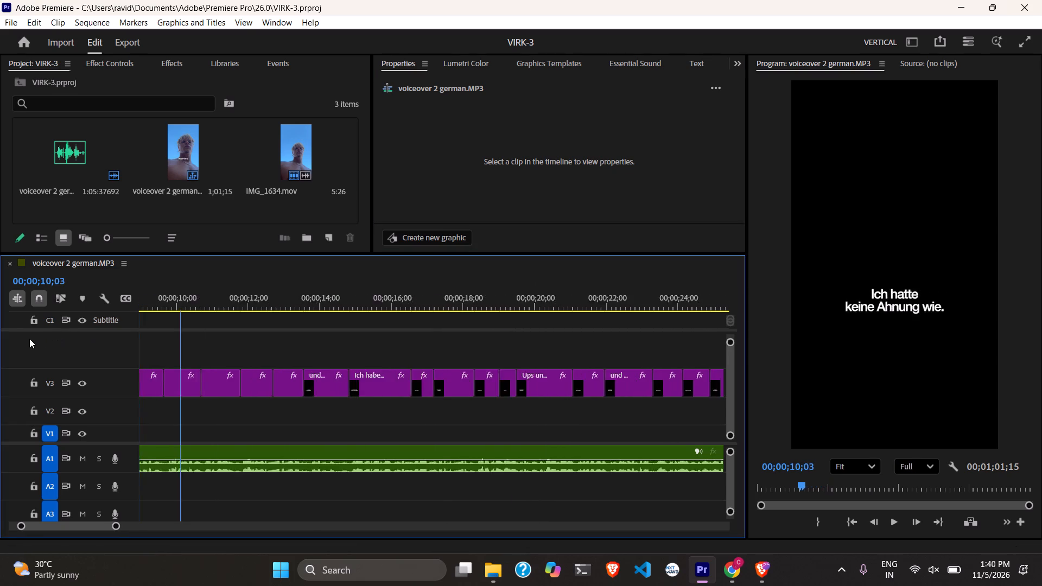
left_click_drag(29, 339, 0, 331)
key("ctrl+s")
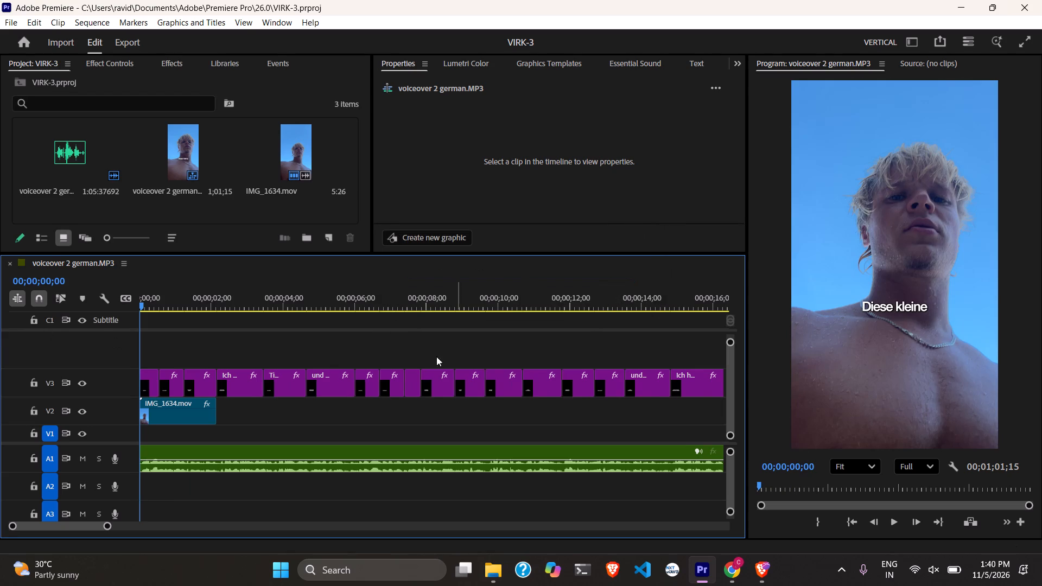
In Premiere's VIRK-3 project, play the sequence's opening and scrub through IMG_1634.mov to check its footage against the captions.
key("space")
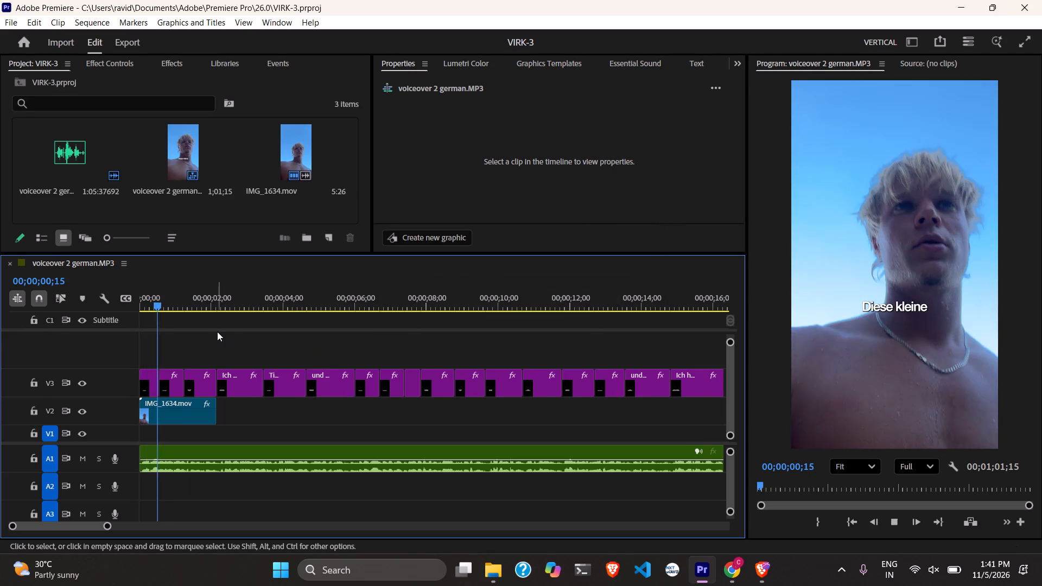
key("space")
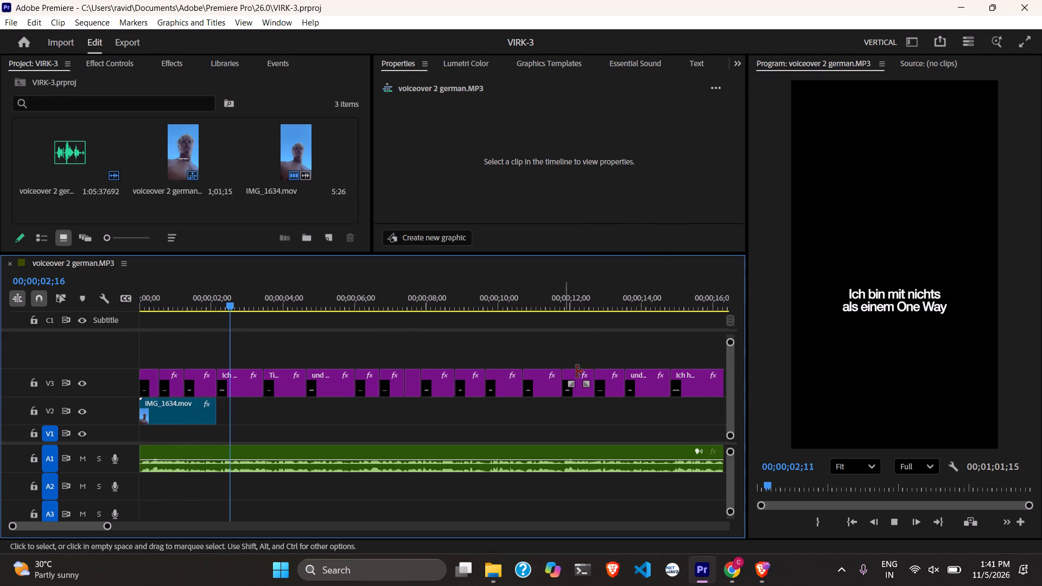
left_click_drag(233, 299, 231, 299)
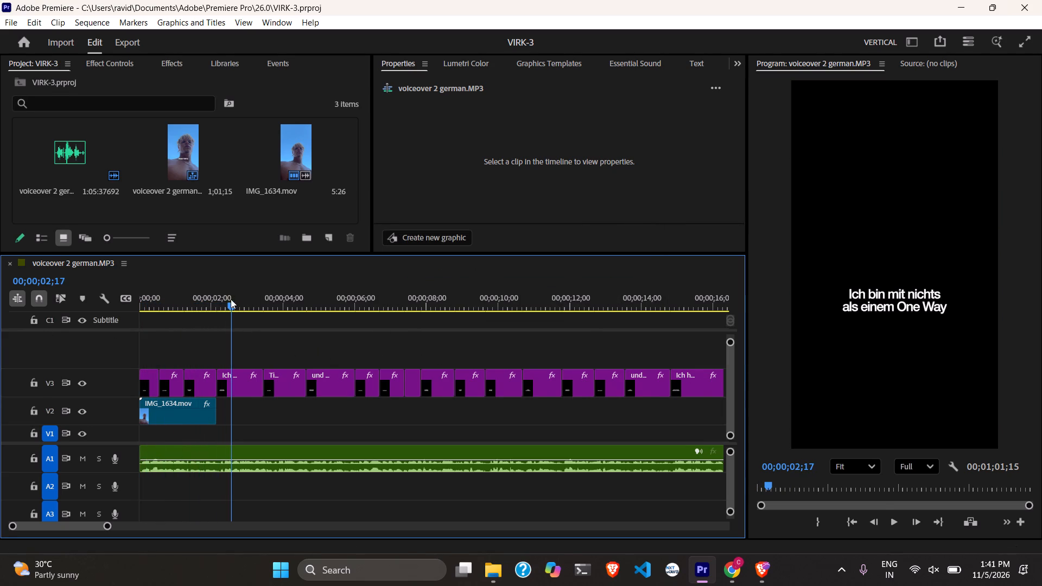
left_click_drag(231, 299, 206, 298)
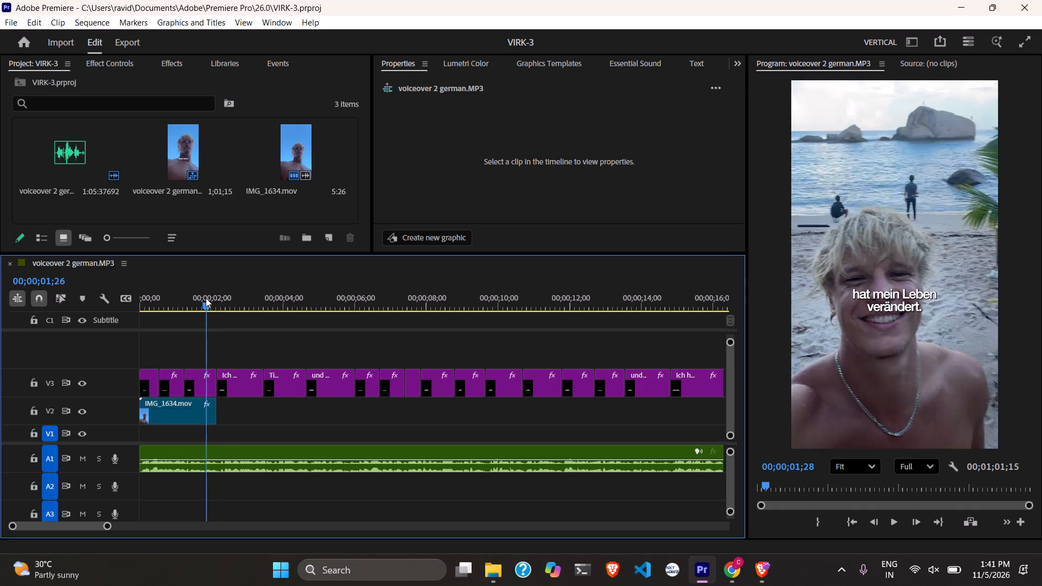
left_click_drag(206, 298, 196, 296)
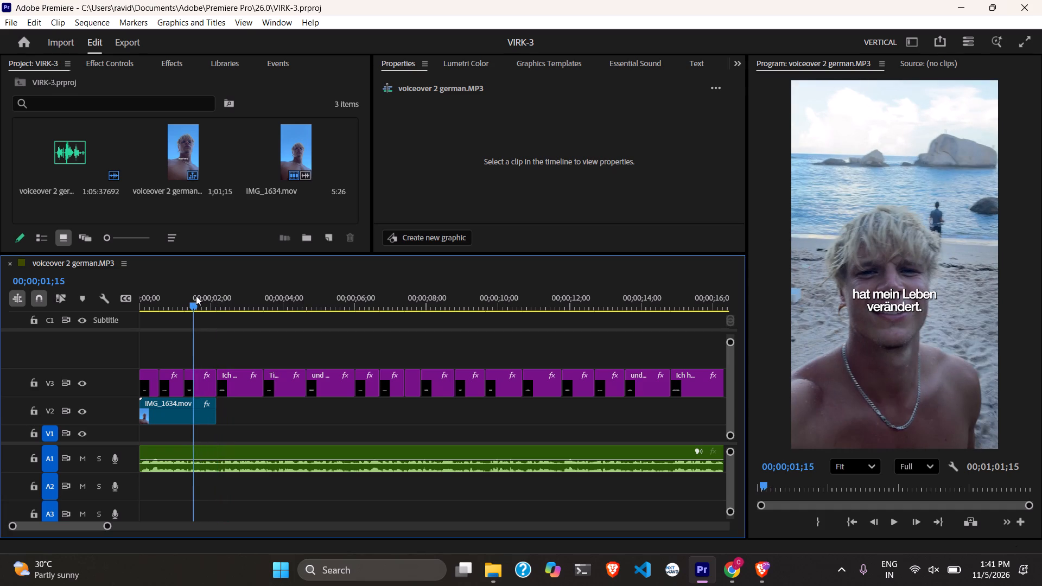
left_click_drag(196, 296, 200, 295)
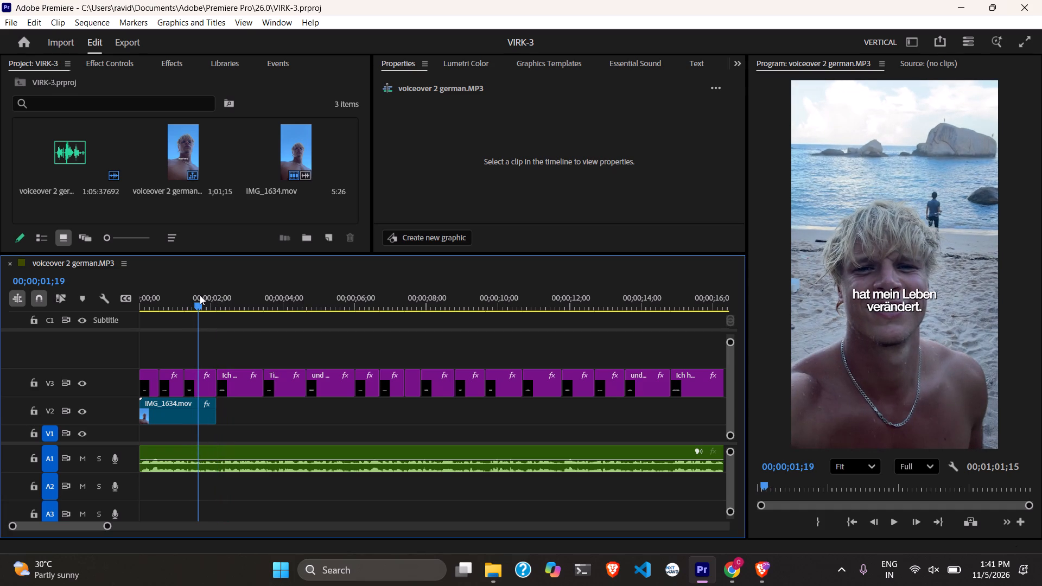
left_click_drag(200, 295, 170, 294)
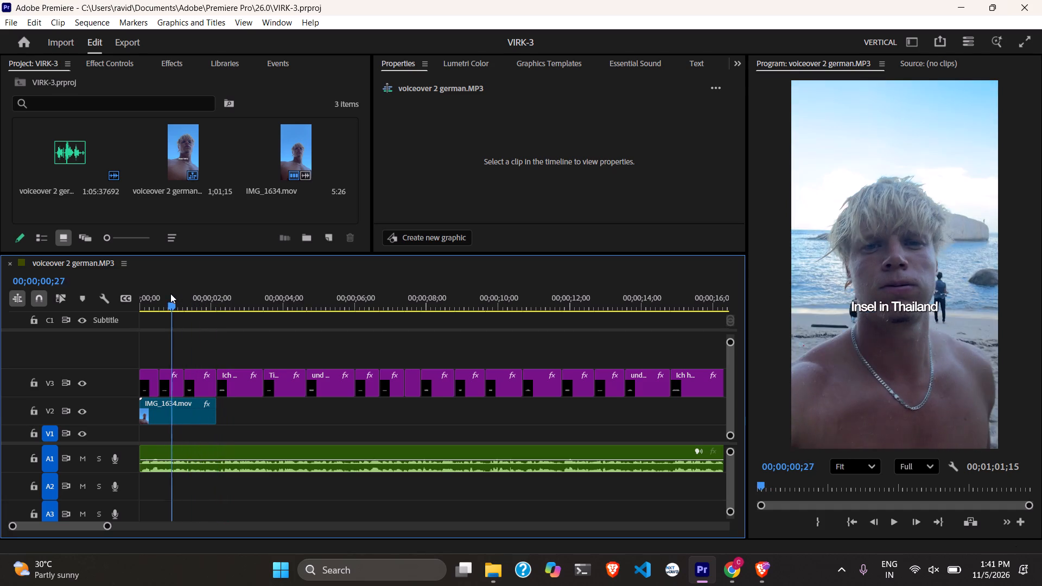
left_click_drag(170, 294, 176, 294)
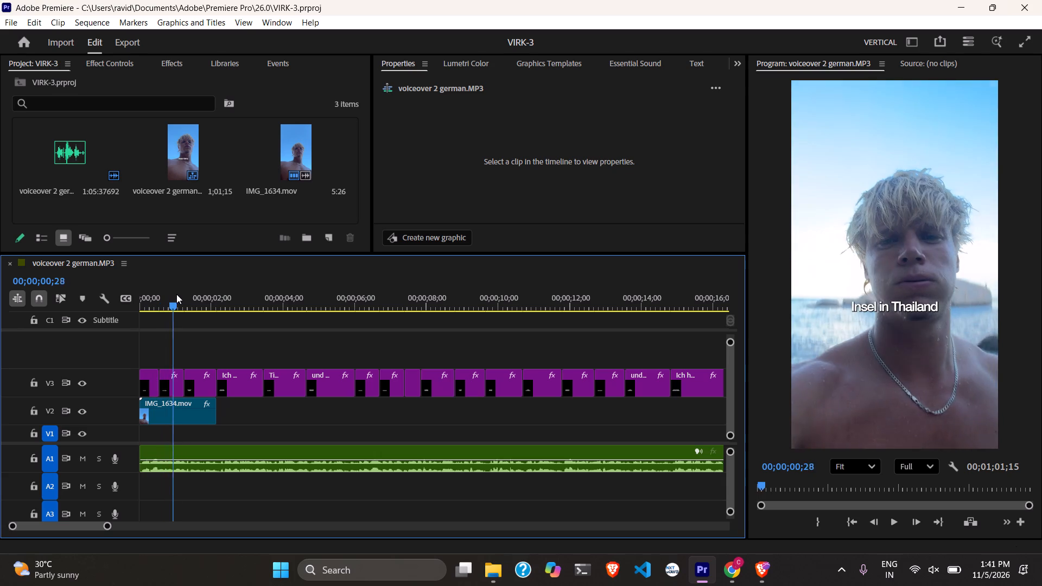
left_click_drag(176, 294, 194, 294)
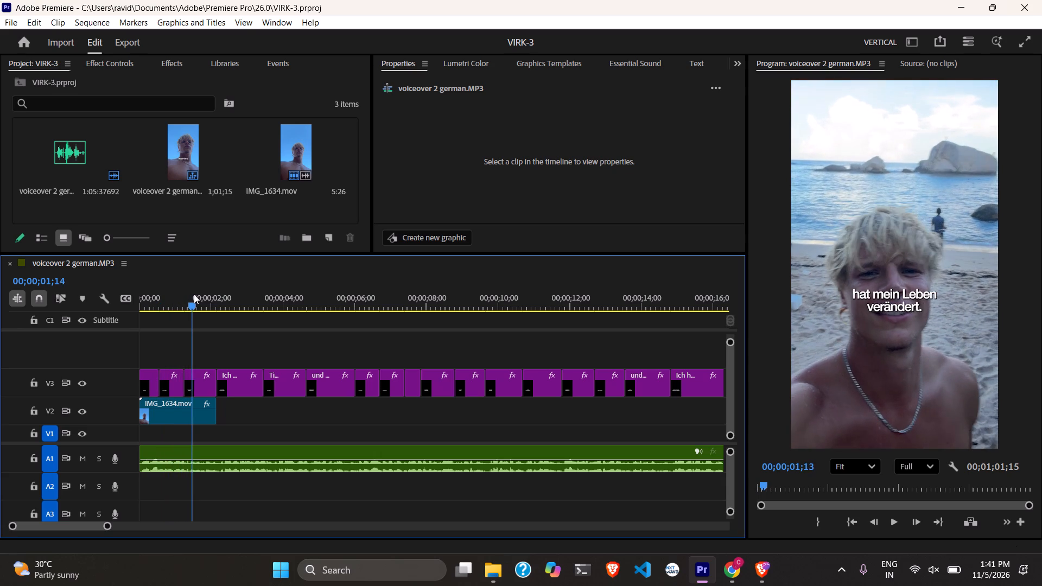
Play the end of IMG_1634.mov under the caption "hat mein Leben verändert." to check the footage.
left_click_drag(194, 294, 198, 295)
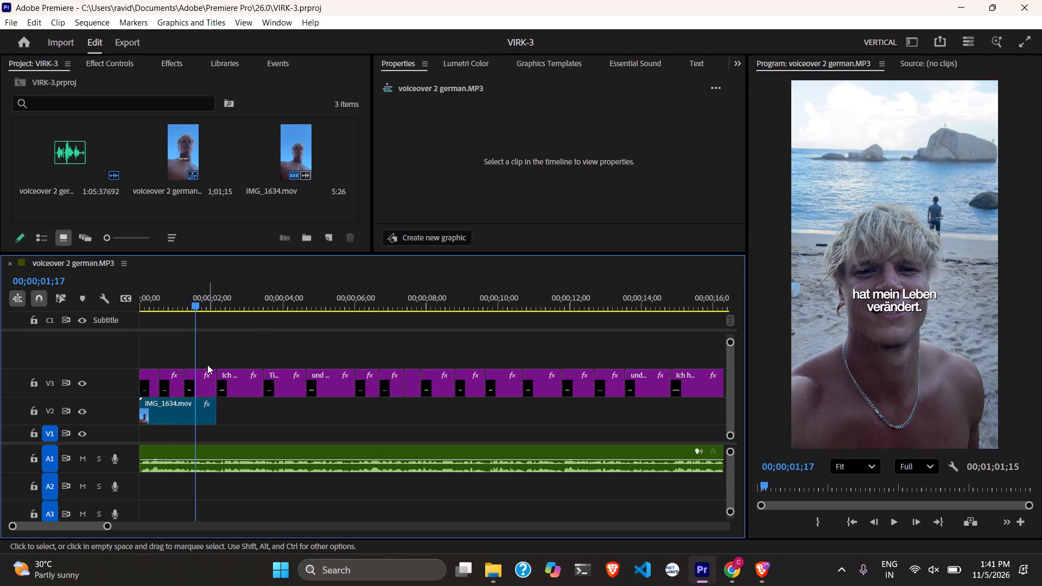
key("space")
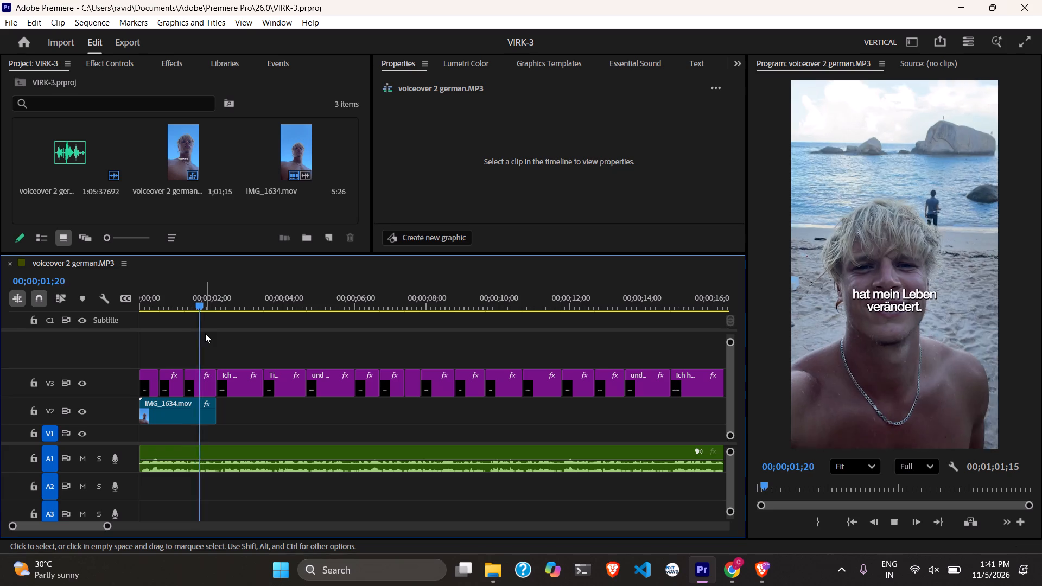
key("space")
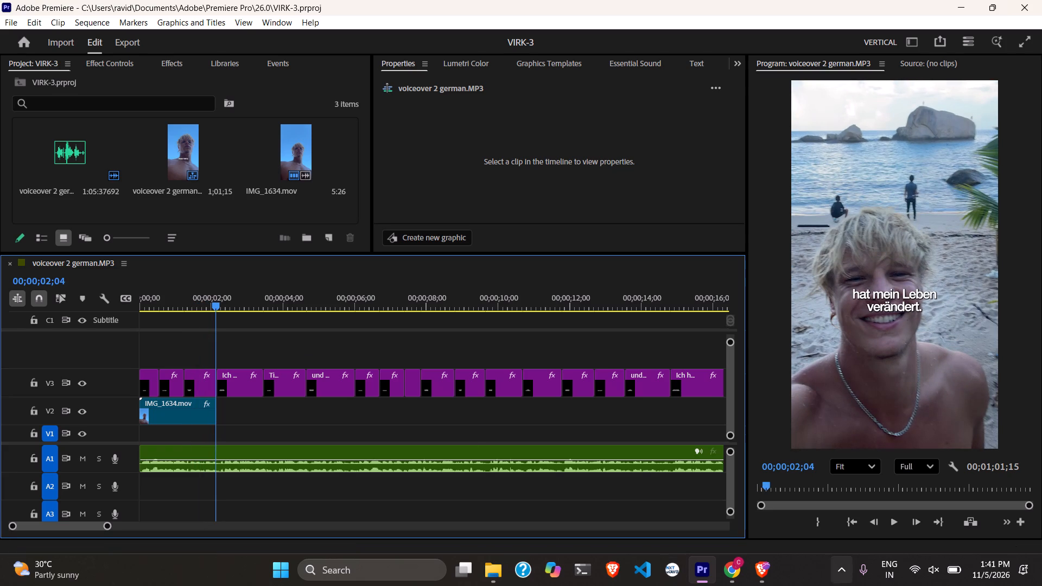
Unmute the system sound, pause the Manu Chao song playing in Brave and minimise Brave to return to Premiere.
left_click(946, 563)
left_click(815, 488)
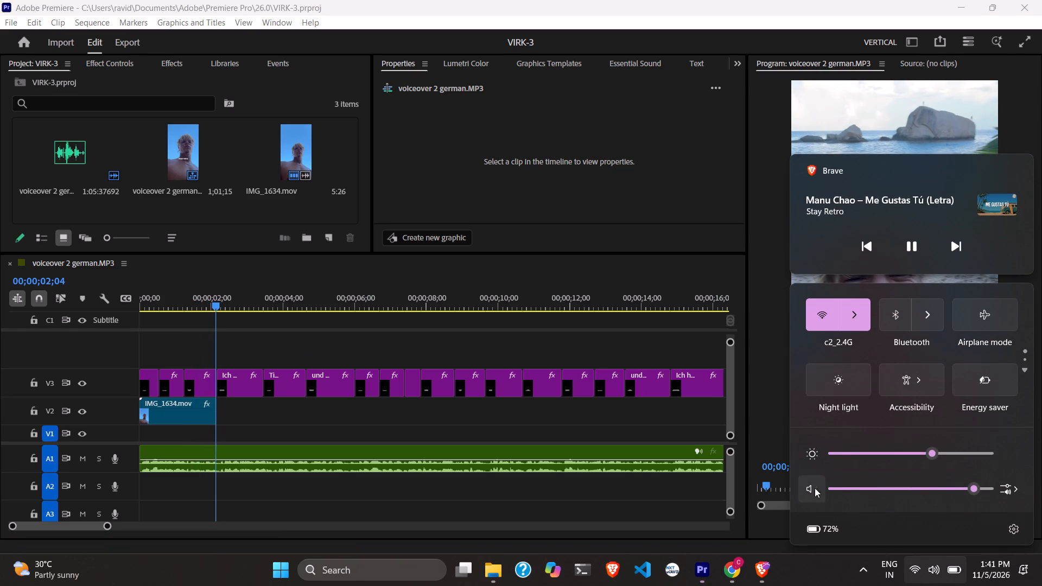
left_click(931, 570)
left_click(763, 572)
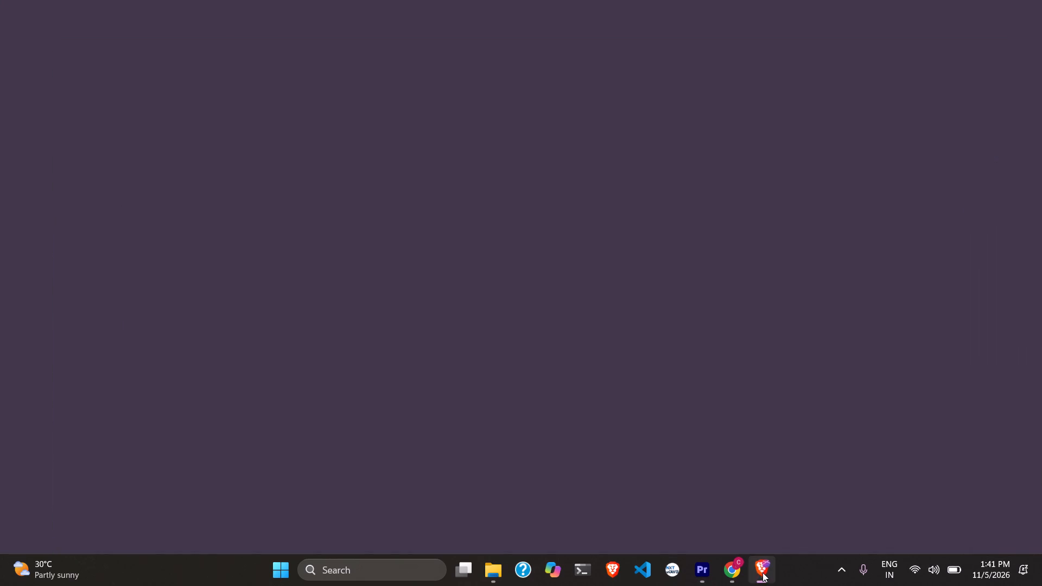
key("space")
left_click(958, 0)
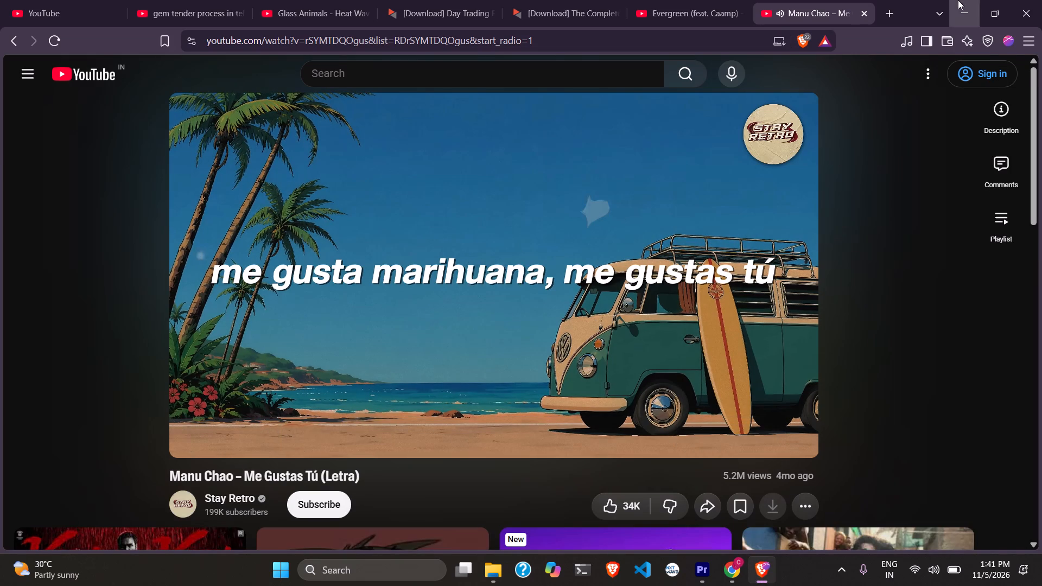
Replay the last part of IMG_1634.mov from about 1.5 seconds with sound to check it against the voiceover.
left_click_drag(207, 298, 198, 298)
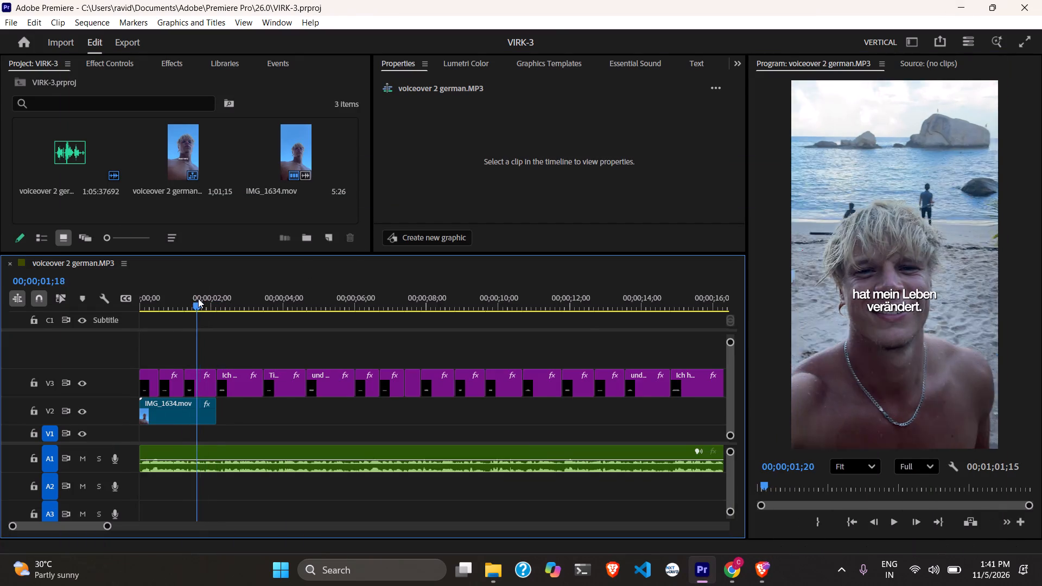
left_click_drag(198, 298, 192, 298)
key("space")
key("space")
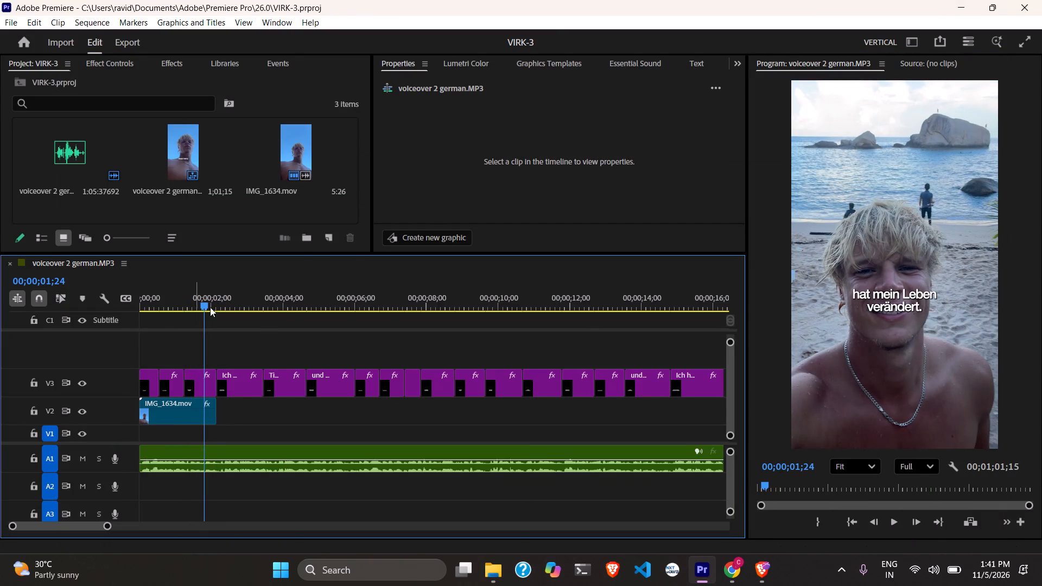
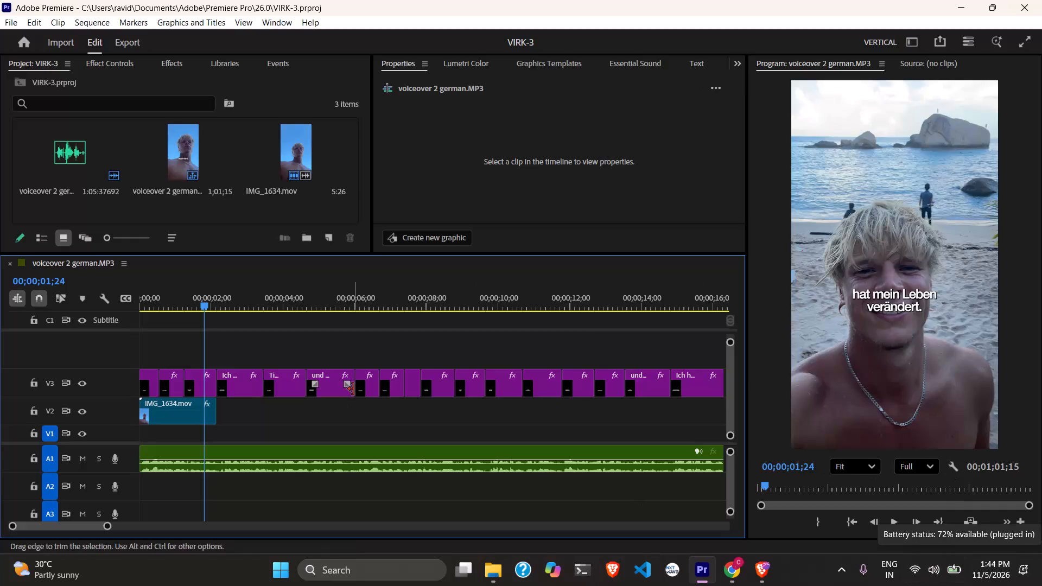
Replay the sequence opening and cut "verändert." and its line break from the caption "hat mein Leben verändert.".
left_click_drag(204, 300, 0, 320)
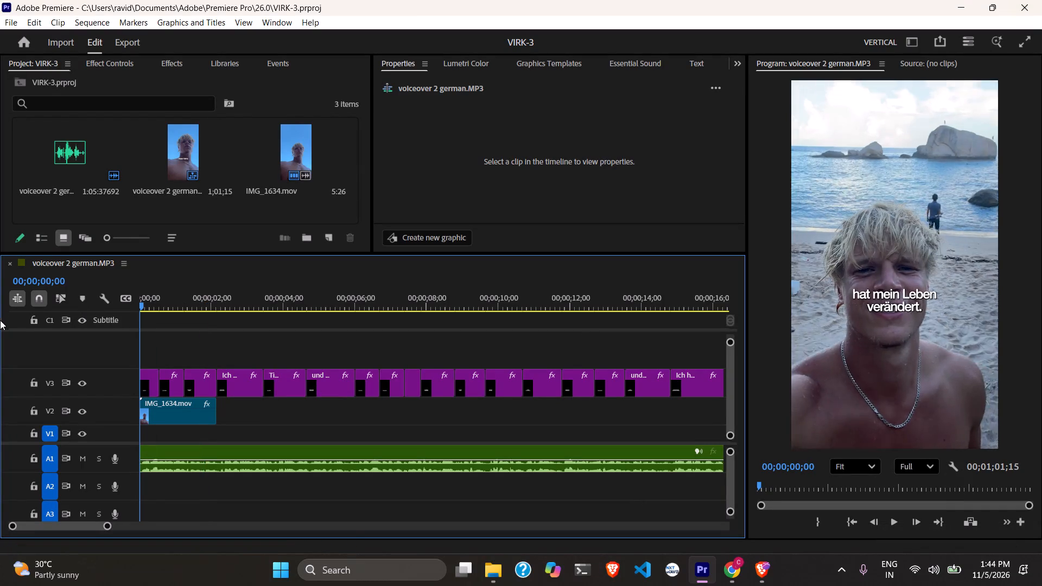
left_click_drag(0, 320, 3, 315)
key("space")
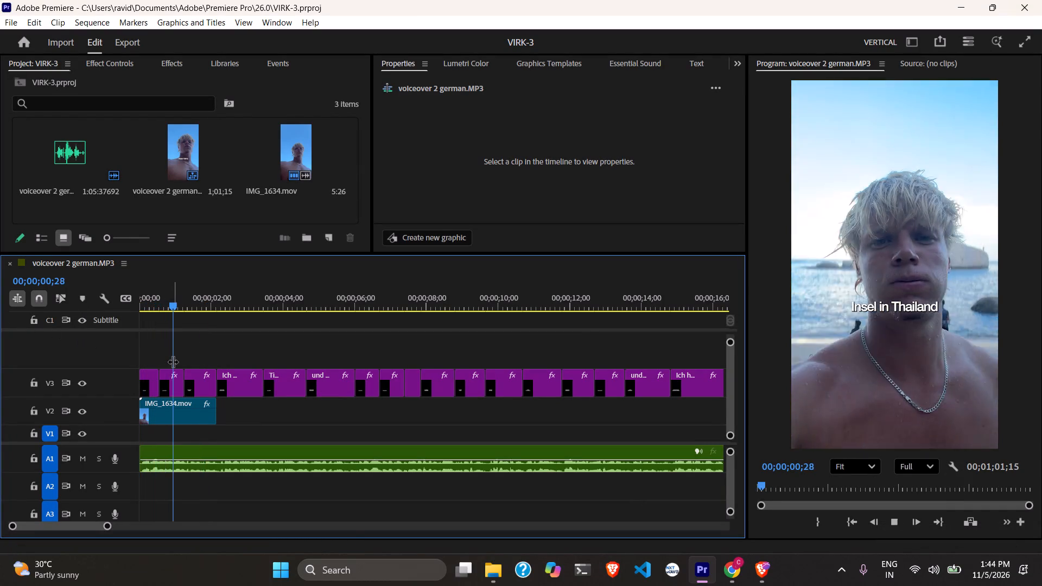
key("space")
key("space")
key("space")
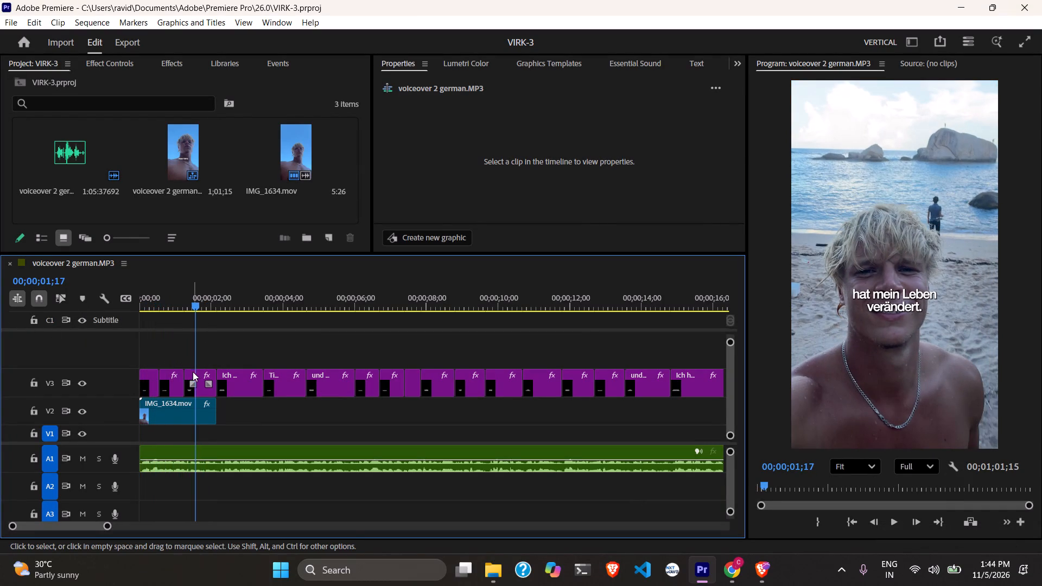
left_click(194, 372)
triple_click(911, 299)
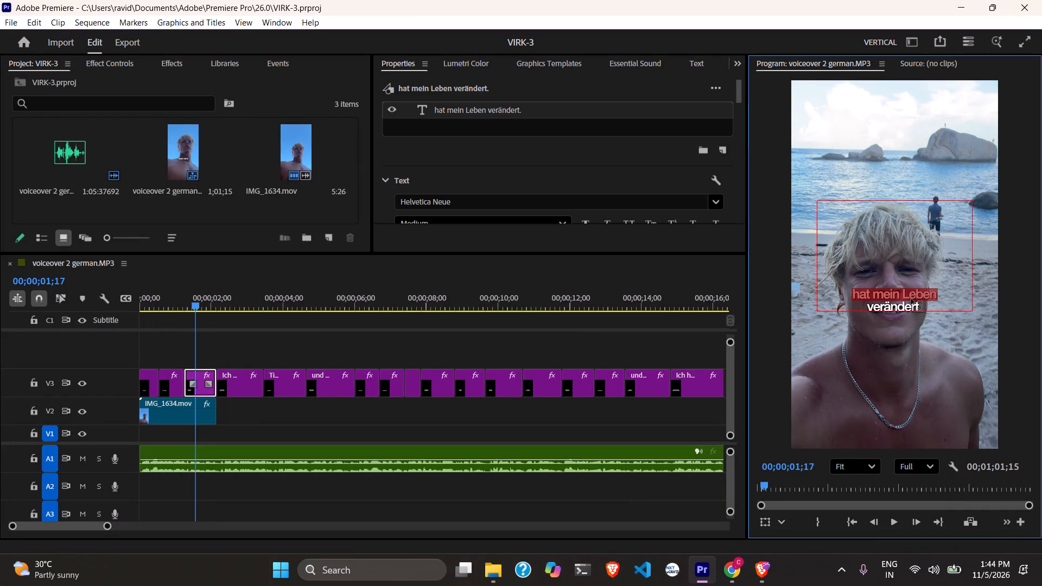
left_click(911, 299)
left_click(914, 305)
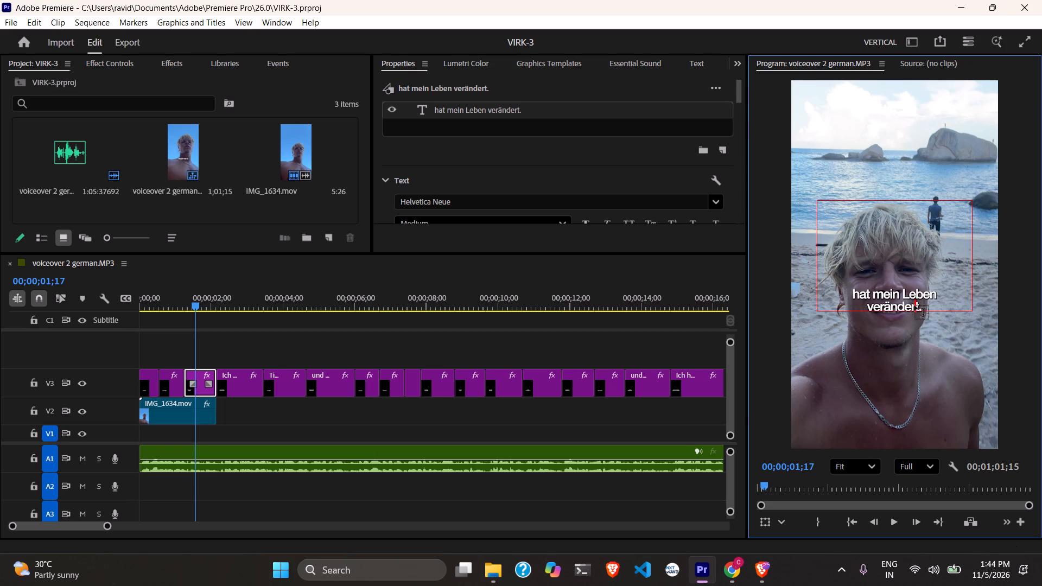
triple_click(914, 305)
left_click(914, 305)
key("ctrl+x")
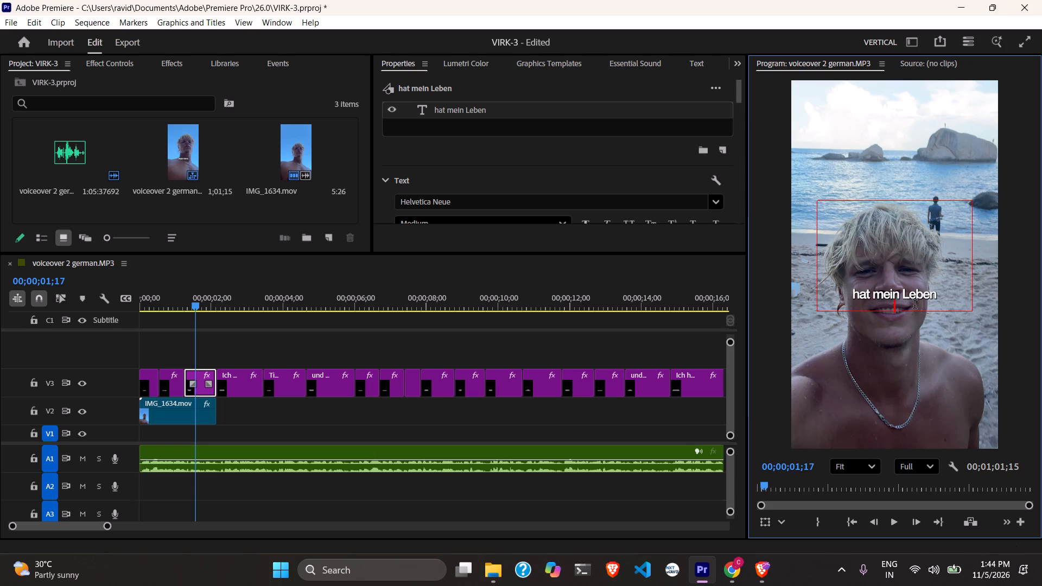
key("BackSpace")
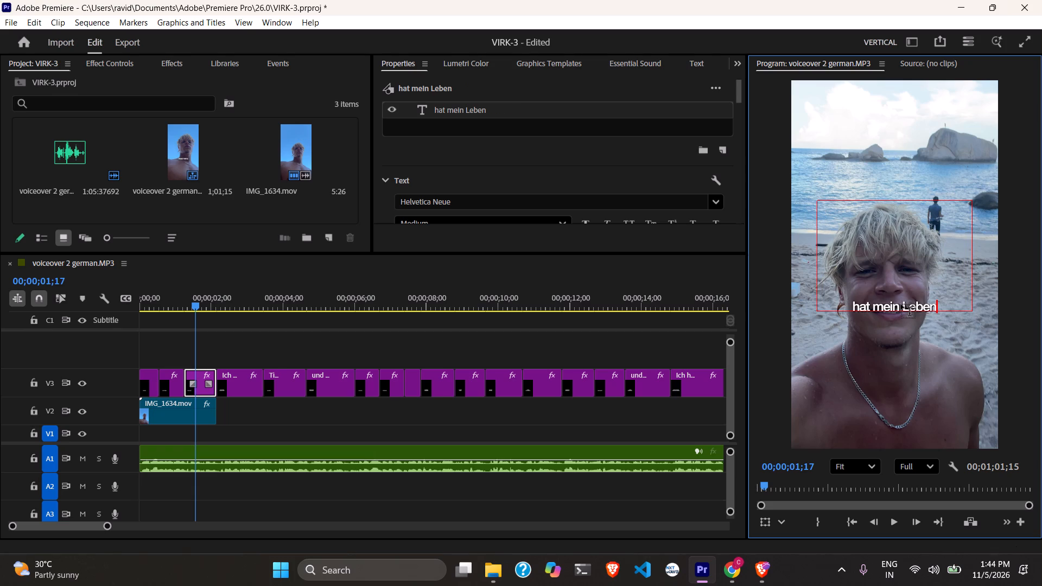
left_click(250, 413)
key("space")
key("space")
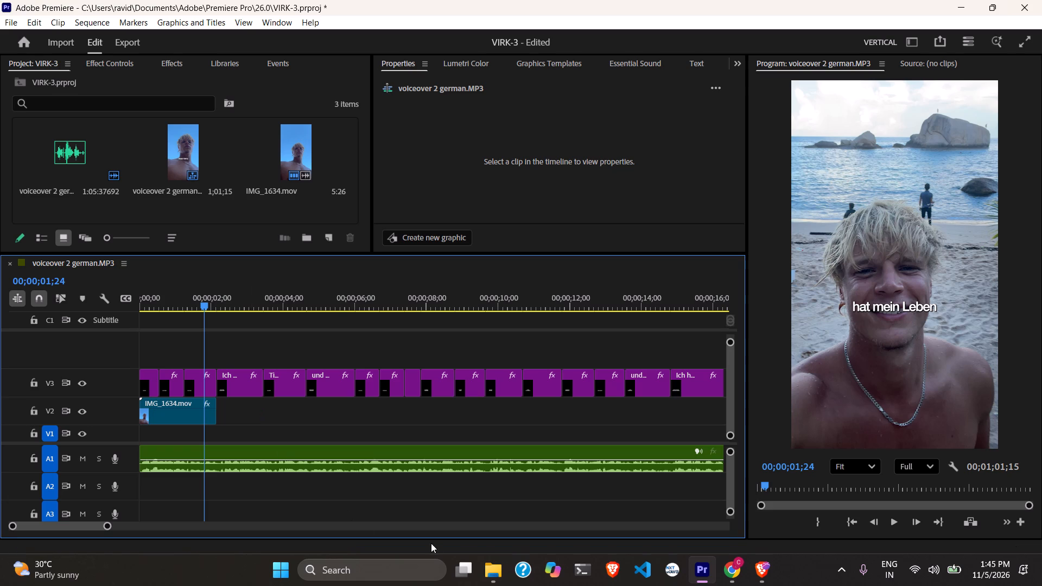
Turn on Bluetooth from the Windows quick settings.
left_click_drag(815, 566, 938, 577)
left_click(938, 577)
right_click(938, 577)
right_click(934, 575)
right_click(934, 575)
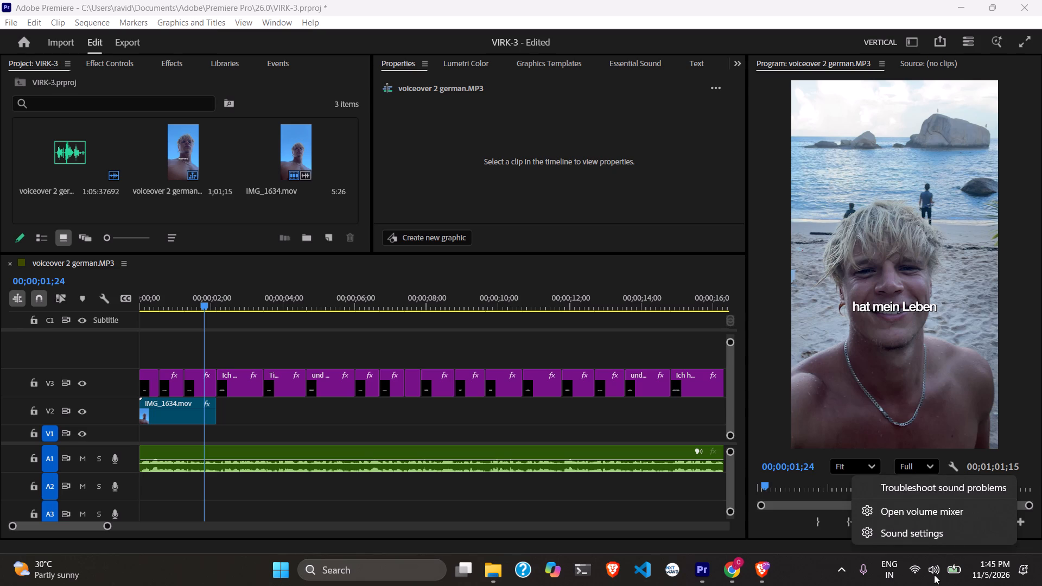
left_click(934, 575)
left_click(948, 571)
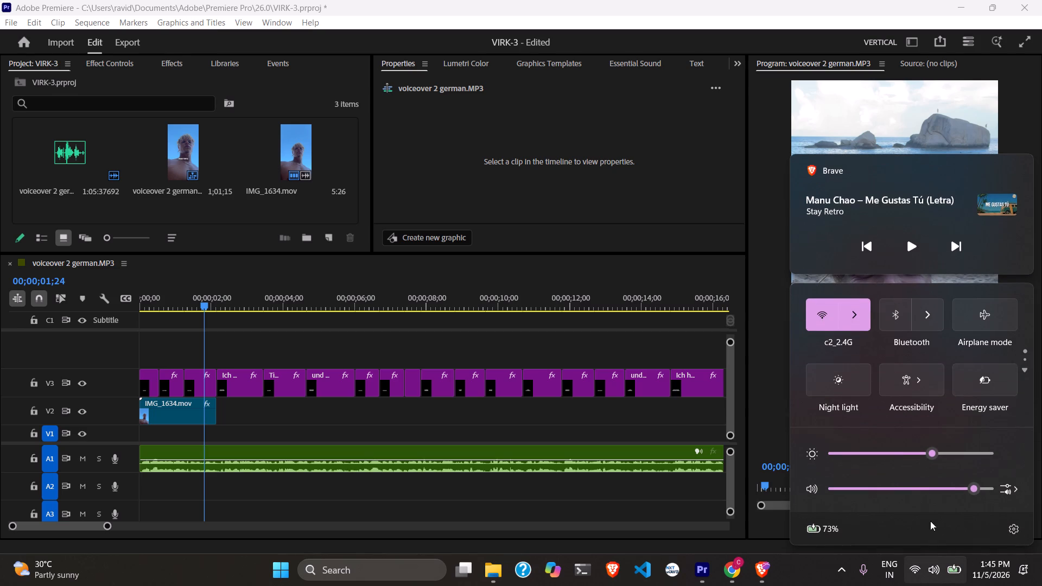
left_click(901, 318)
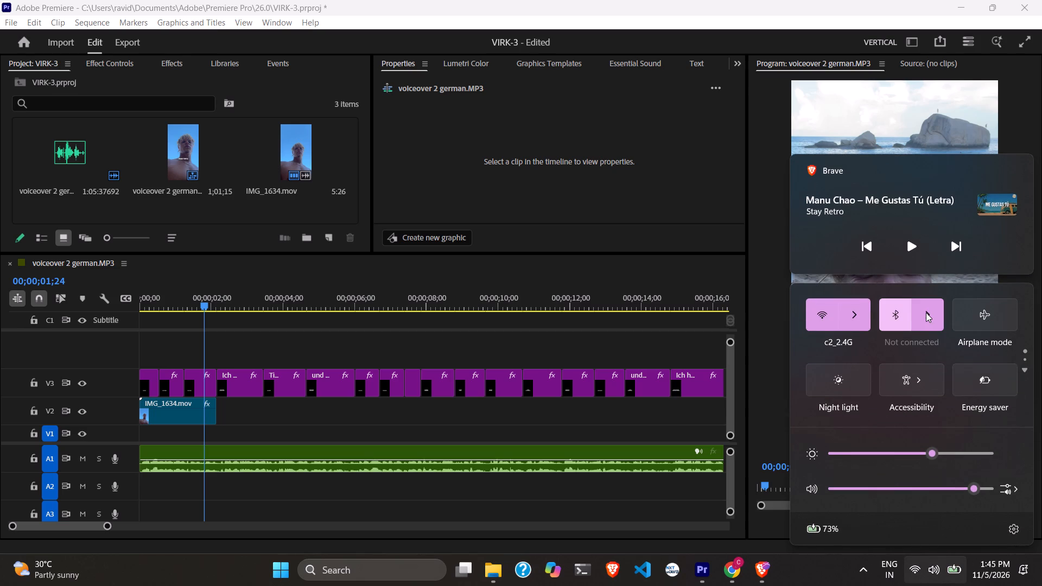
Look through the known Bluetooth devices, then open the Windows Bluetooth settings and scan for a new Bluetooth device.
left_click(926, 313)
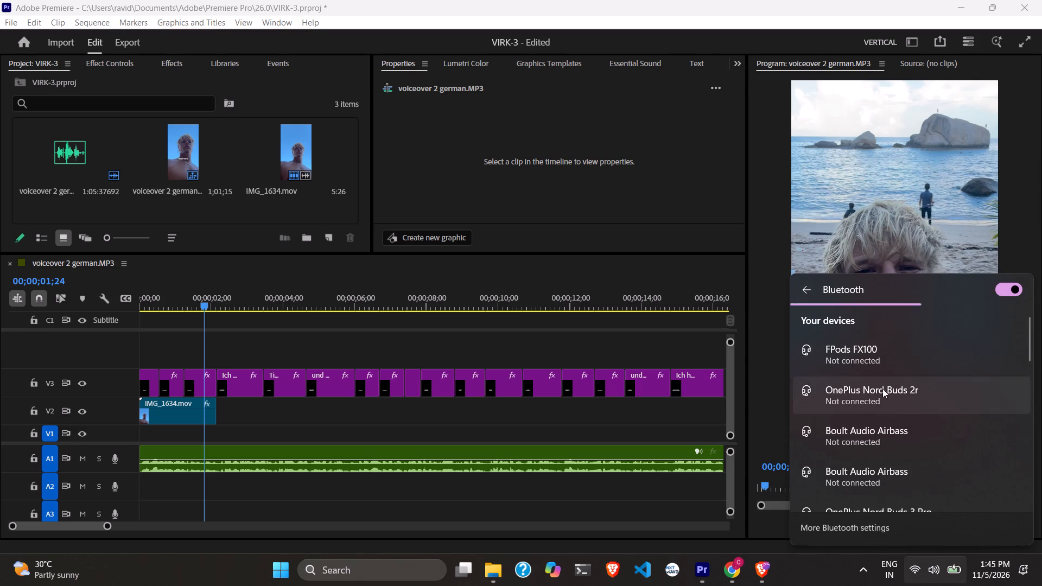
scroll(881, 443, "down", 18)
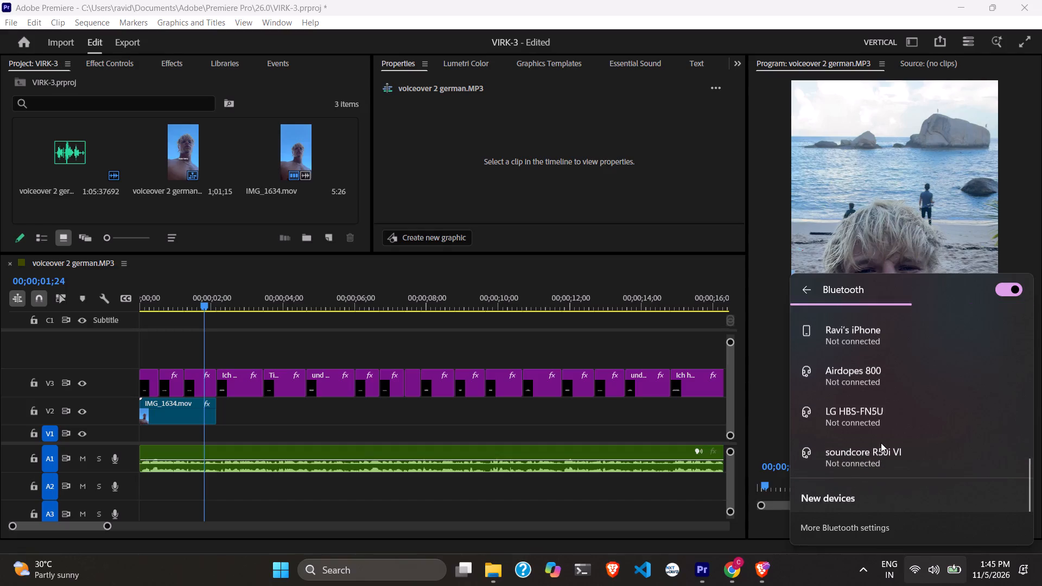
scroll(846, 502, "down", 5)
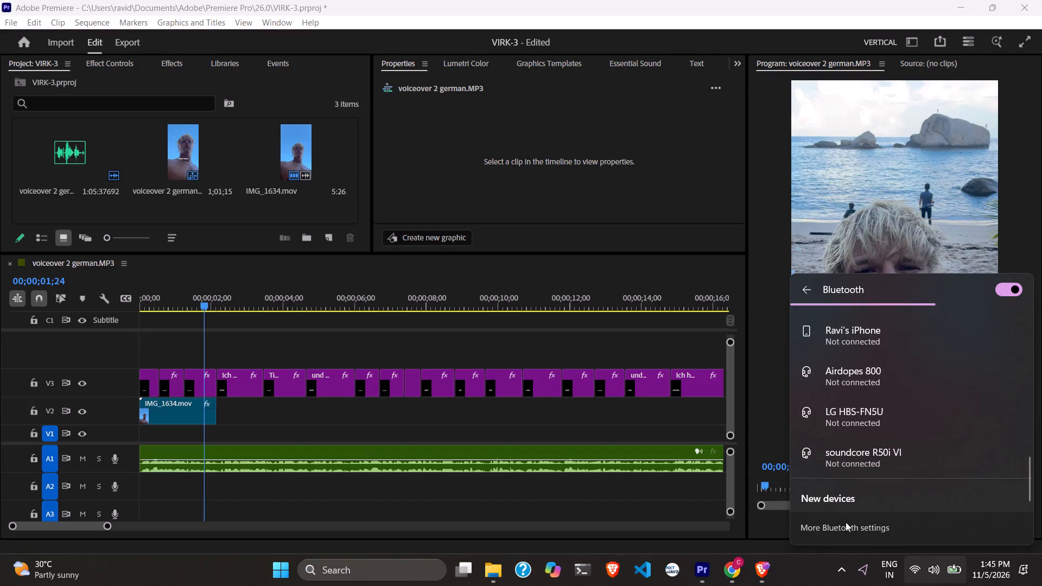
left_click(845, 530)
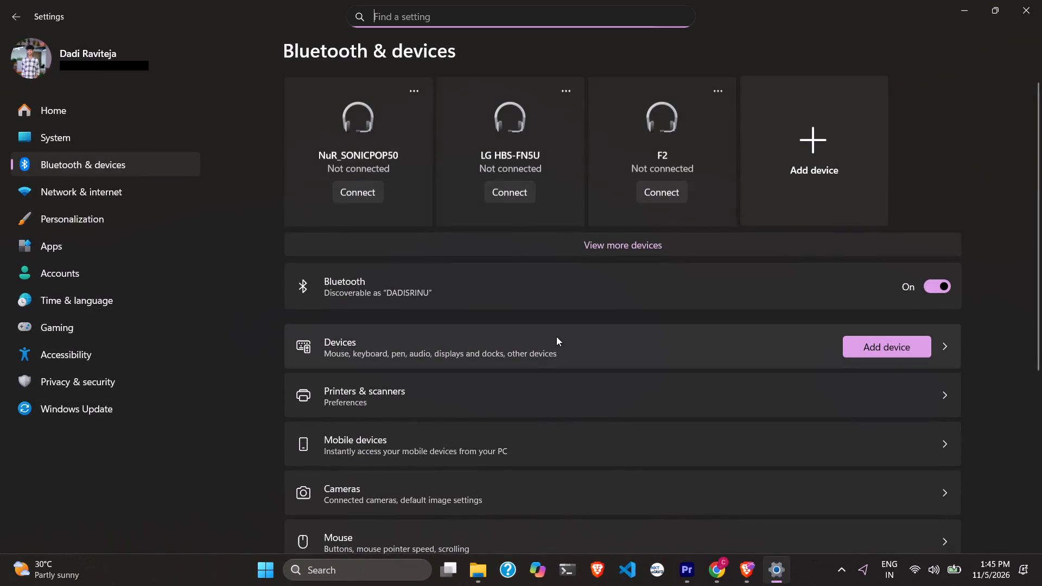
left_click(835, 171)
left_click(618, 187)
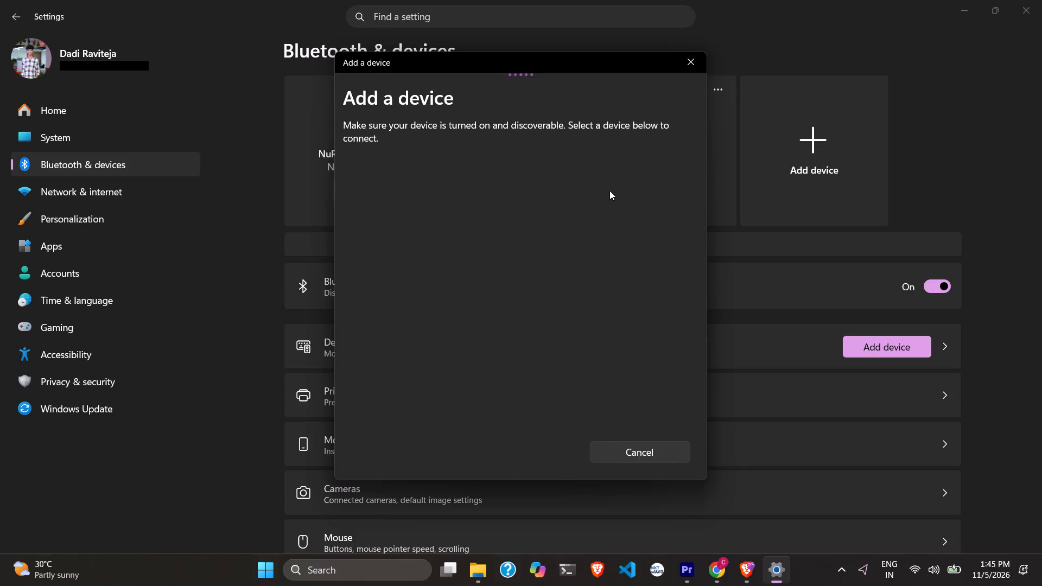
left_click(749, 122)
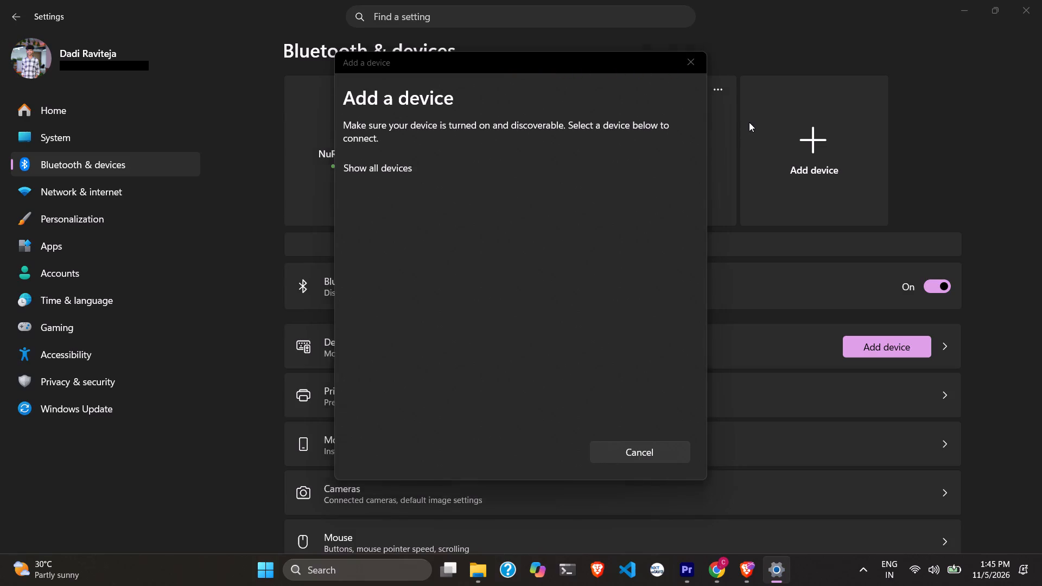
left_click(458, 182)
left_click(458, 171)
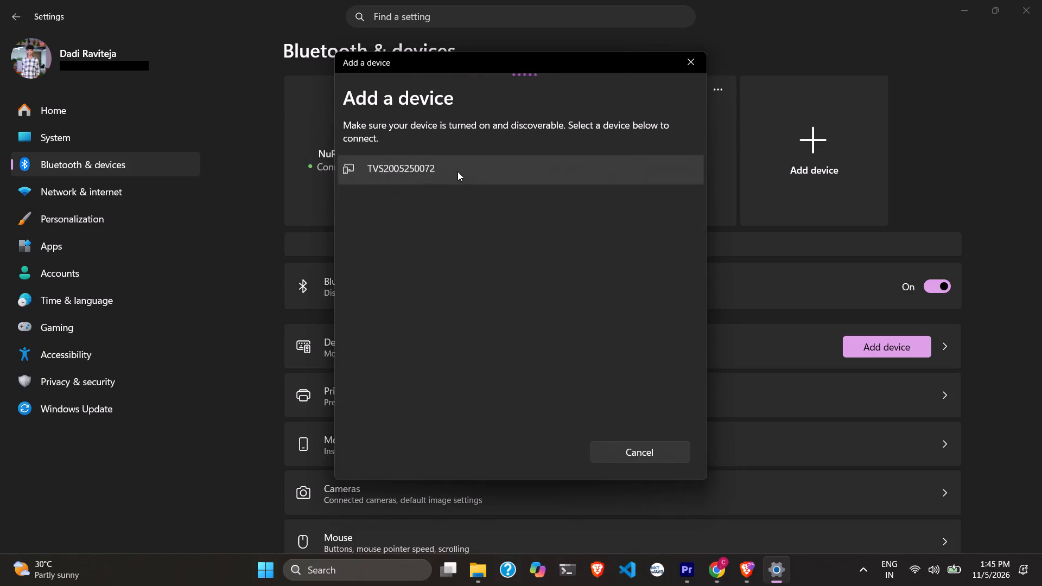
left_click(699, 70)
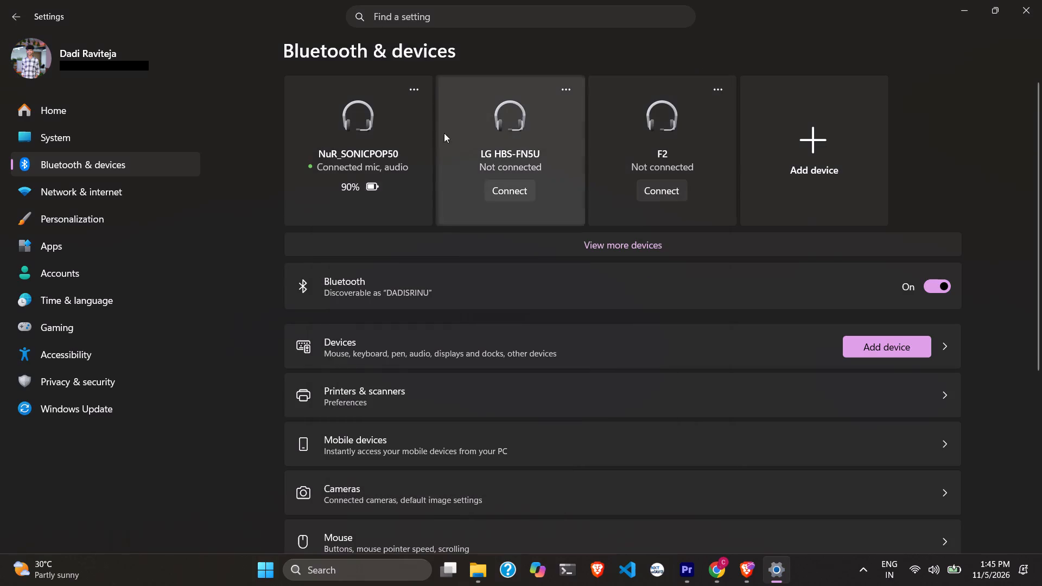
Remove the NuR_SONICPOP50 headset from the Bluetooth devices.
left_click(411, 82)
left_click(412, 65)
Scan again for a new Bluetooth device, then examine the full list of paired devices for the headset.
left_click(790, 105)
left_click(616, 172)
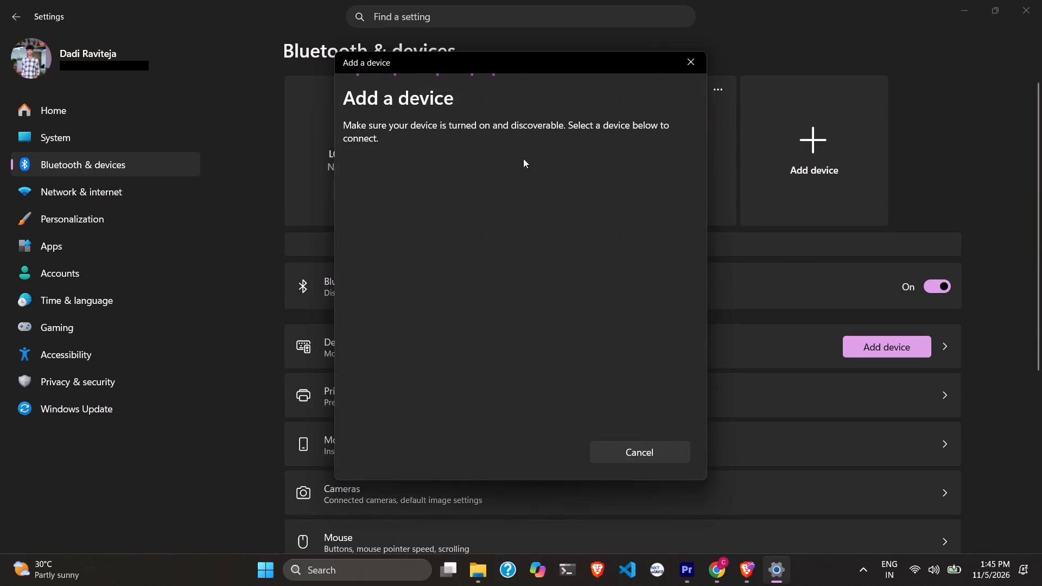
left_click(504, 174)
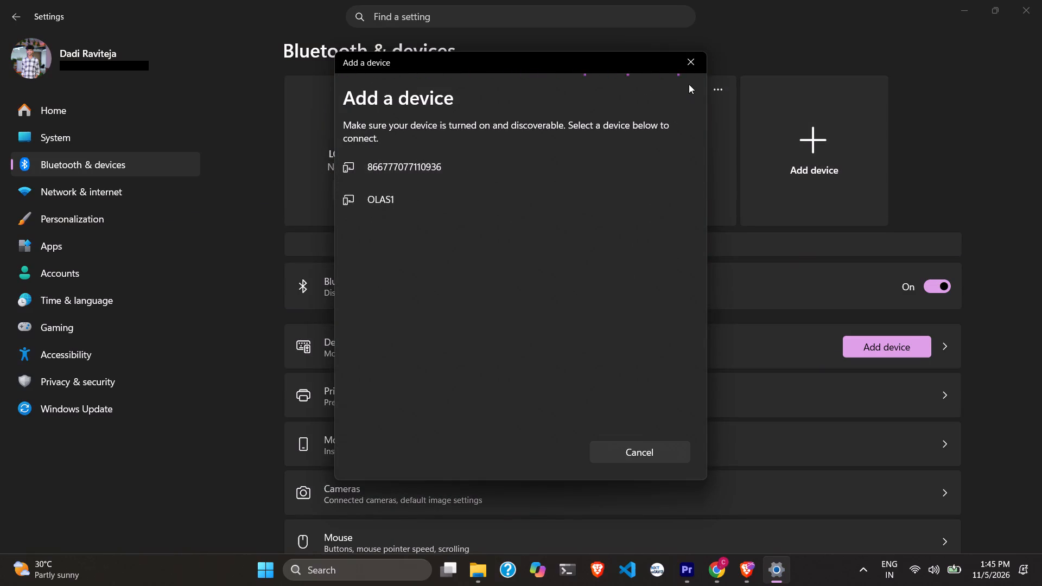
left_click(693, 72)
left_click(660, 242)
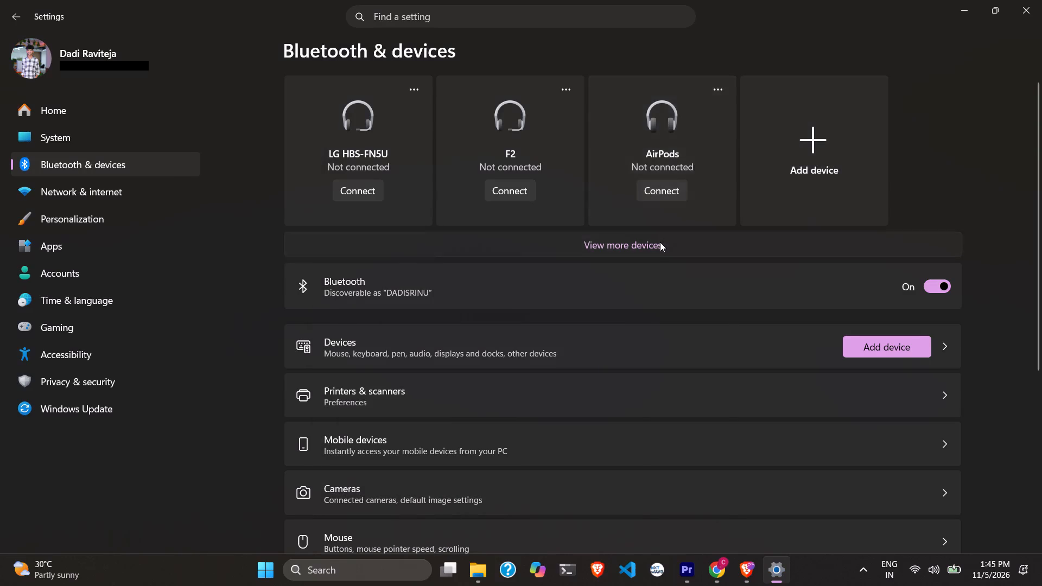
scroll(582, 266, "down", 2)
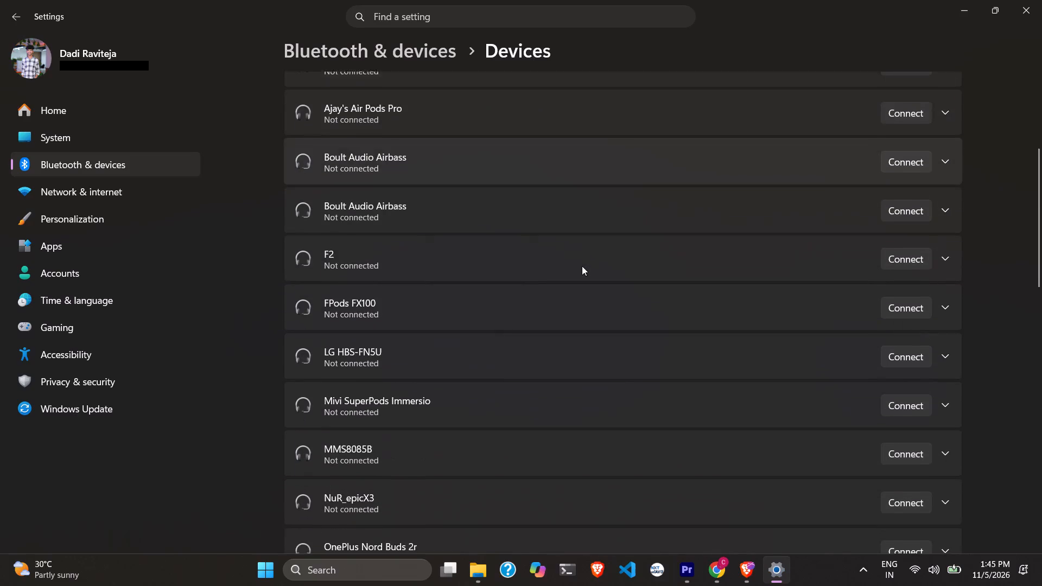
scroll(582, 266, "down", 5)
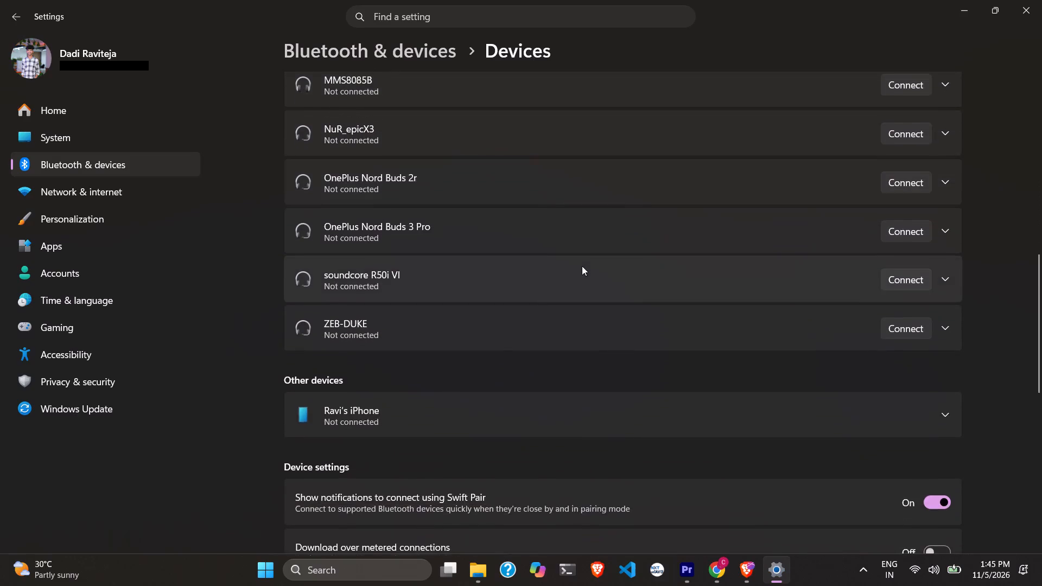
scroll(582, 266, "down", 1)
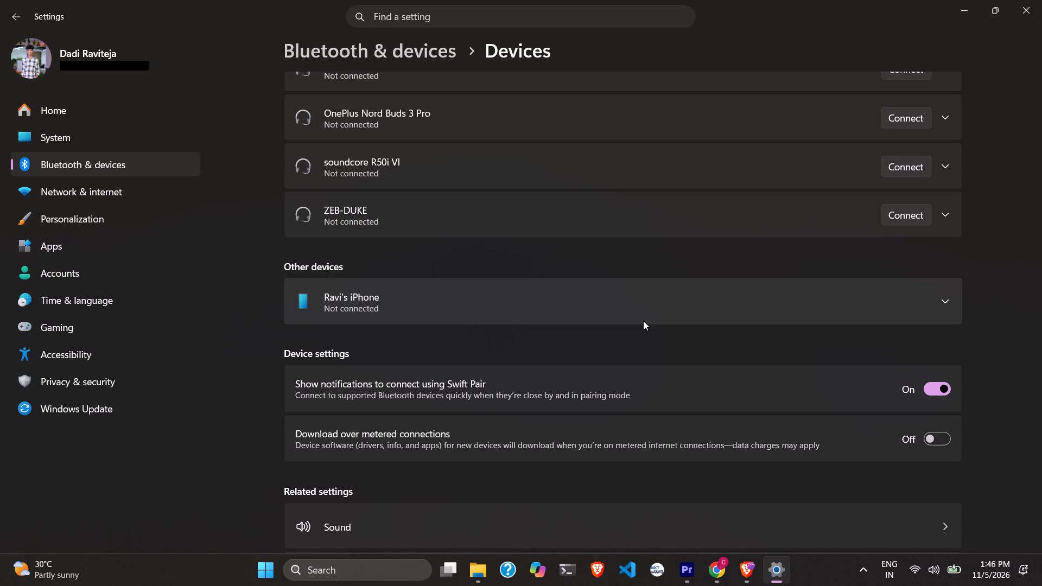
Look through the known and new Bluetooth devices in the Windows quick settings for the headset.
left_click(951, 584)
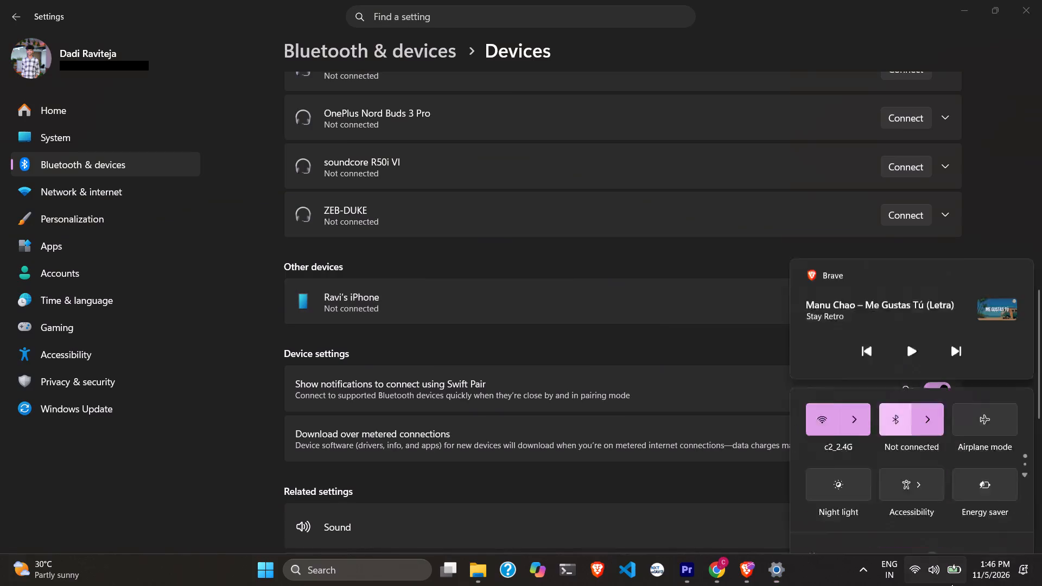
left_click(926, 309)
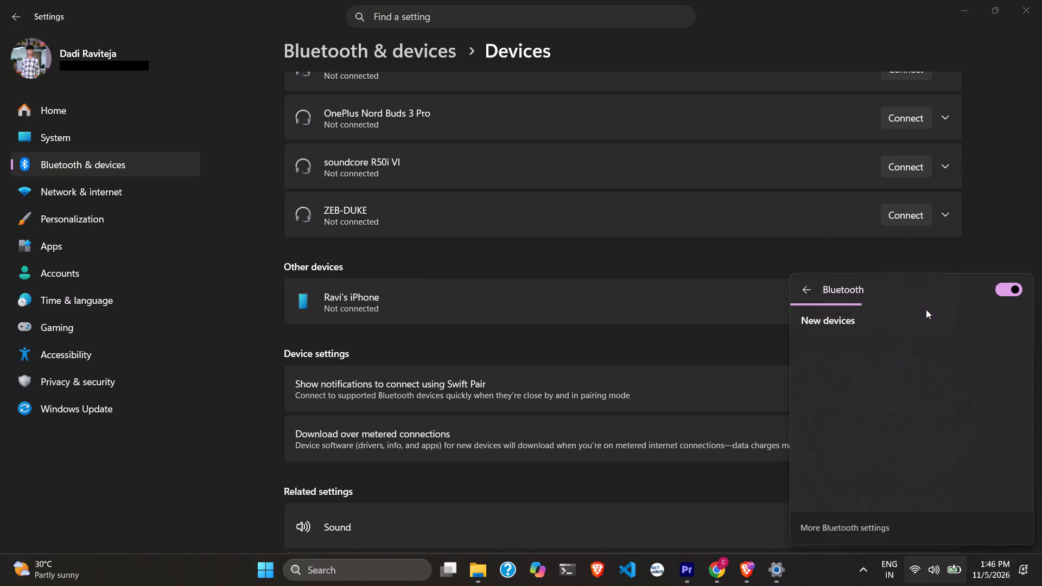
scroll(894, 434, "down", 3)
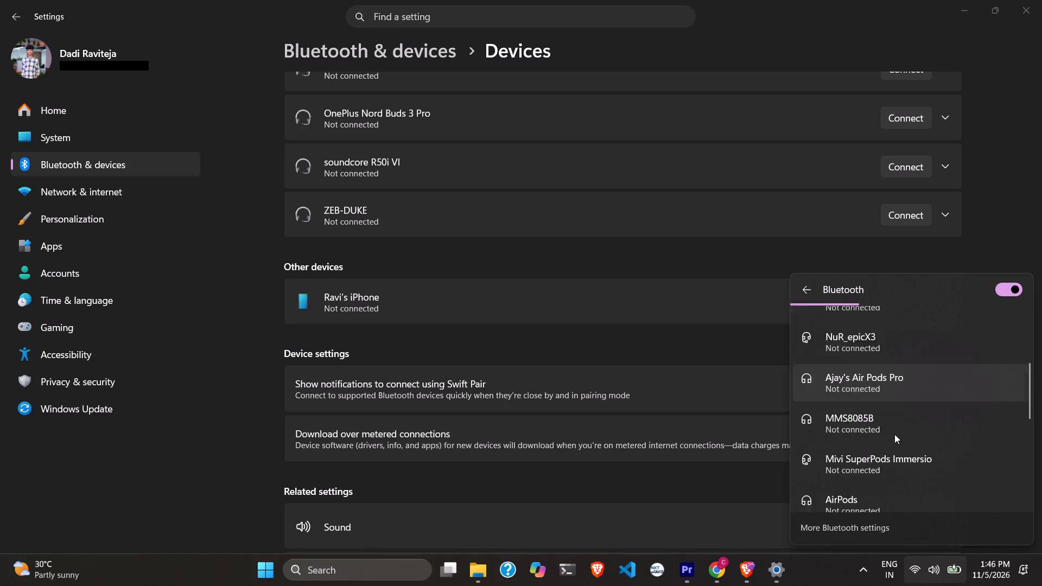
scroll(894, 434, "down", 3)
scroll(894, 434, "up", 1)
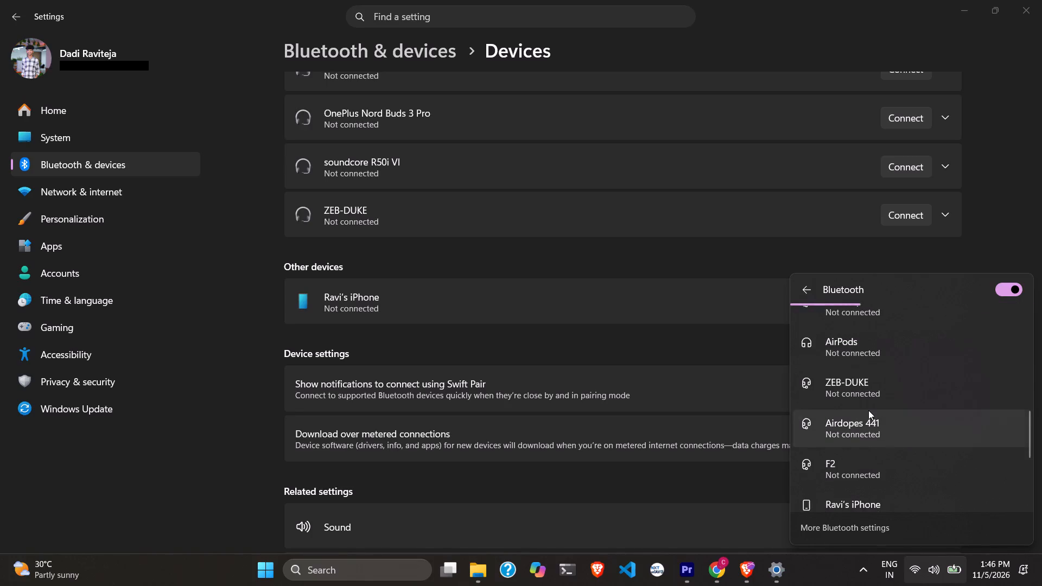
scroll(868, 410, "down", 2)
scroll(876, 455, "down", 3)
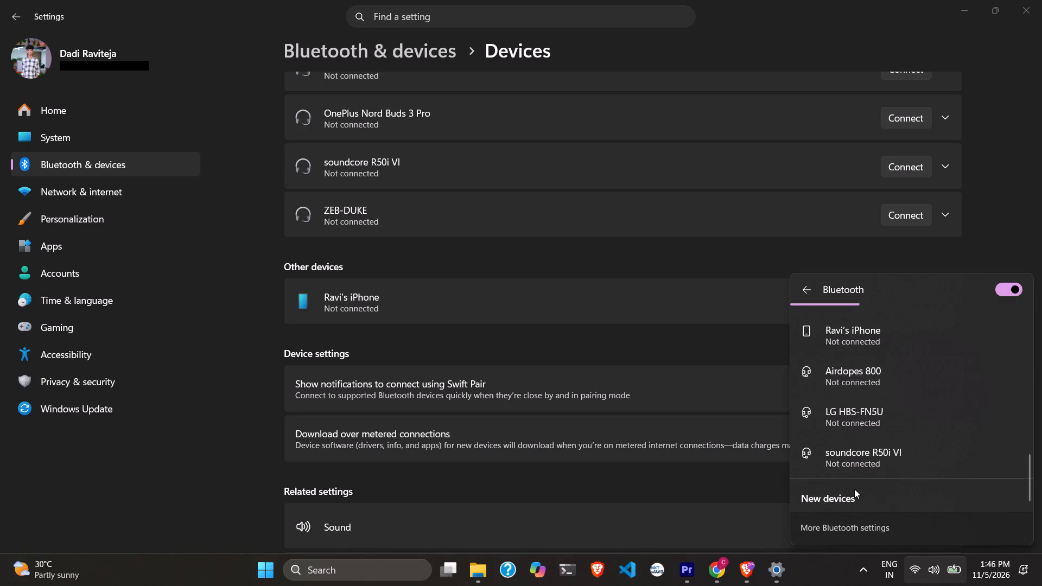
left_click(842, 495)
scroll(842, 495, "down", 2)
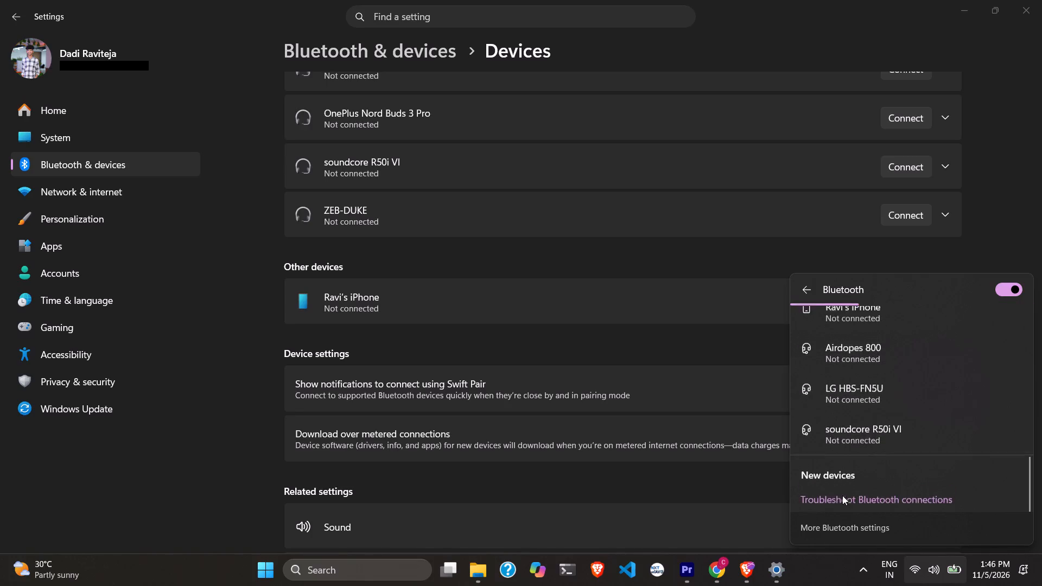
scroll(833, 497, "down", 1)
left_click(834, 483)
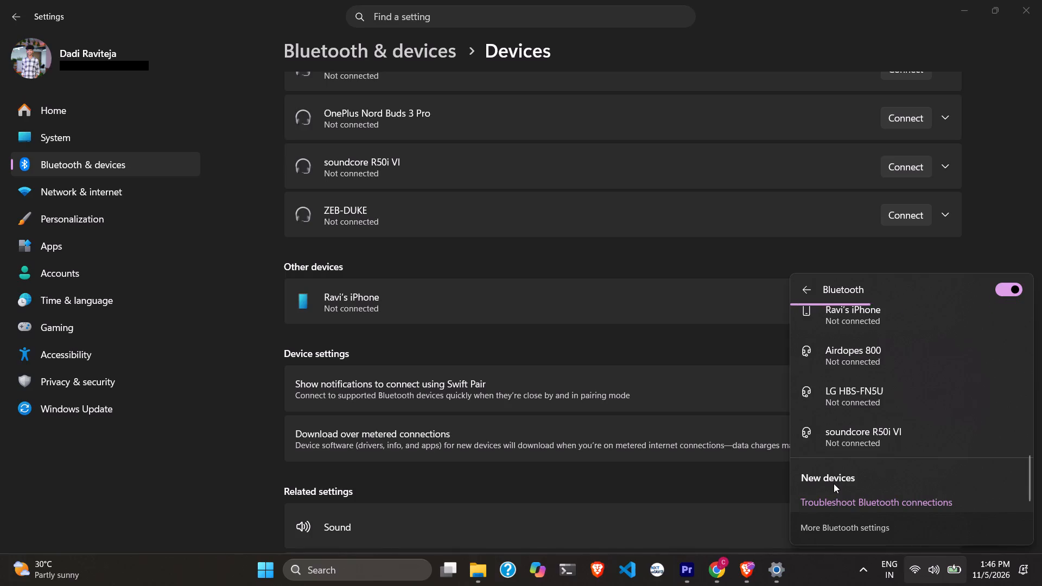
scroll(834, 483, "down", 3)
scroll(911, 479, "up", 1)
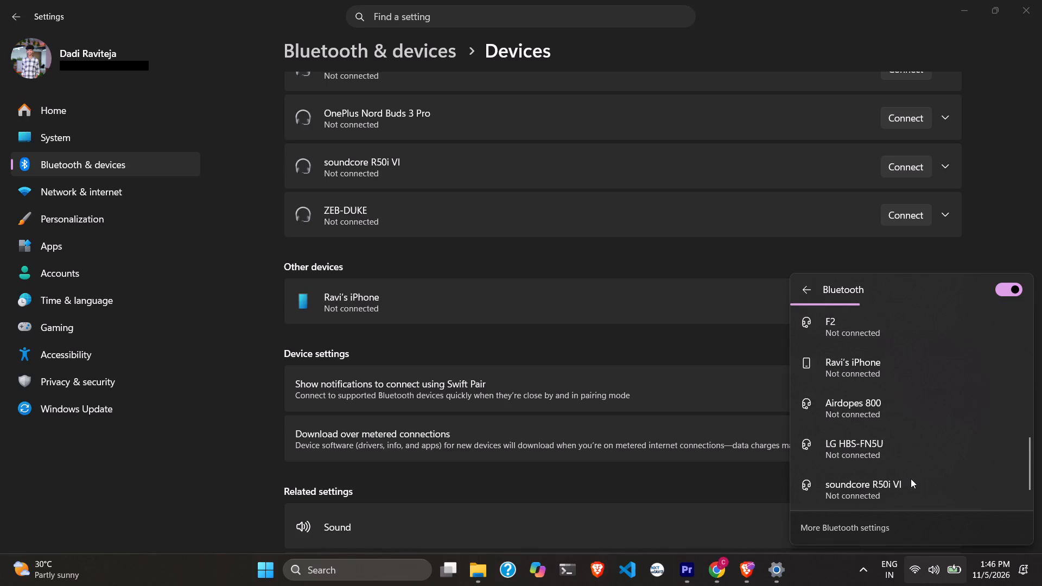
scroll(911, 472, "up", 3)
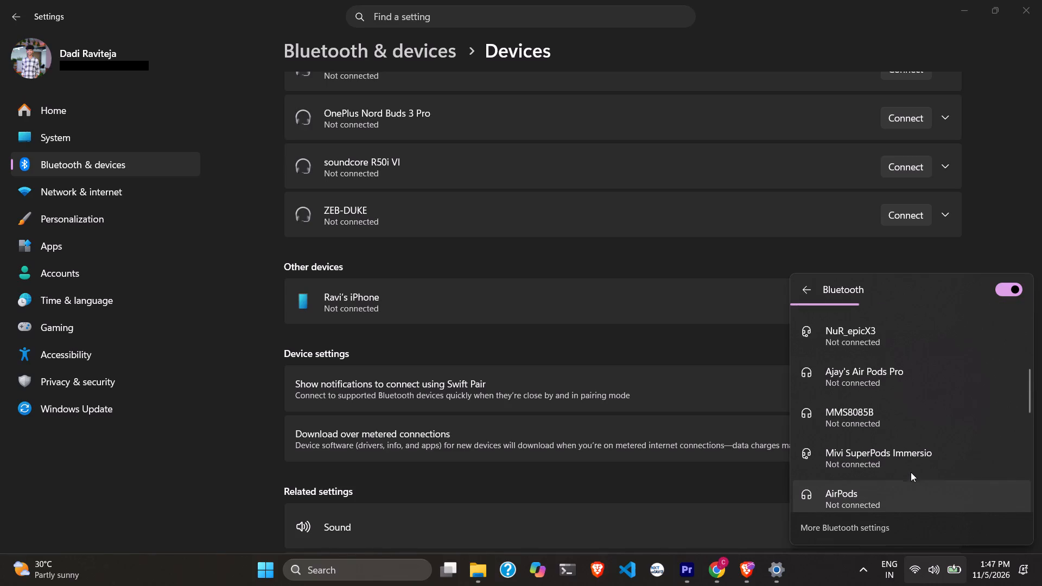
scroll(911, 472, "up", 2)
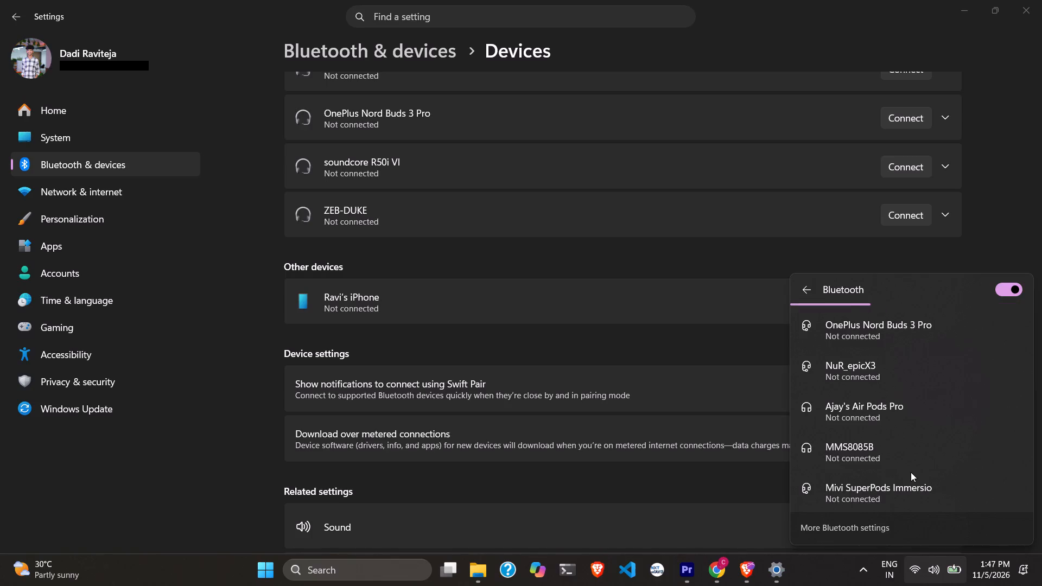
Look through the known and new devices in the Bluetooth quick settings for the headset, then open the Bluetooth connection troubleshooter.
scroll(911, 472, "up", 2)
scroll(911, 472, "down", 3)
scroll(911, 472, "up", 10)
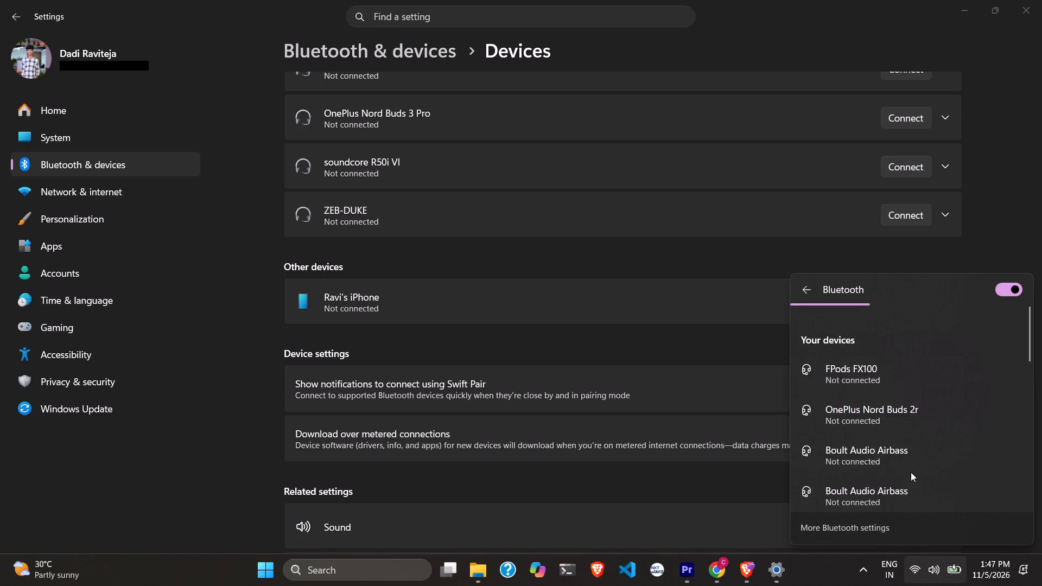
scroll(911, 472, "up", 3)
scroll(911, 472, "down", 9)
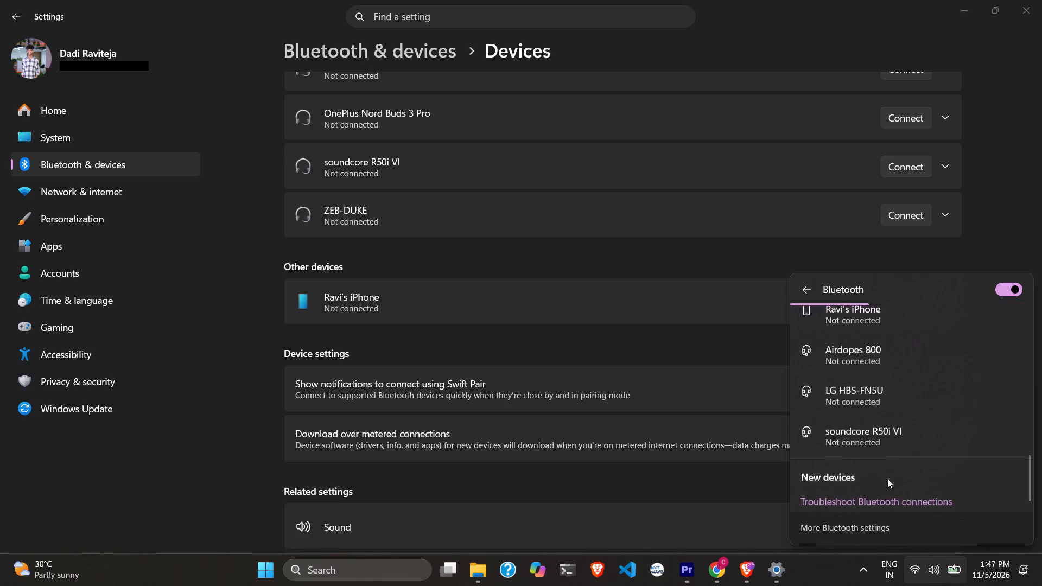
left_click(835, 477)
scroll(835, 477, "down", 2)
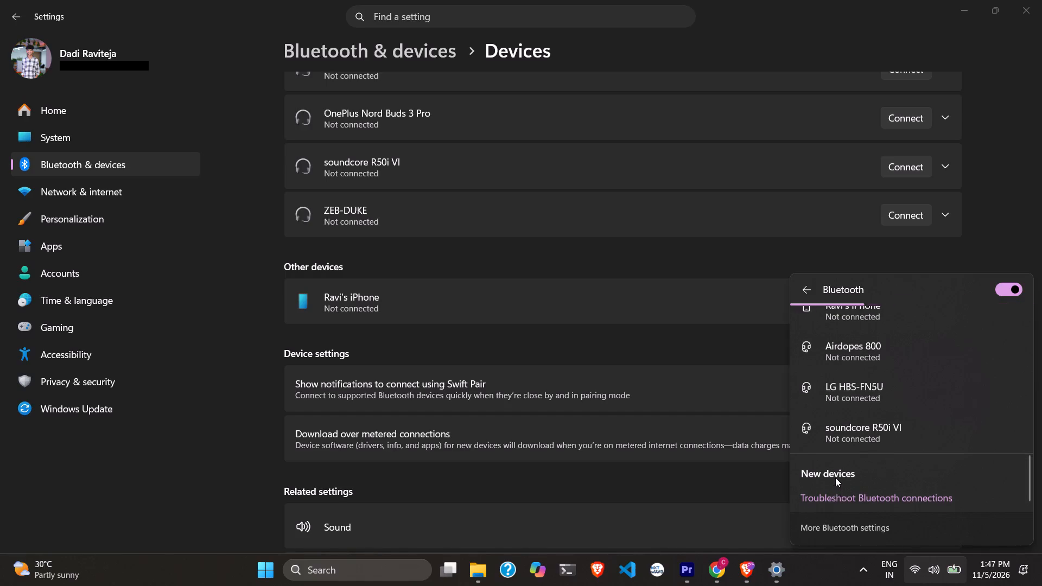
left_click(847, 503)
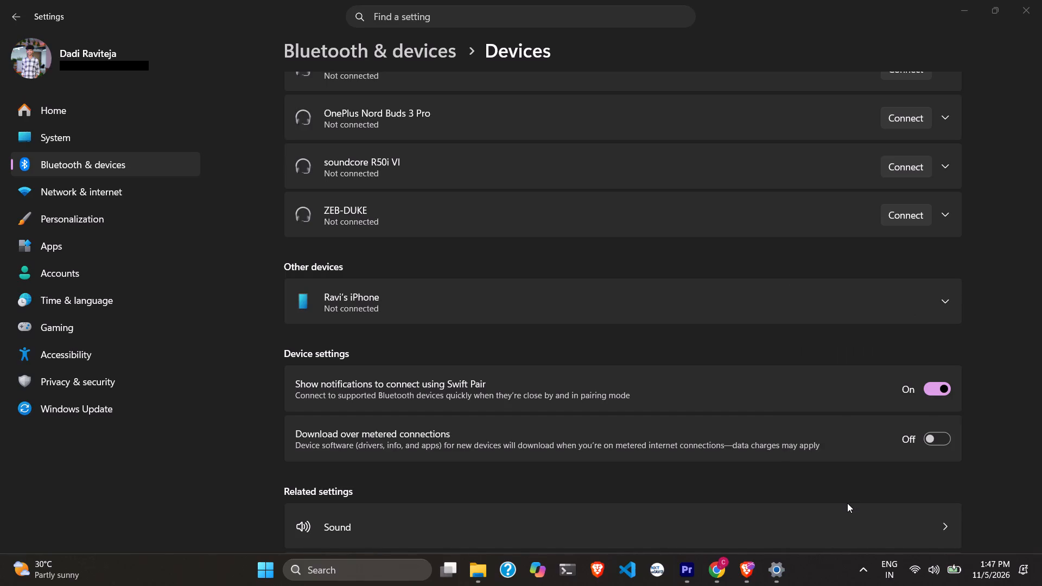
Scan again for a new Bluetooth device, dismiss the troubleshooter window and show all discoverable devices.
scroll(847, 503, "up", 8)
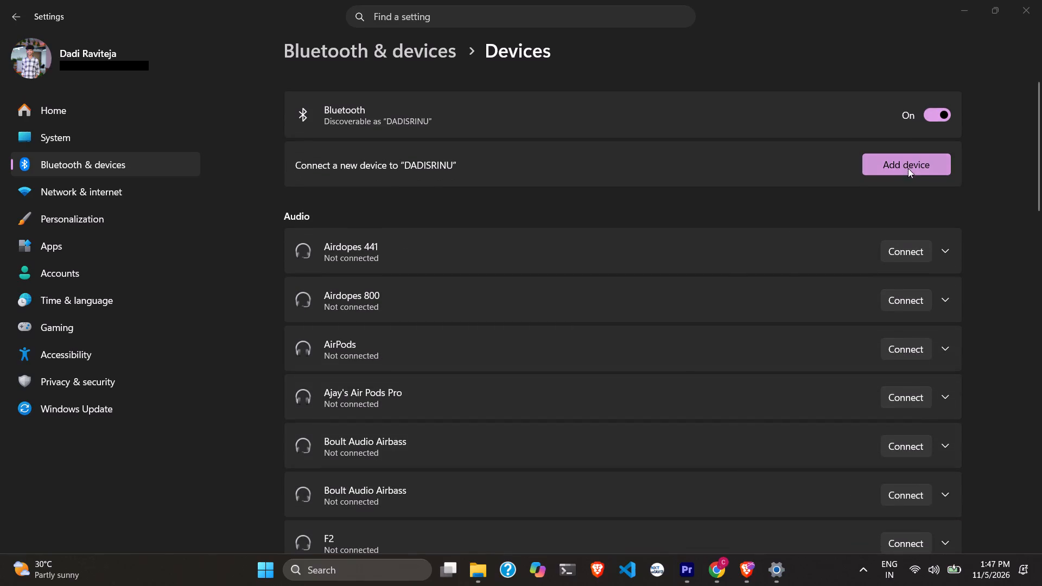
left_click(904, 173)
left_click(613, 170)
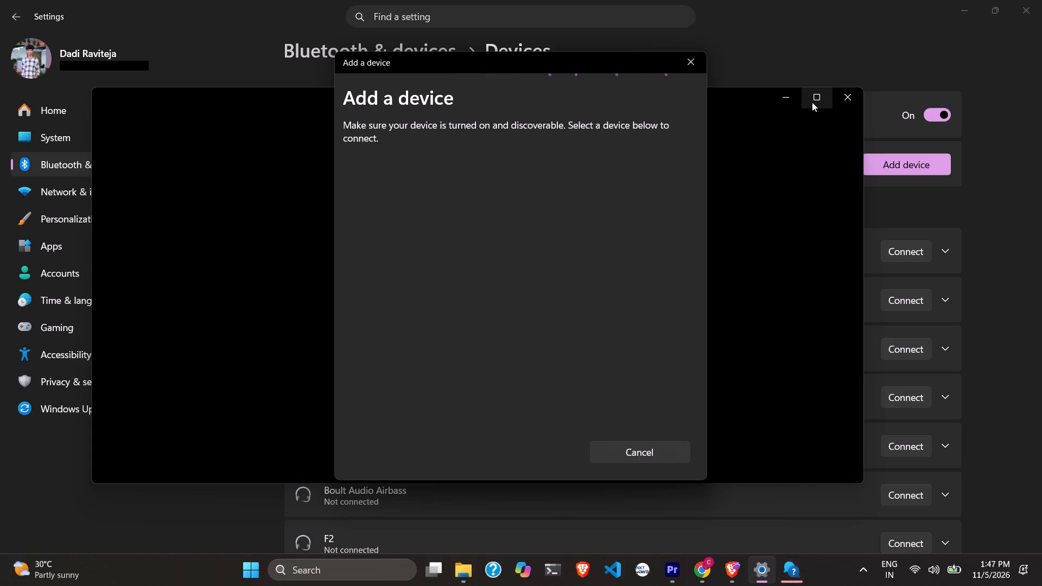
left_click(842, 99)
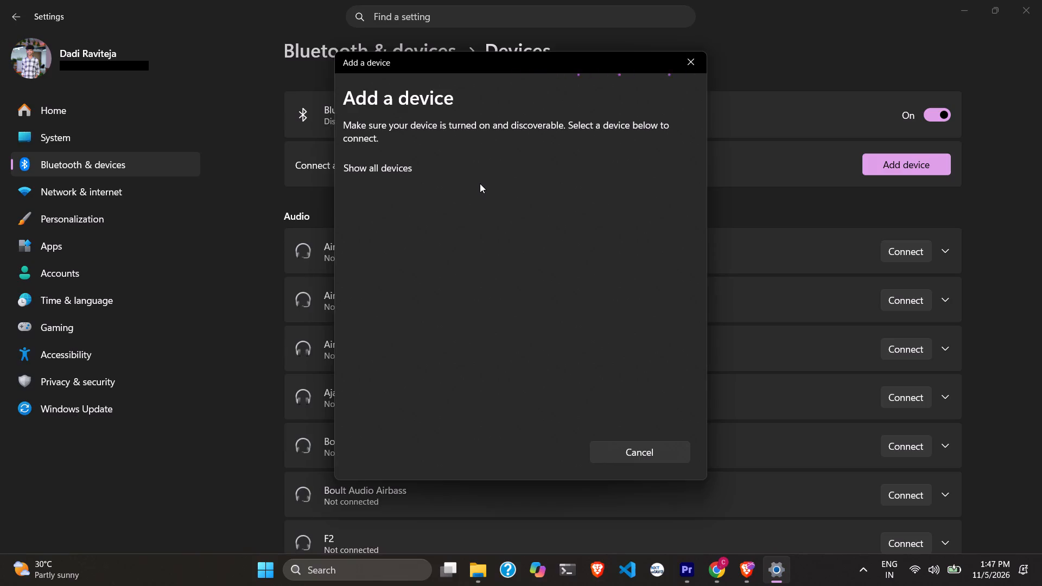
left_click(399, 169)
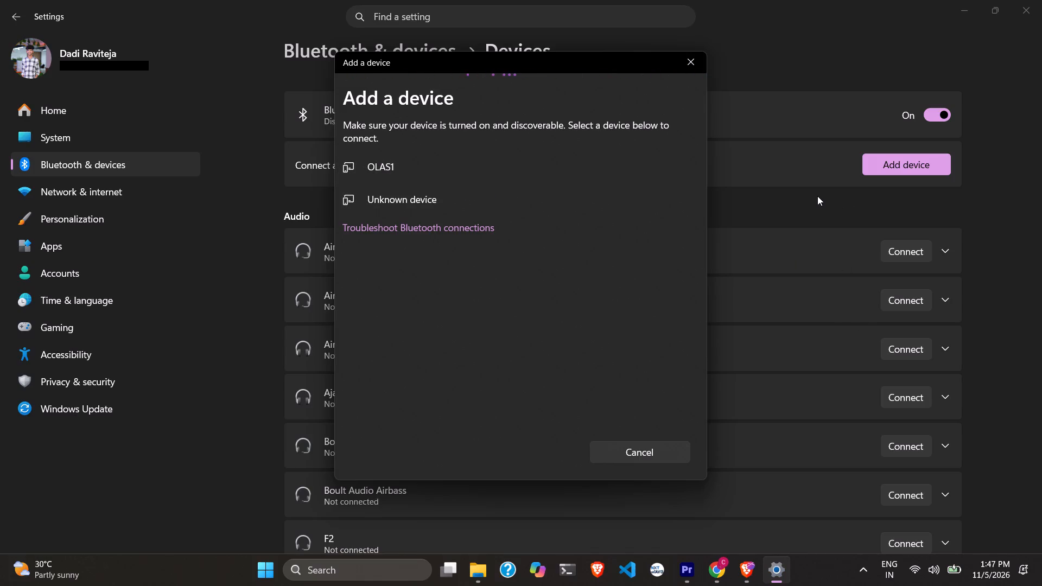
Check the new-device scan for the headset, dismiss it, and look through the list of paired audio devices.
left_click_drag(516, 61, 827, 102)
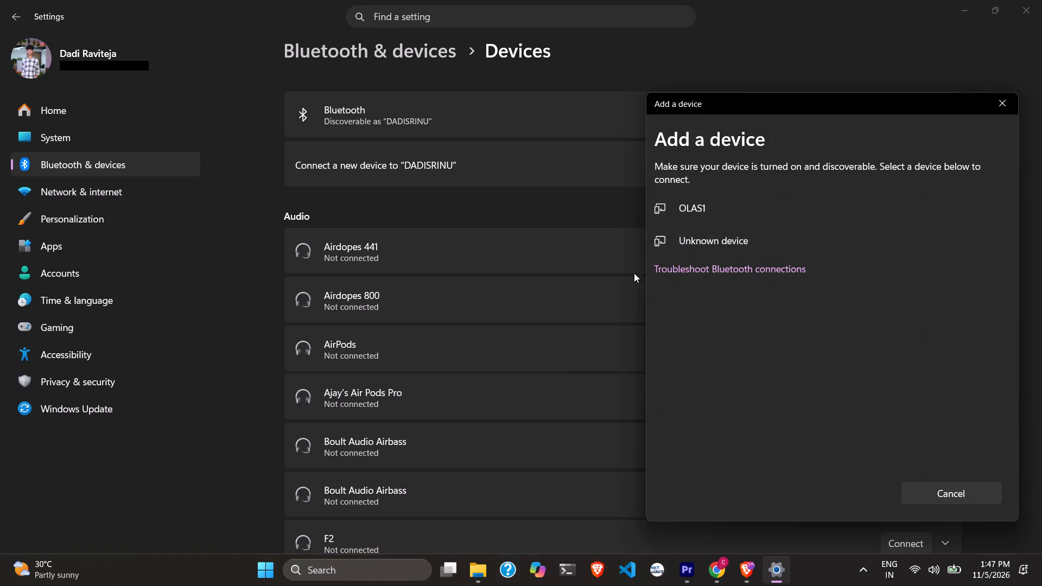
scroll(556, 360, "down", 7)
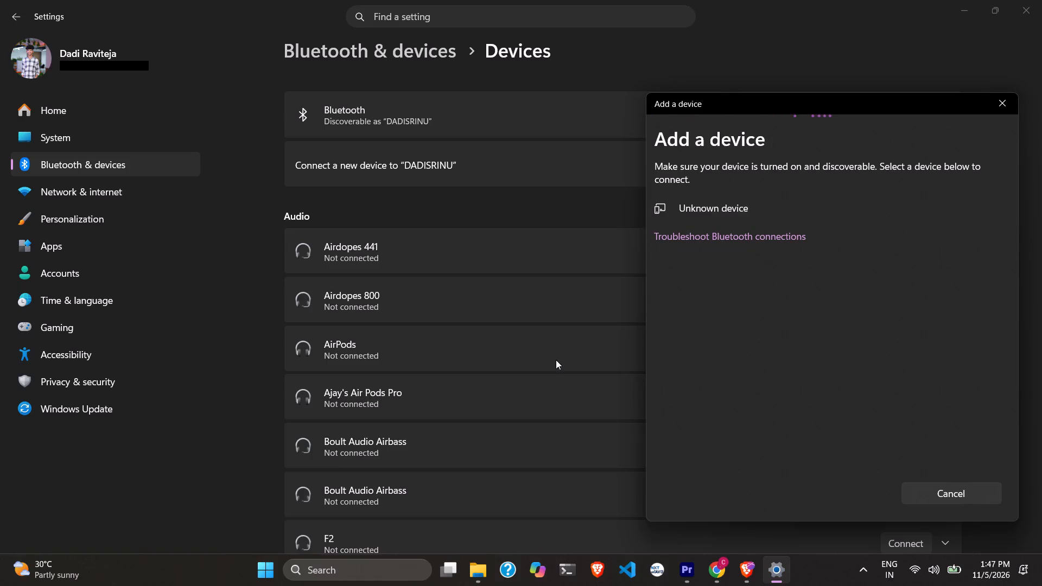
scroll(556, 360, "down", 1)
left_click_drag(704, 99, 380, 43)
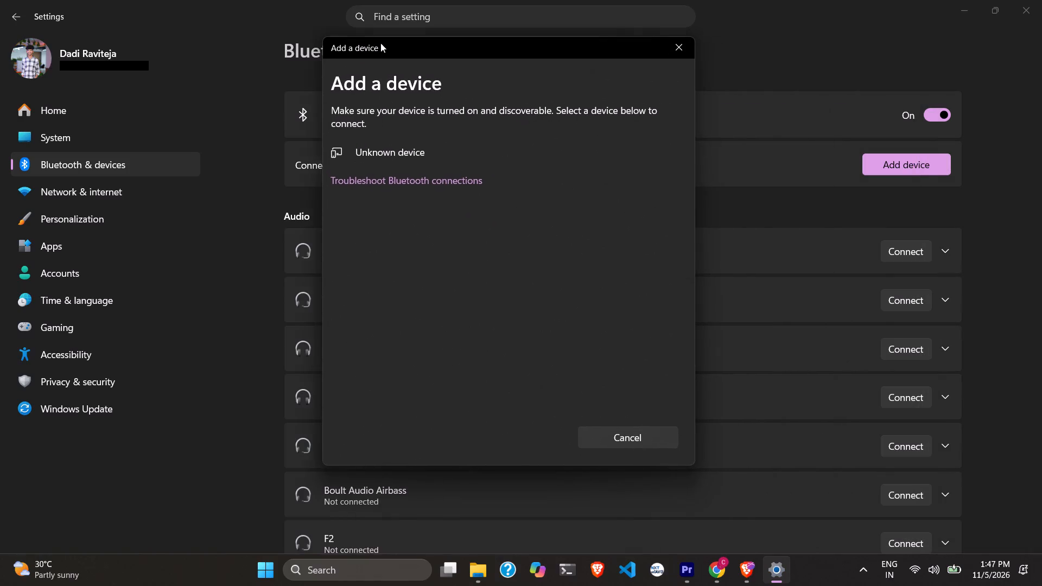
left_click_drag(380, 43, 379, 42)
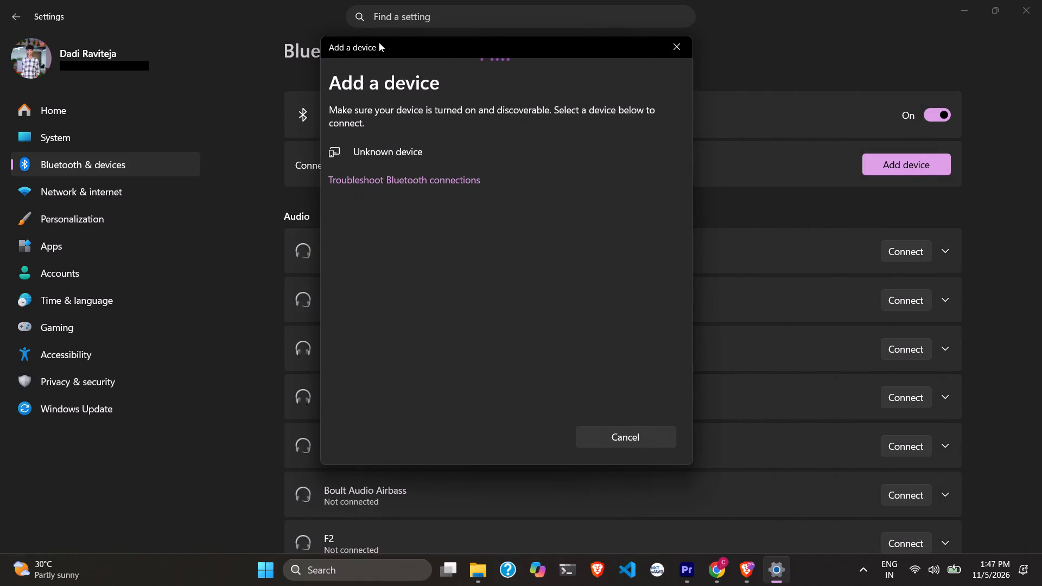
left_click(671, 44)
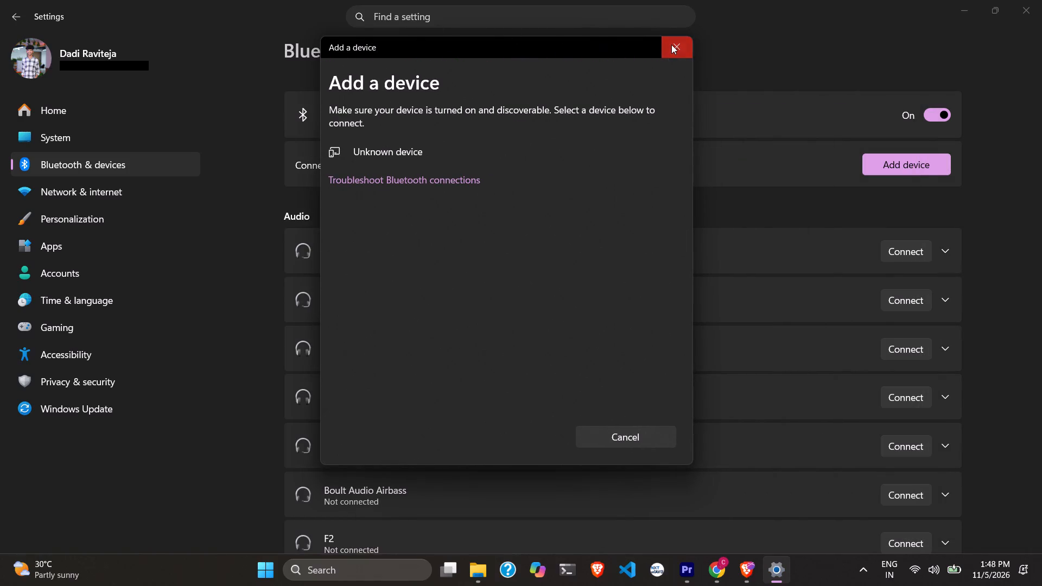
scroll(637, 300, "down", 2)
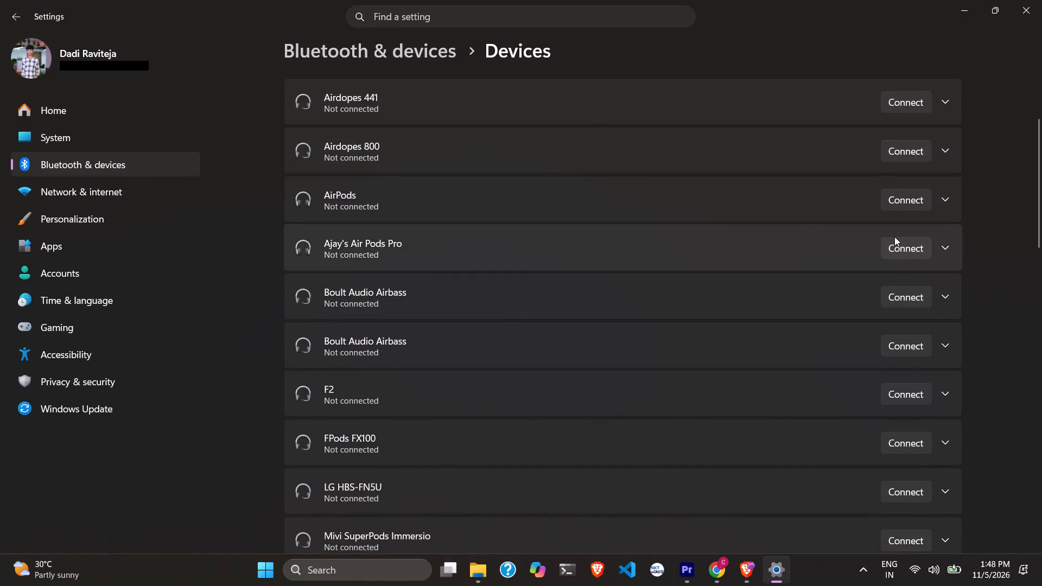
scroll(894, 237, "down", 5)
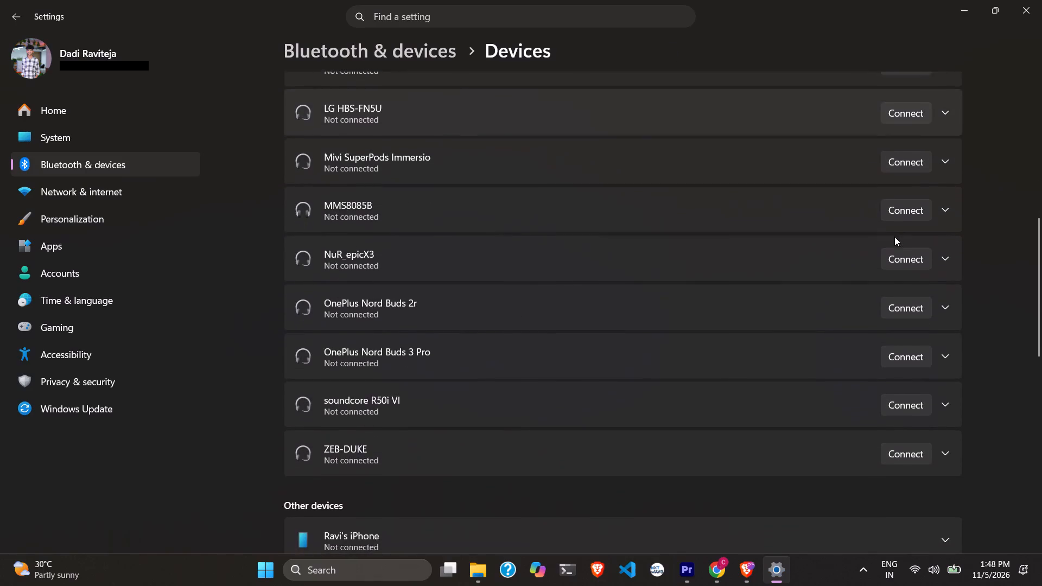
scroll(894, 237, "down", 2)
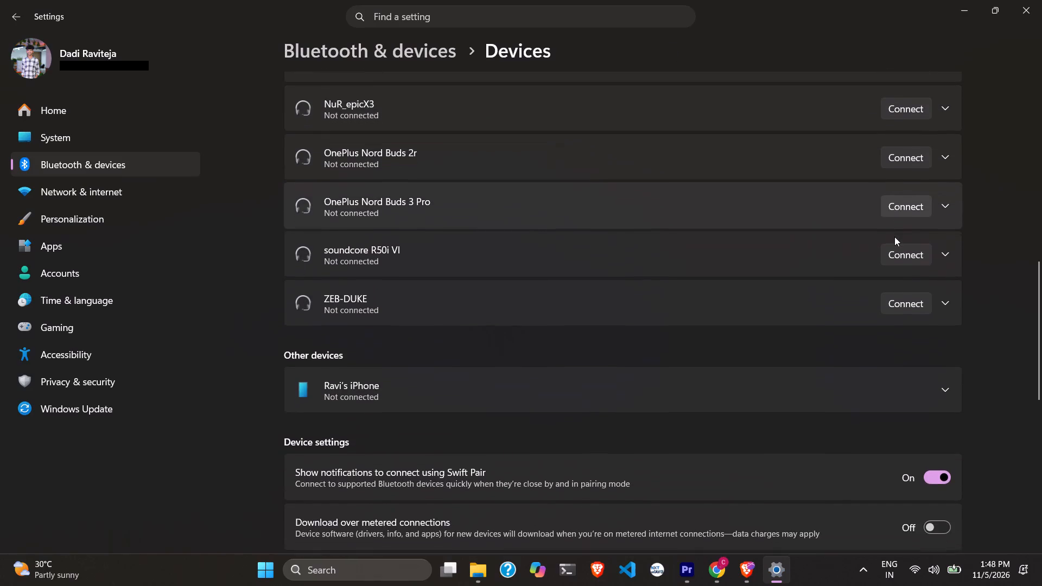
scroll(894, 237, "up", 9)
left_click(907, 157)
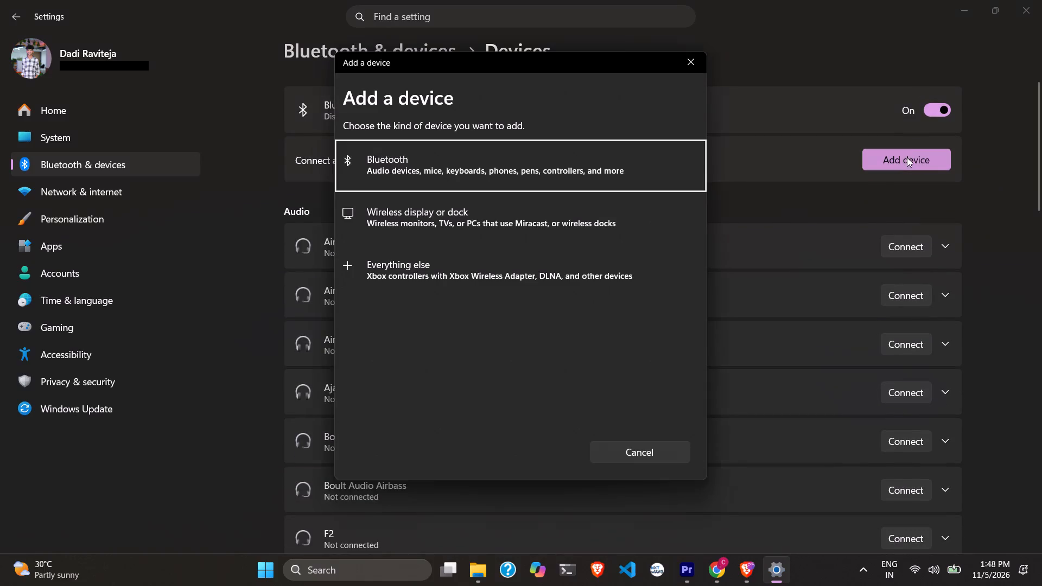
left_click(603, 175)
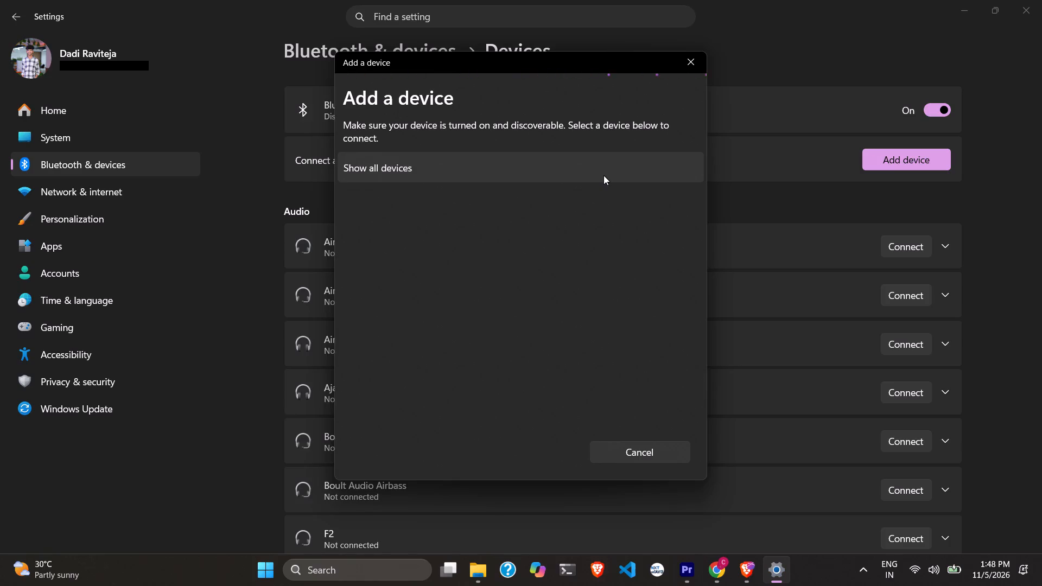
left_click(574, 180)
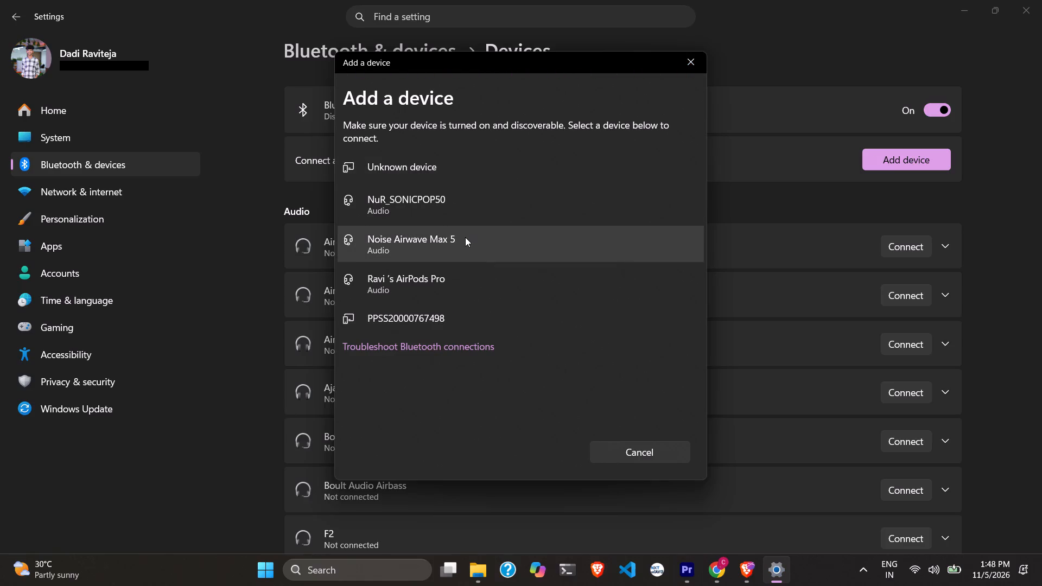
left_click(430, 283)
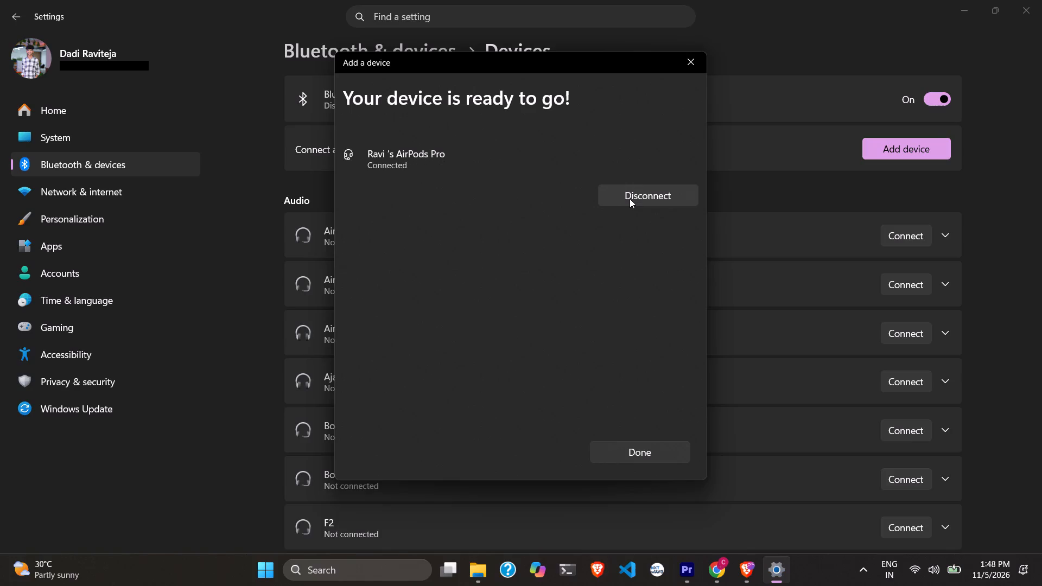
Switch to Premiere, play the opening against the voiceover, and split the V3 caption "hat mein Leben" at 00;00;01;21.
left_click(692, 569)
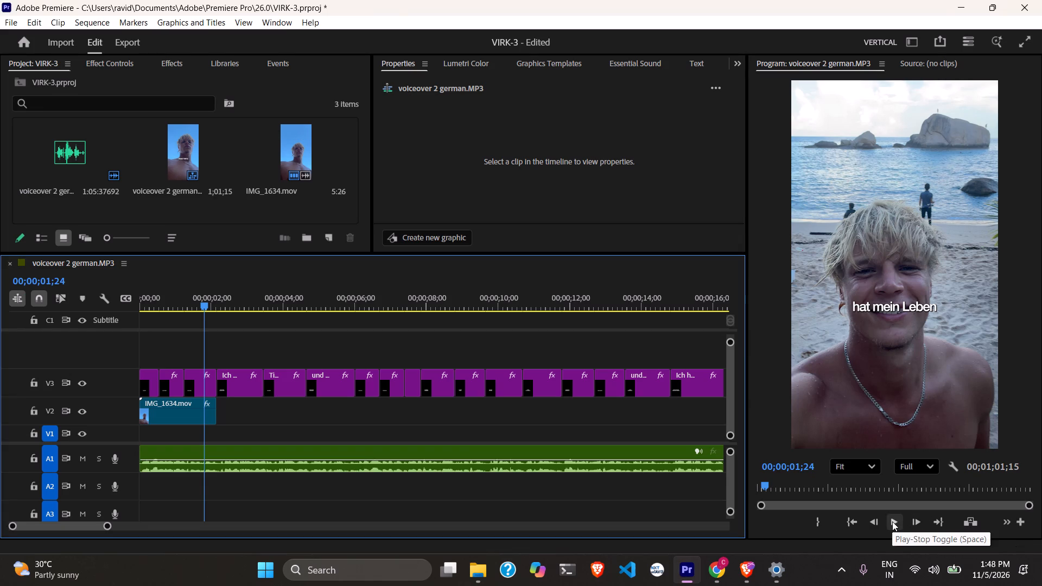
left_click(892, 521)
left_click(891, 521)
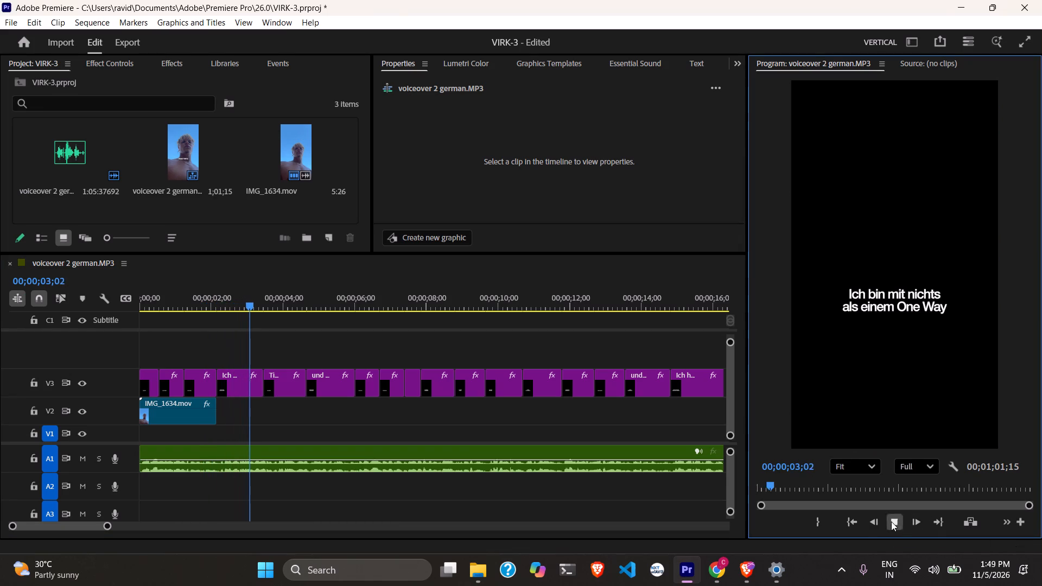
left_click_drag(243, 300, 168, 294)
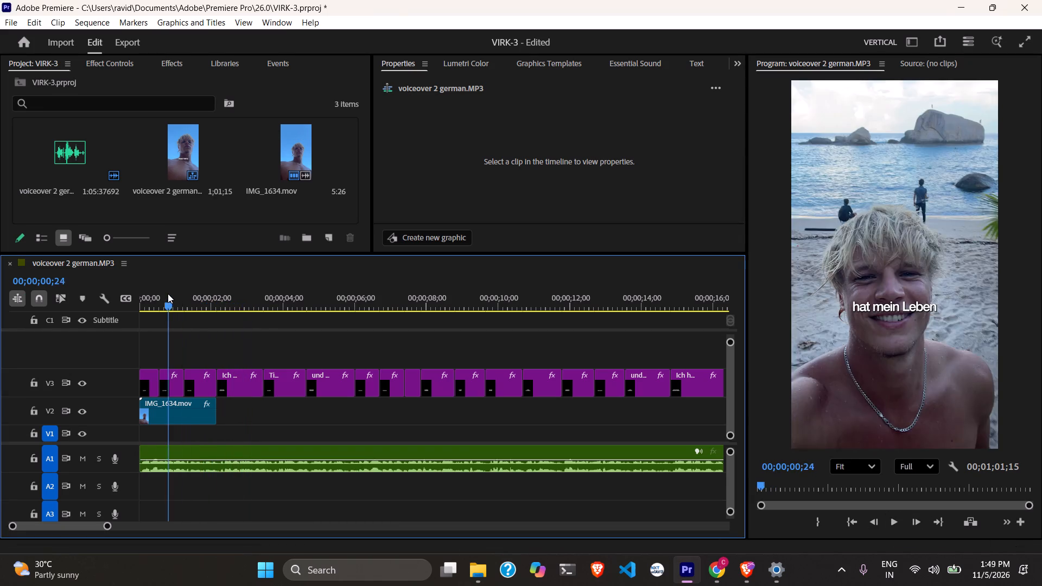
left_click_drag(168, 294, 74, 285)
key("space")
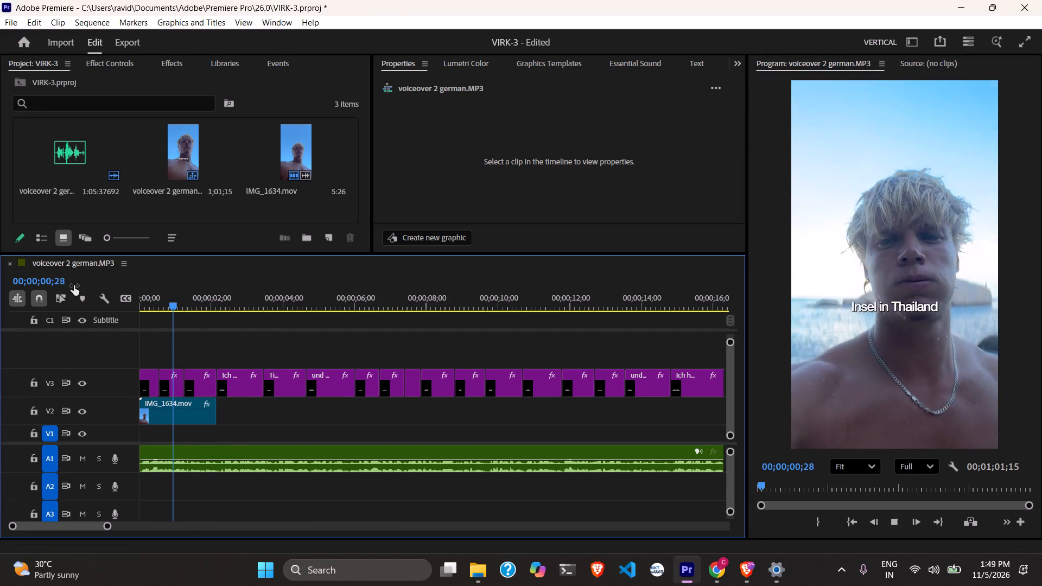
key("space")
key("space")
key("space")
key("space")
key("space")
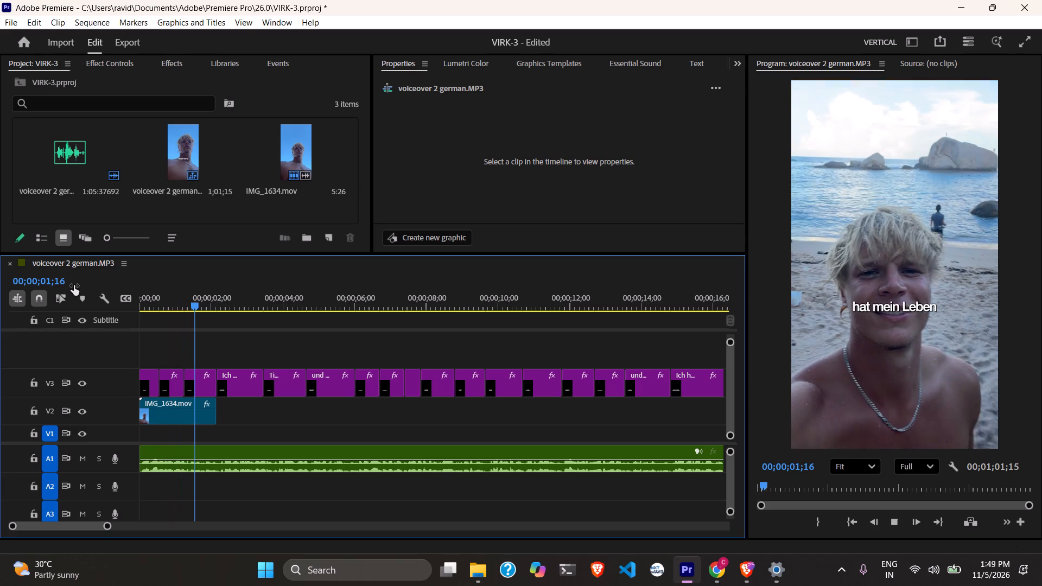
key("space")
key("space")
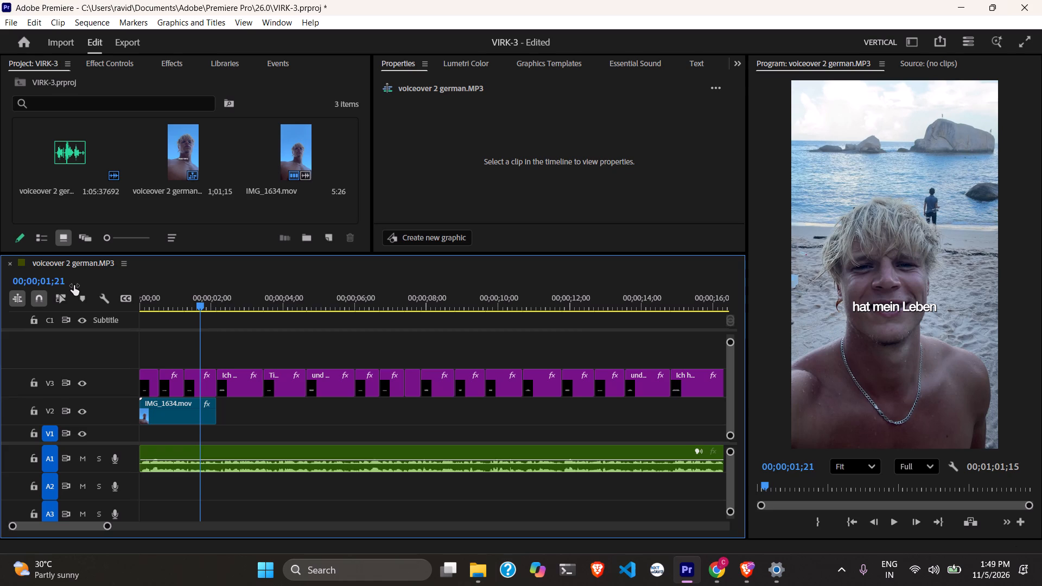
left_click(199, 380)
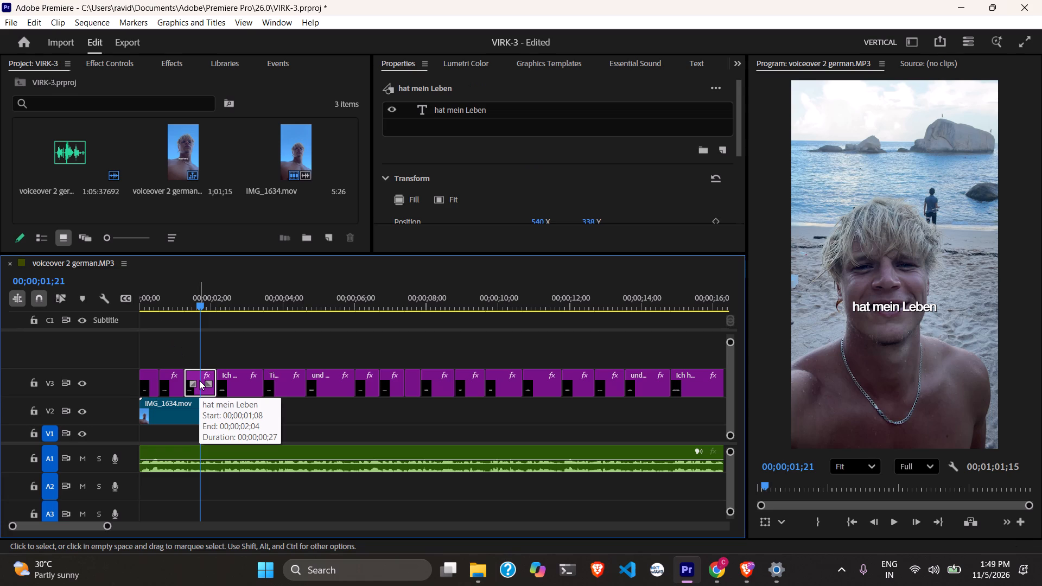
key("ctrl+k")
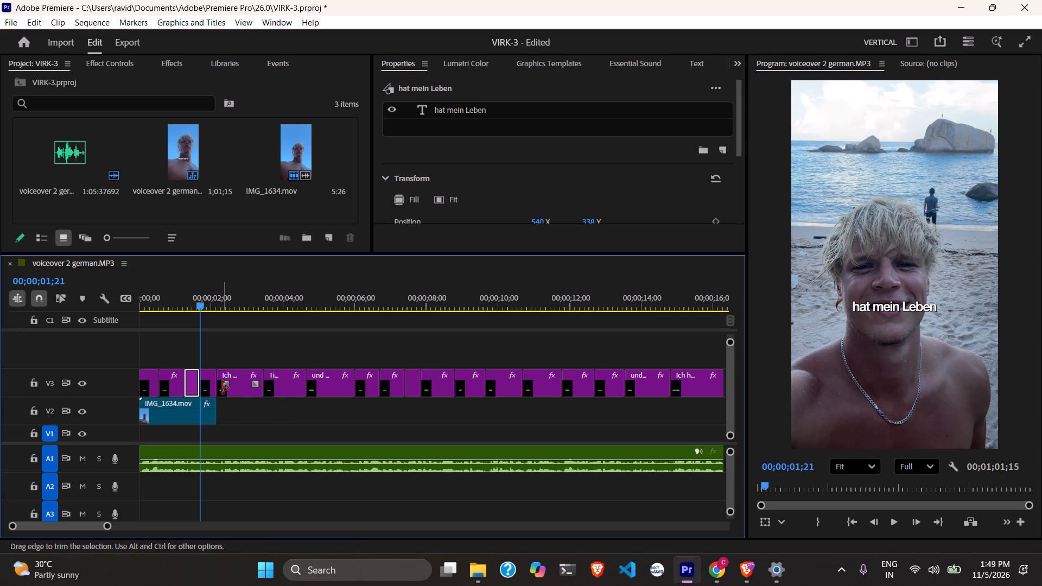
Replace the text of the second half of the split "hat mein Leben" caption with "verändert.".
triple_click(207, 383)
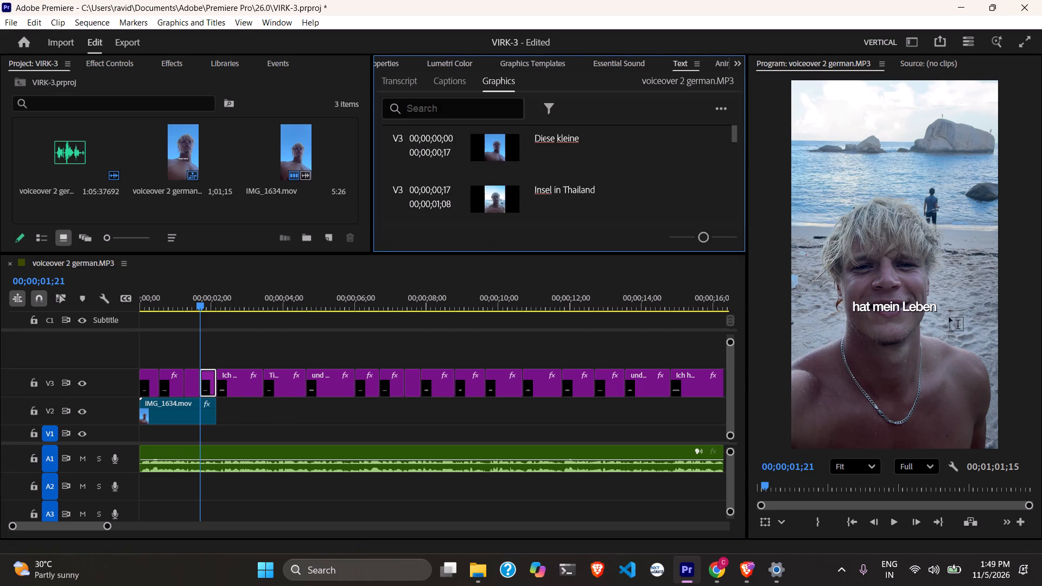
triple_click(913, 309)
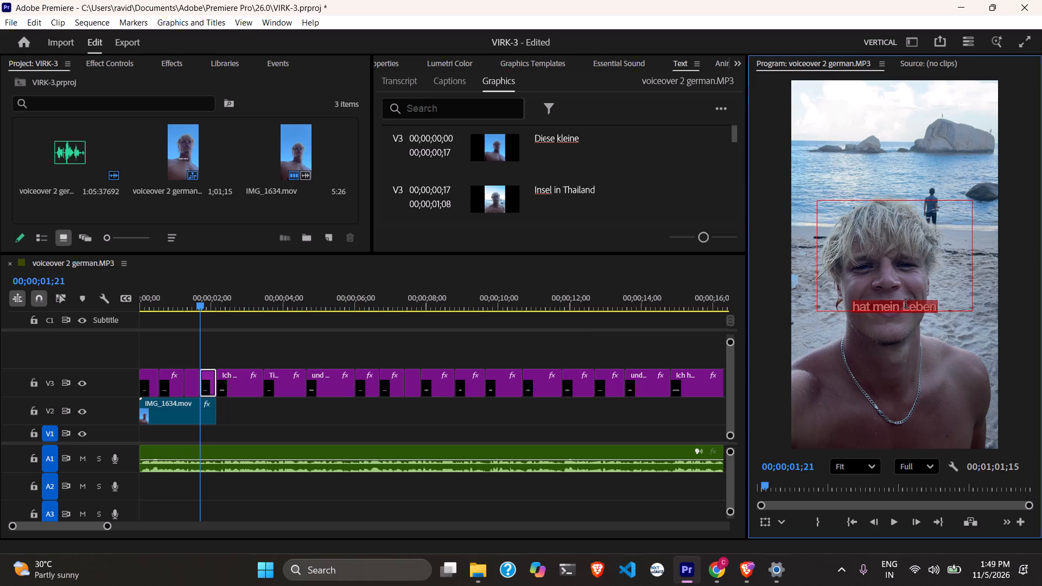
key("ctrl+v")
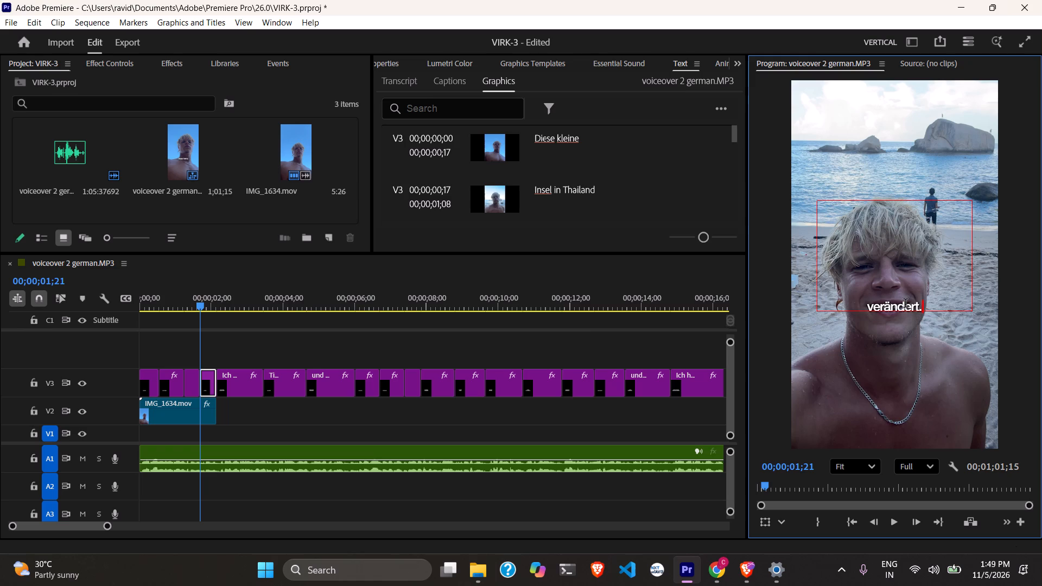
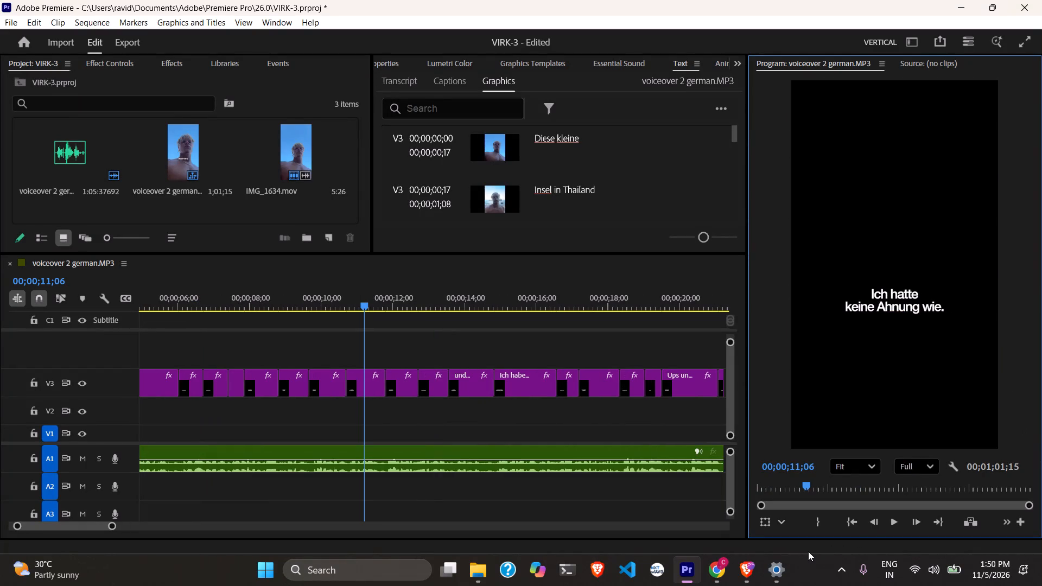
Switch to Brave, briefly play the "Manu Chao – Me Gustas Tú" video, pause it, and return to Premiere.
left_click_drag(808, 551, 753, 570)
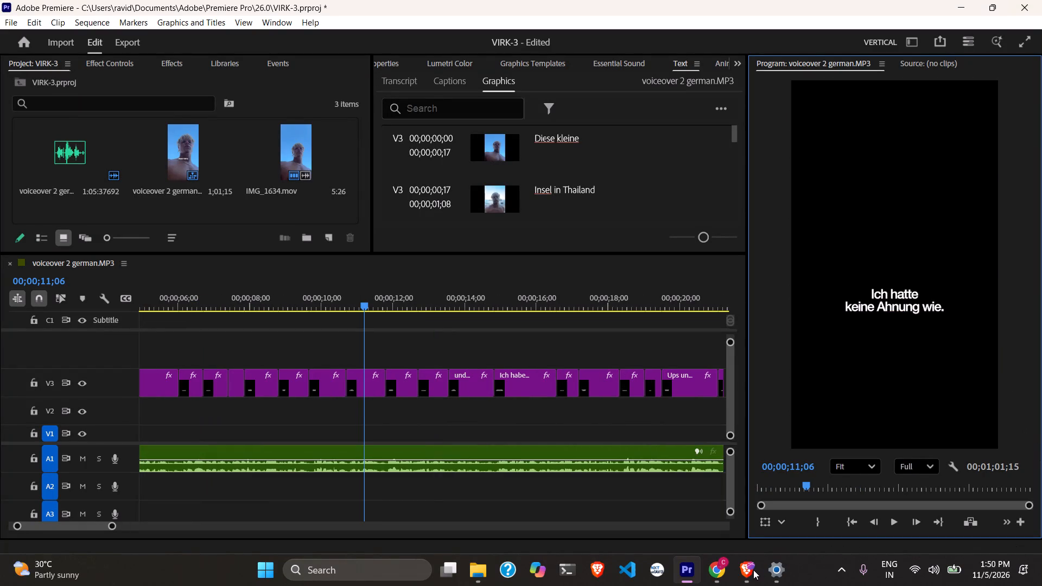
right_click(753, 570)
left_click(753, 570)
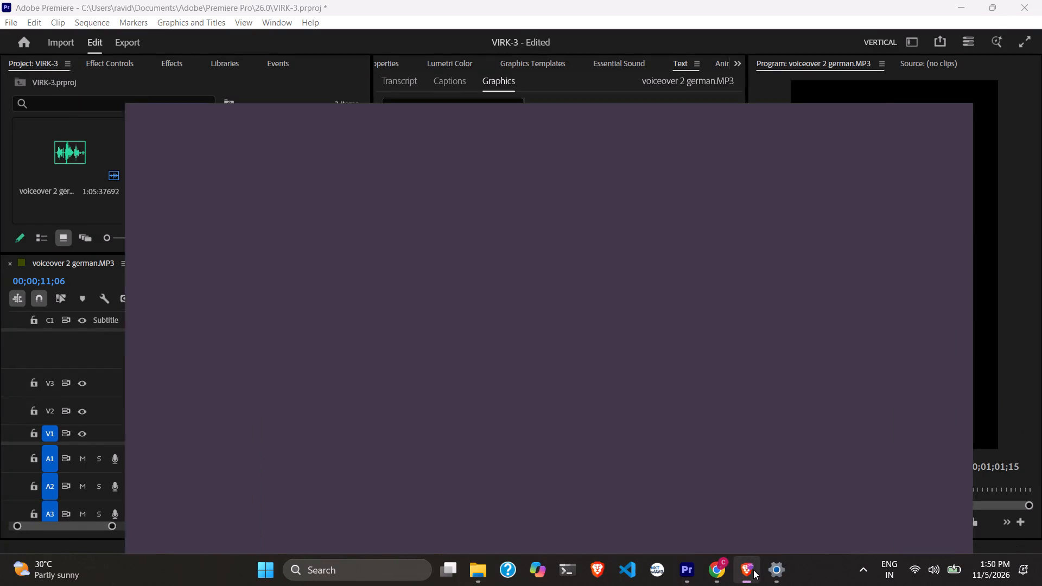
key("space")
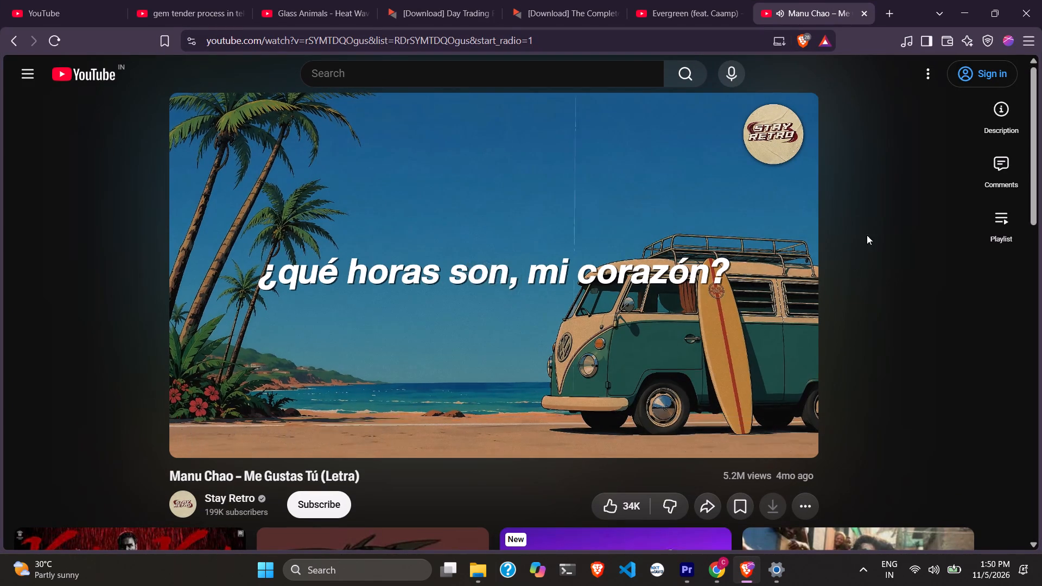
key("space")
left_click(687, 570)
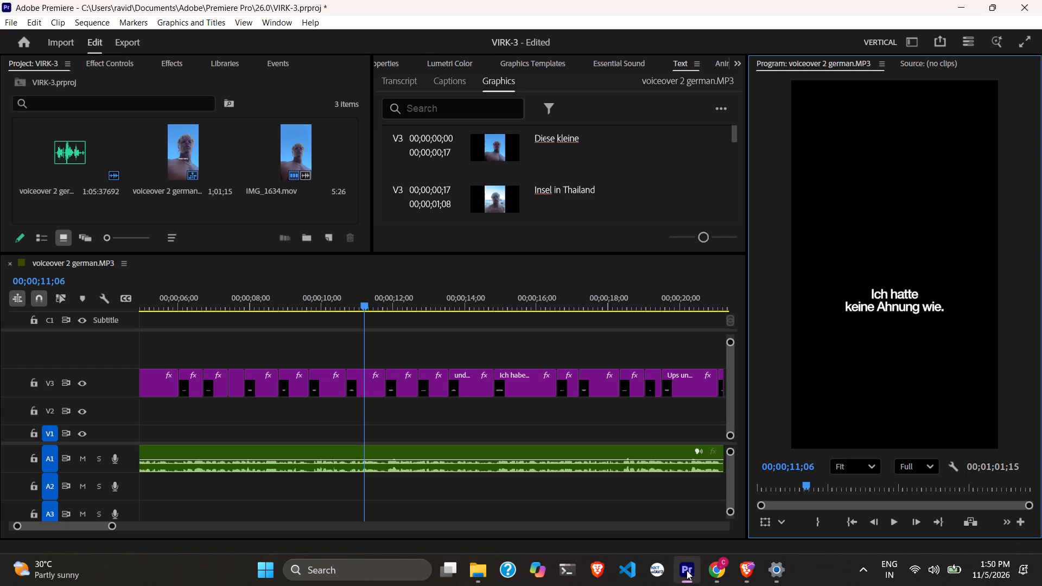
key("space")
left_click_drag(687, 570, 739, 422)
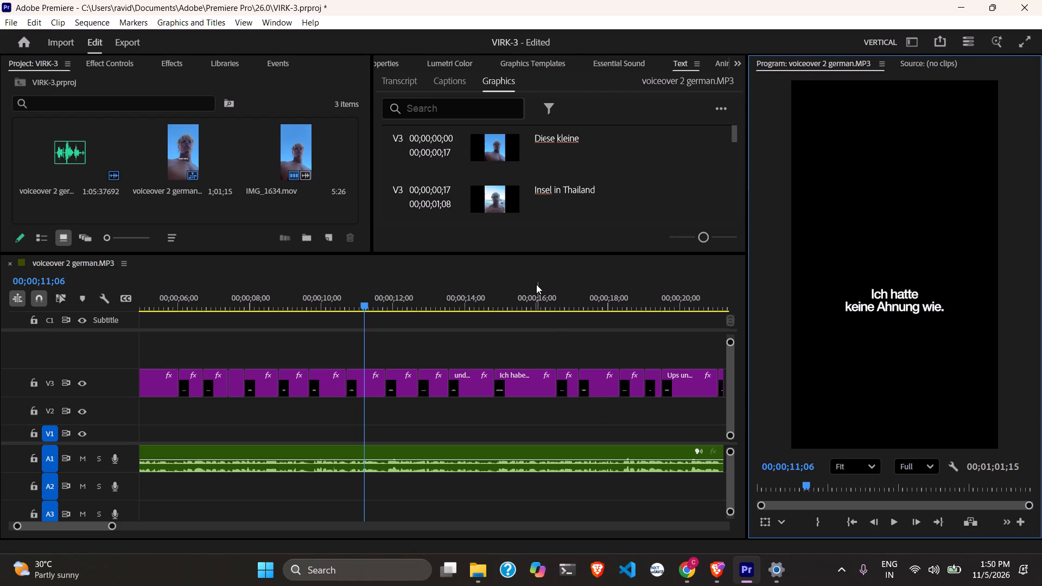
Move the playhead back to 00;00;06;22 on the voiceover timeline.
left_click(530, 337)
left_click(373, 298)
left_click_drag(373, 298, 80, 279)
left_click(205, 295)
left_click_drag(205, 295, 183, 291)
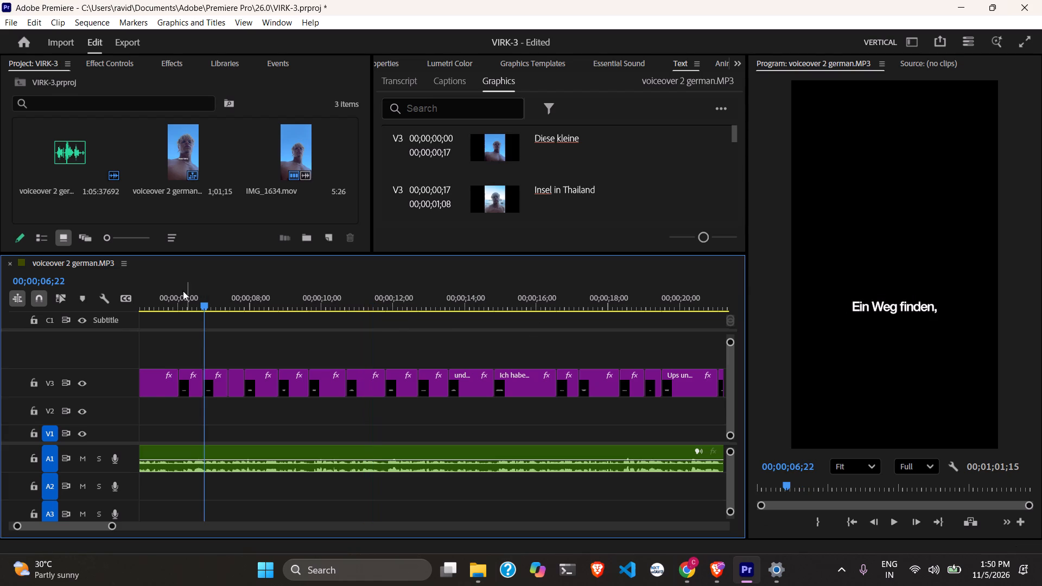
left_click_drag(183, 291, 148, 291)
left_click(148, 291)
Resume the "Me Gustas Tú" video in Brave and minimize the browser to return to Premiere.
left_click(716, 573)
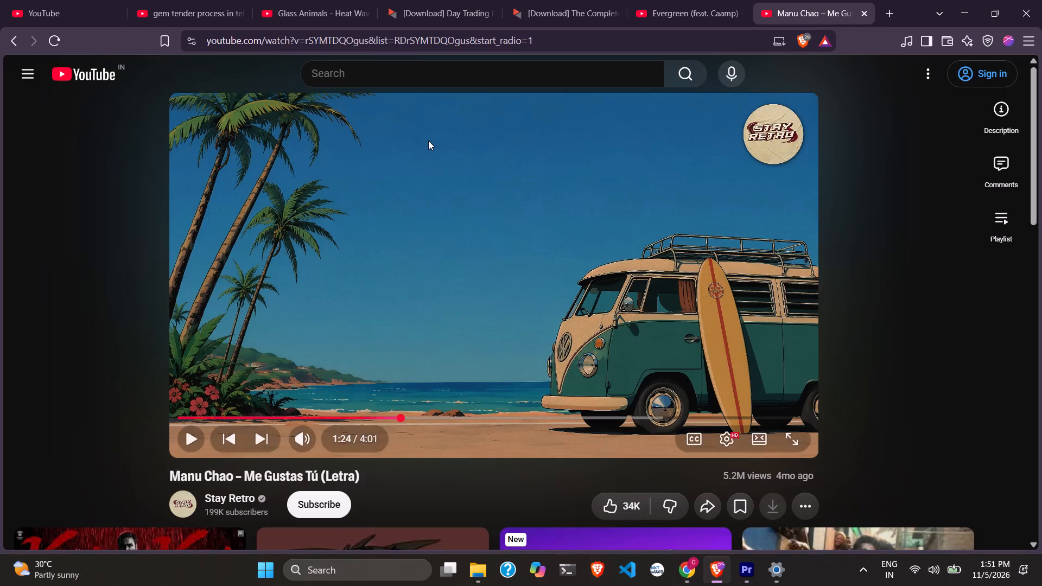
left_click(428, 135)
left_click(964, 1)
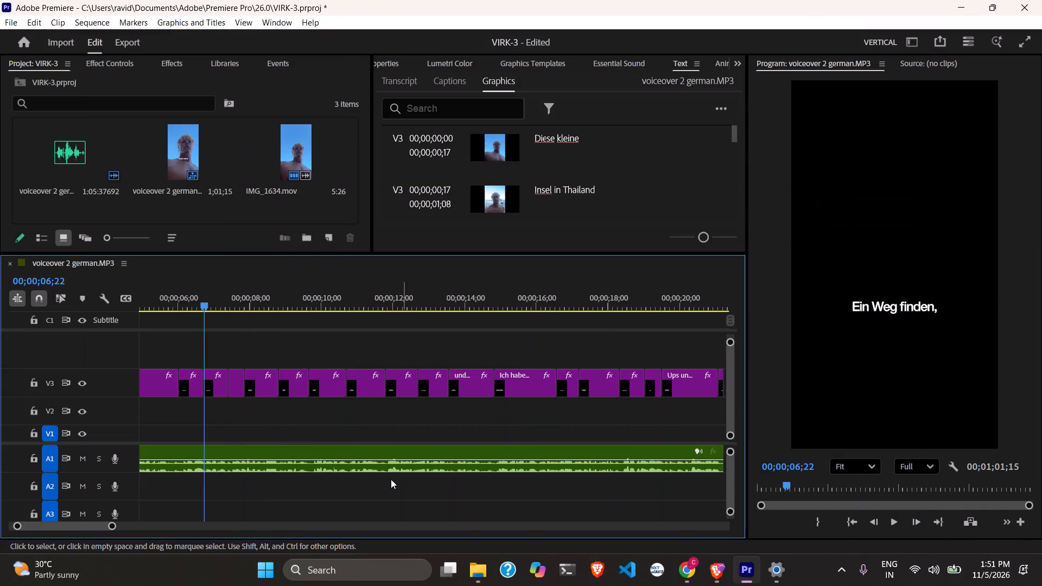
Play the sequence from its start to 00;00;02;08 to check the opening captions against the voiceover.
left_click_drag(207, 306, 8, 323)
key("space")
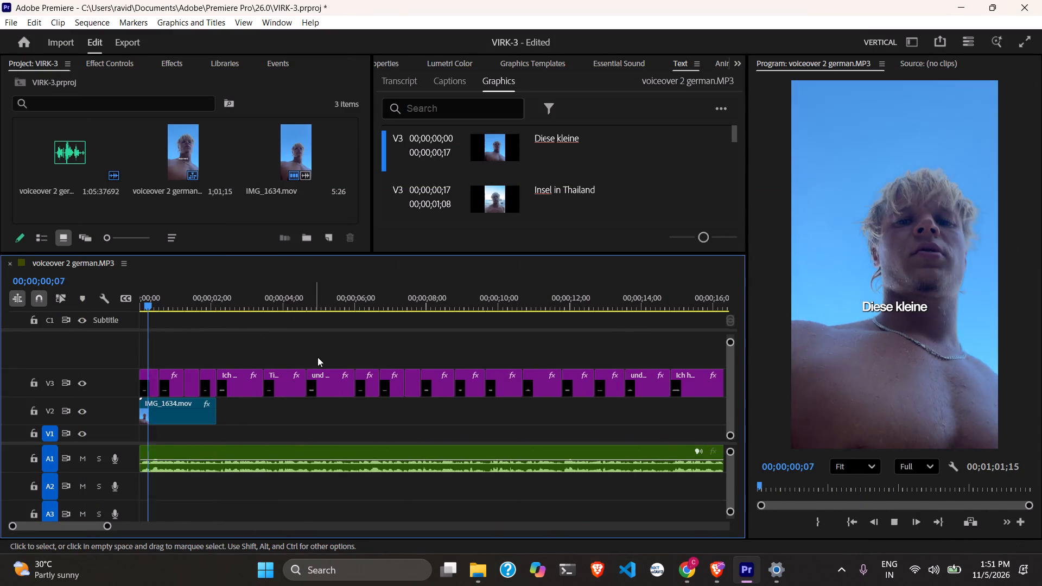
key("space")
key("space")
key("space")
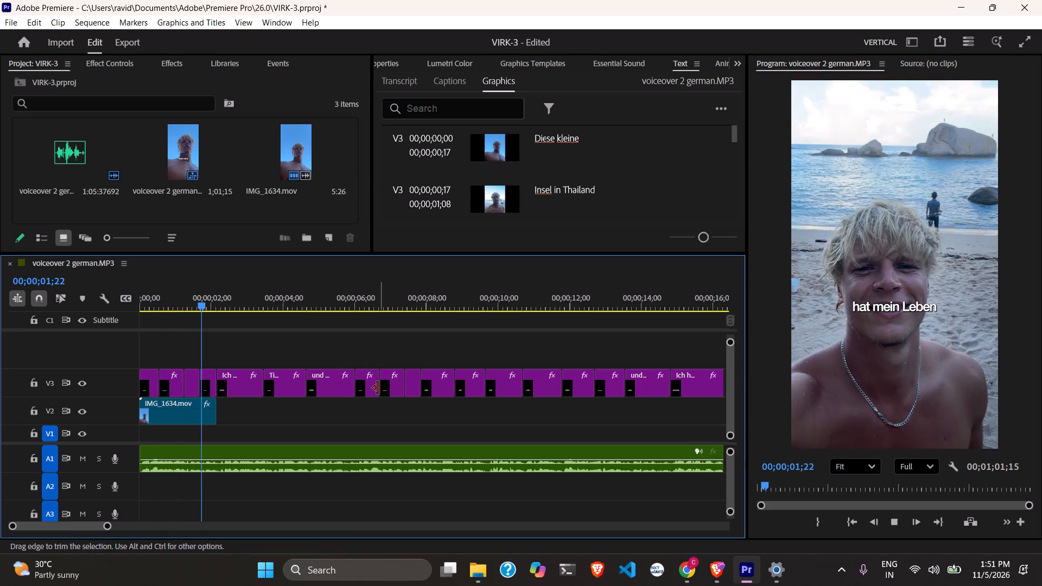
key("space")
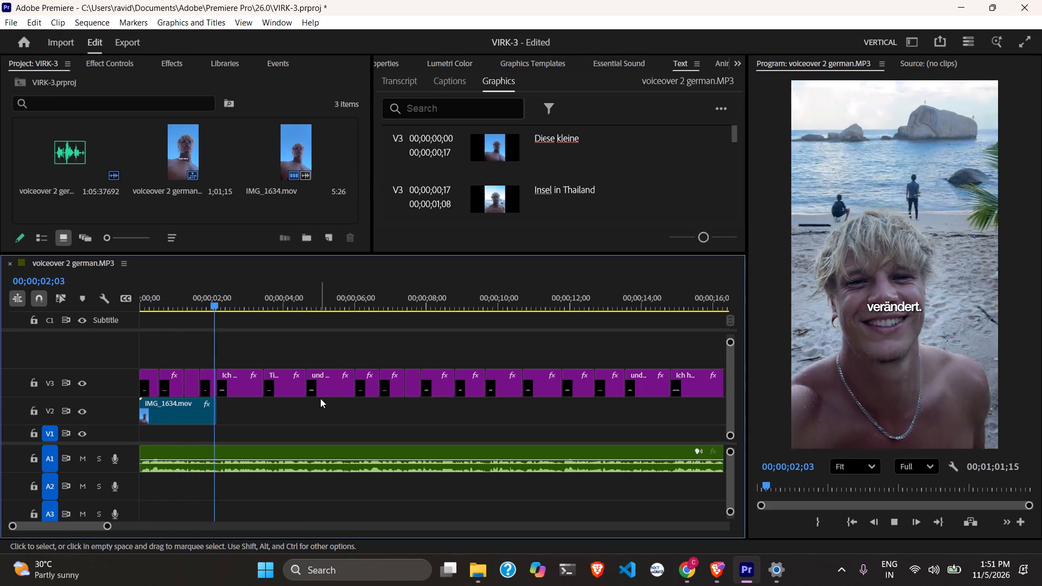
key("space")
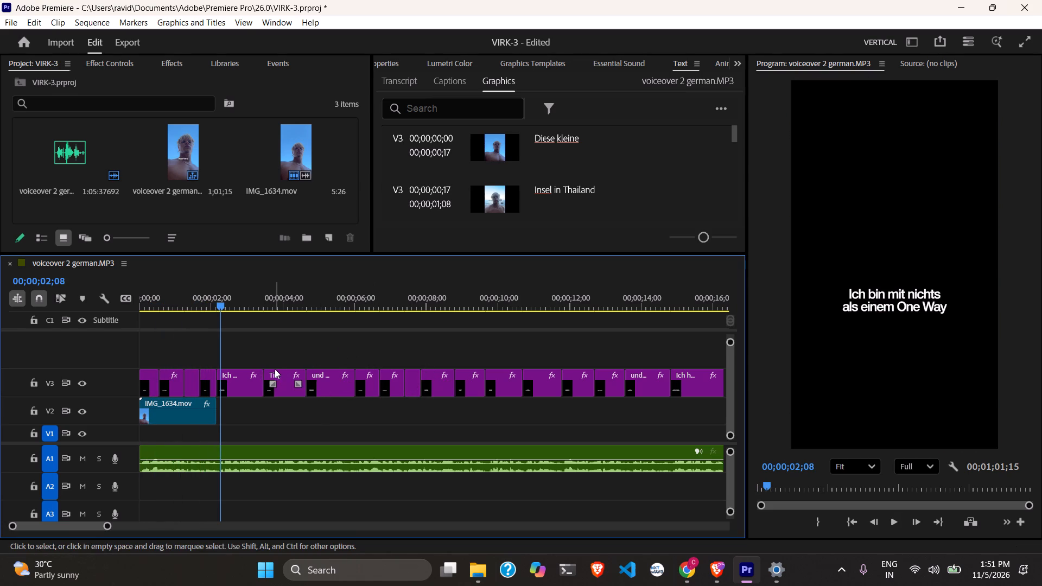
Pause the music video in Brave and minimize the browser.
left_click(716, 581)
left_click(583, 313)
left_click_drag(950, 0, 956, 0)
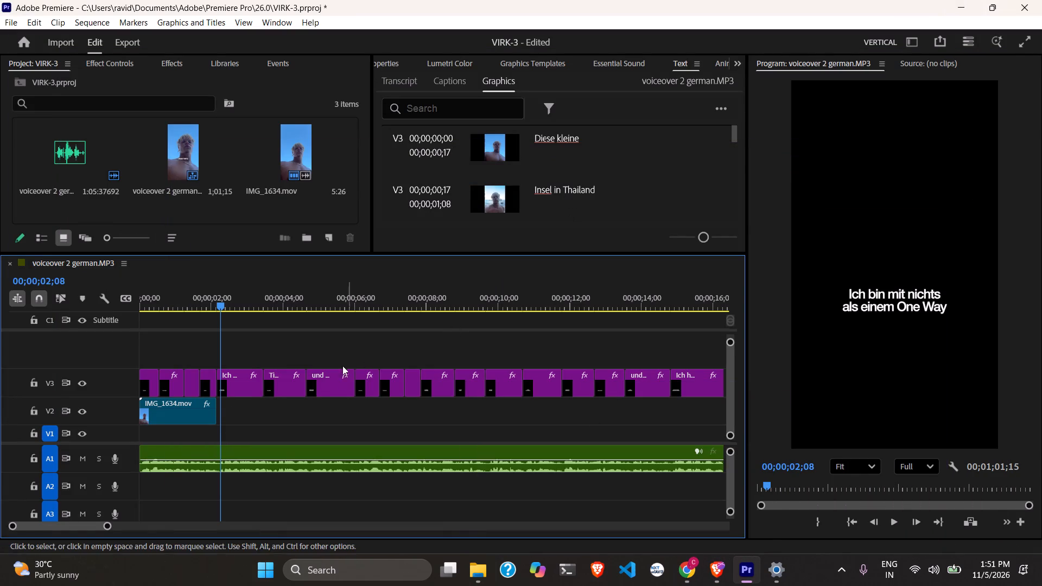
Copy the caption "Ich bin mit nichts als einem One Way" and ask ChatGPT in Chrome for it in English.
triple_click(896, 286)
left_click(894, 286)
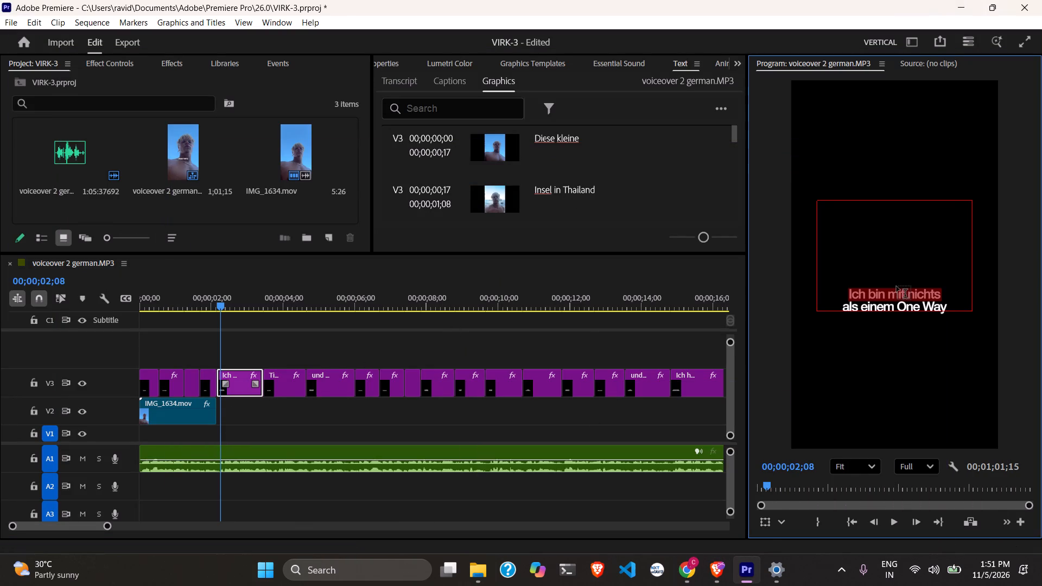
key("ctrl+a")
key("ctrl+c")
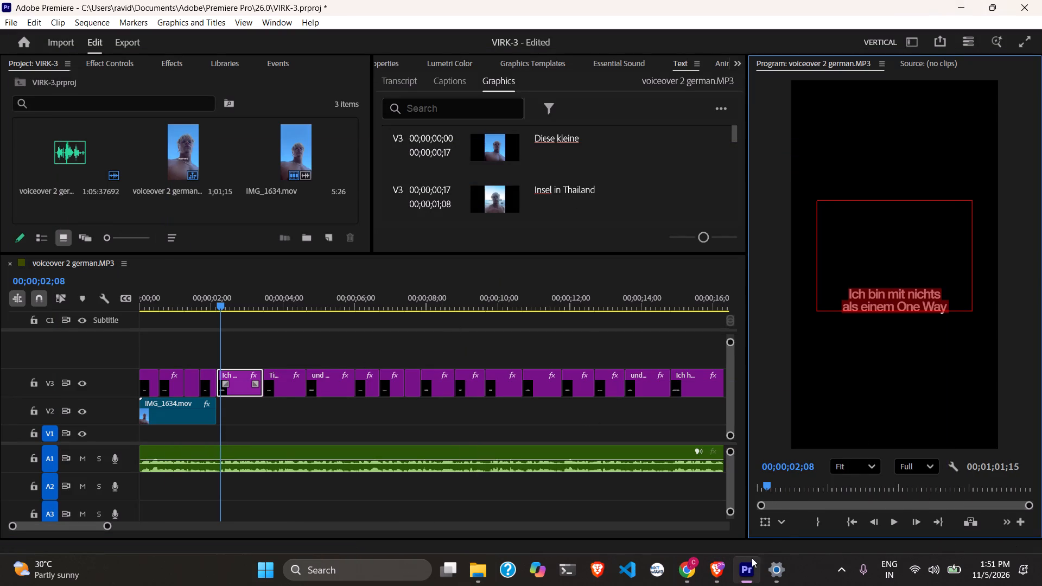
left_click(695, 585)
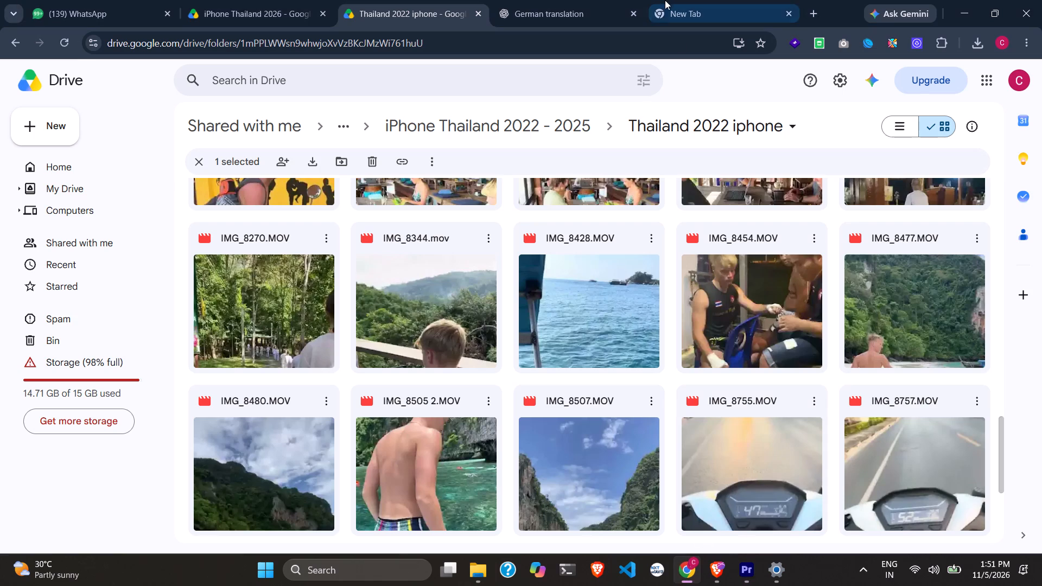
left_click(611, 0)
key("ctrl+v")
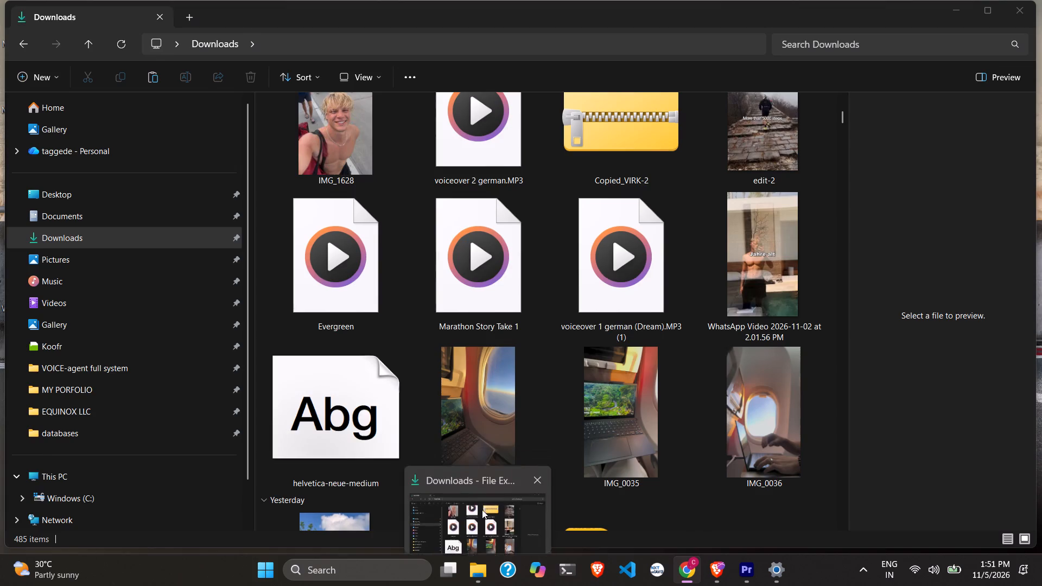
key("space")
type("in englsig")
key("BackSpace")
key("BackSpace")
key("BackSpace")
type("ish")
key("Return")
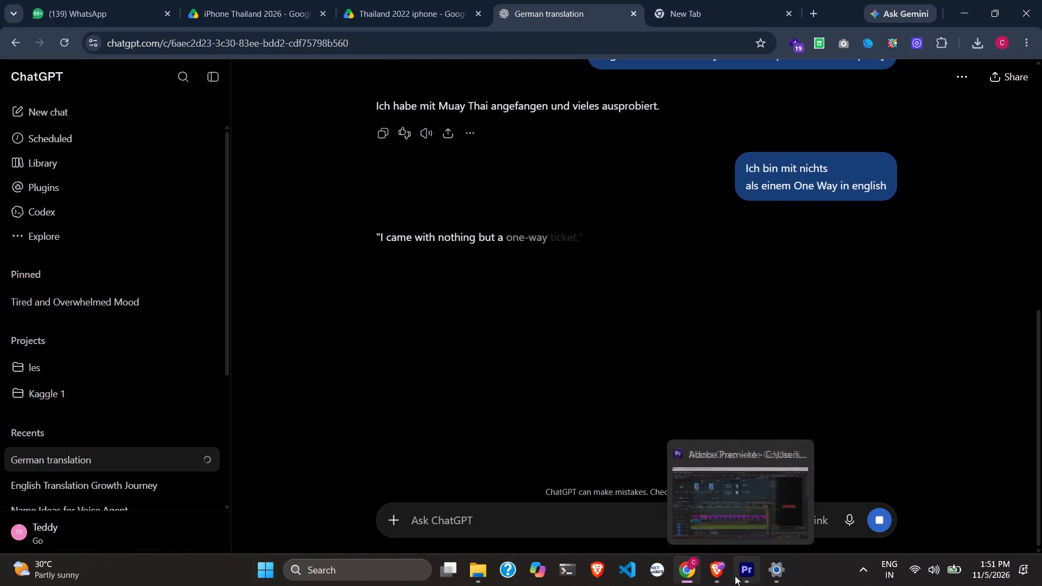
Resume music in Brave, switch to the "Veera Veera Lyrical (Telugu)" video, and minimize the browser.
left_click(711, 576)
left_click(584, 233)
scroll(728, 332, "down", 7)
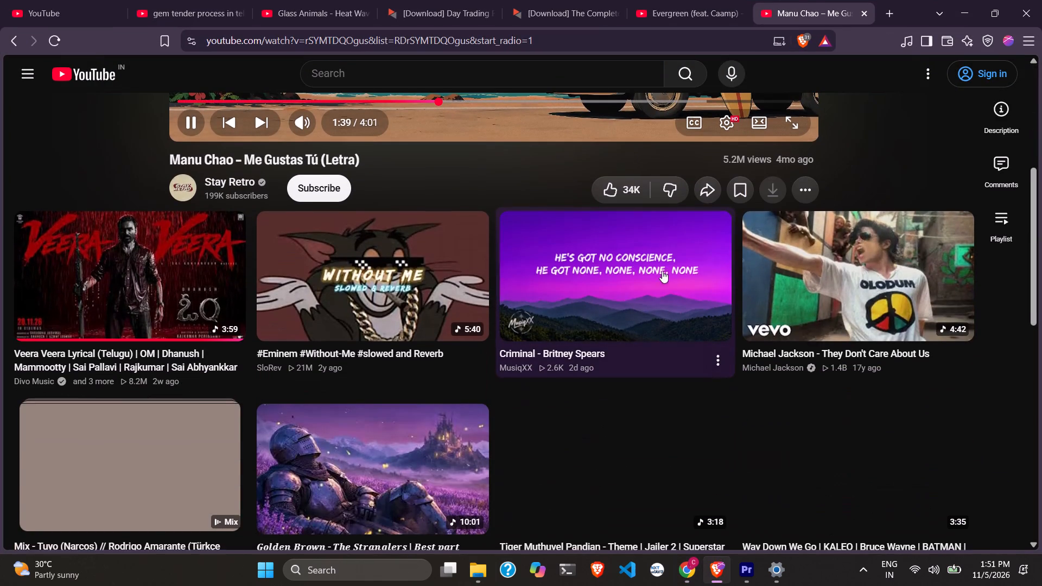
left_click(151, 274)
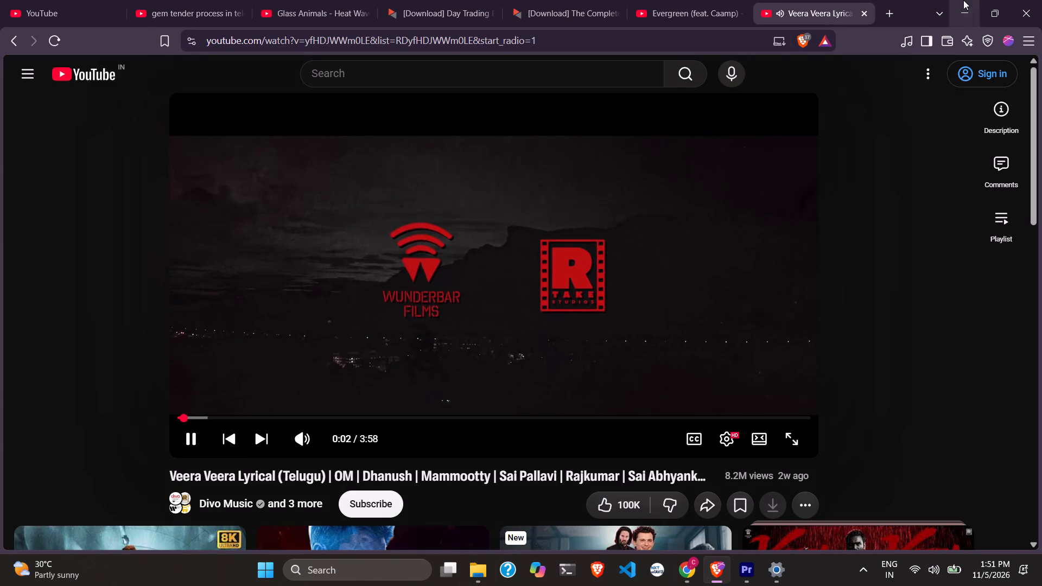
left_click(963, 0)
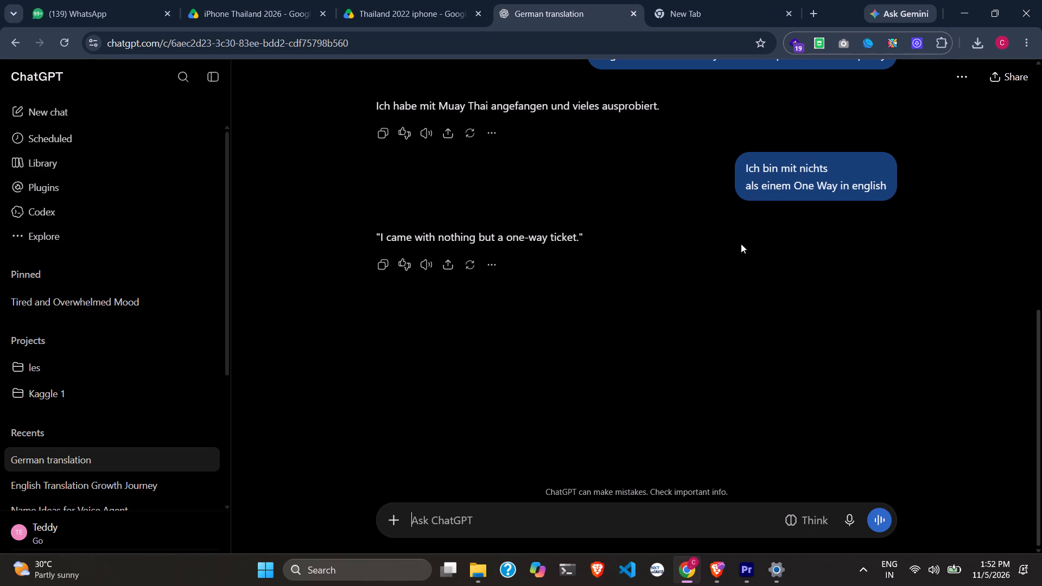
Copy "Ich bin mit nichts" from the earlier ChatGPT message and send it as a new prompt.
left_click_drag(828, 171, 801, 173)
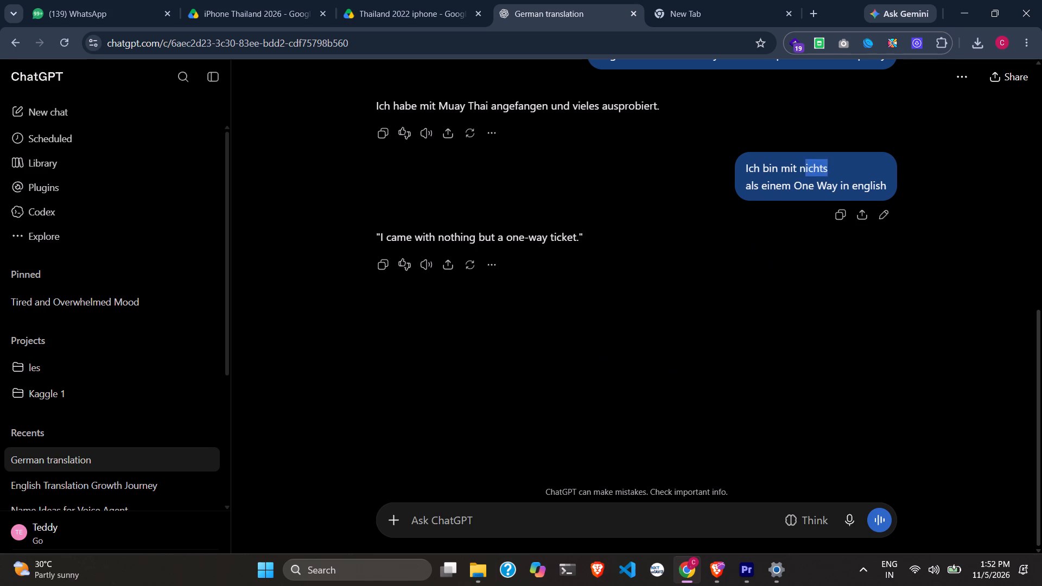
left_click_drag(801, 173, 723, 168)
key("ctrl+c")
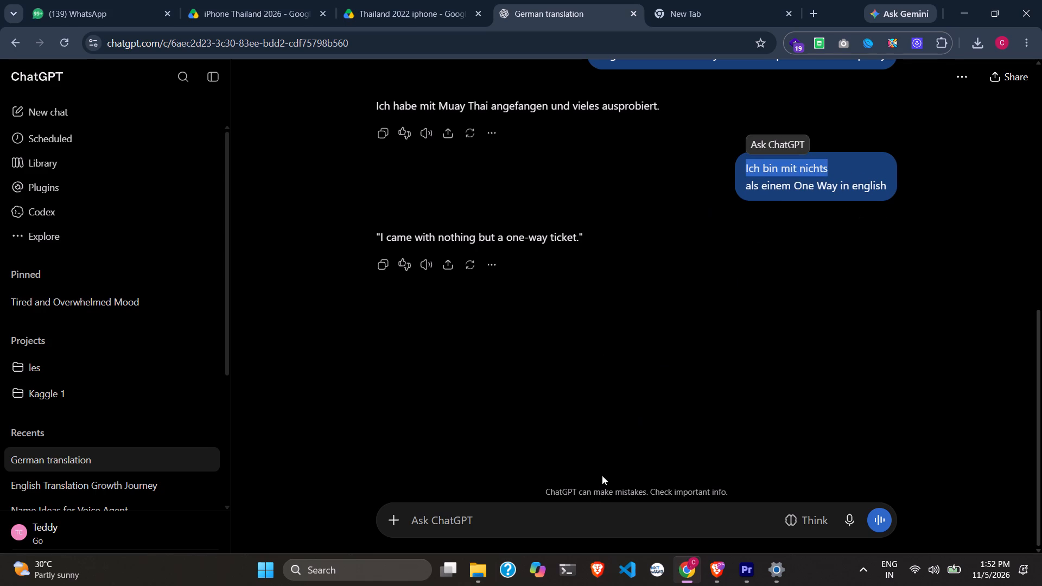
left_click(564, 535)
key("ctrl+v")
key("ctrl+v")
key("Return")
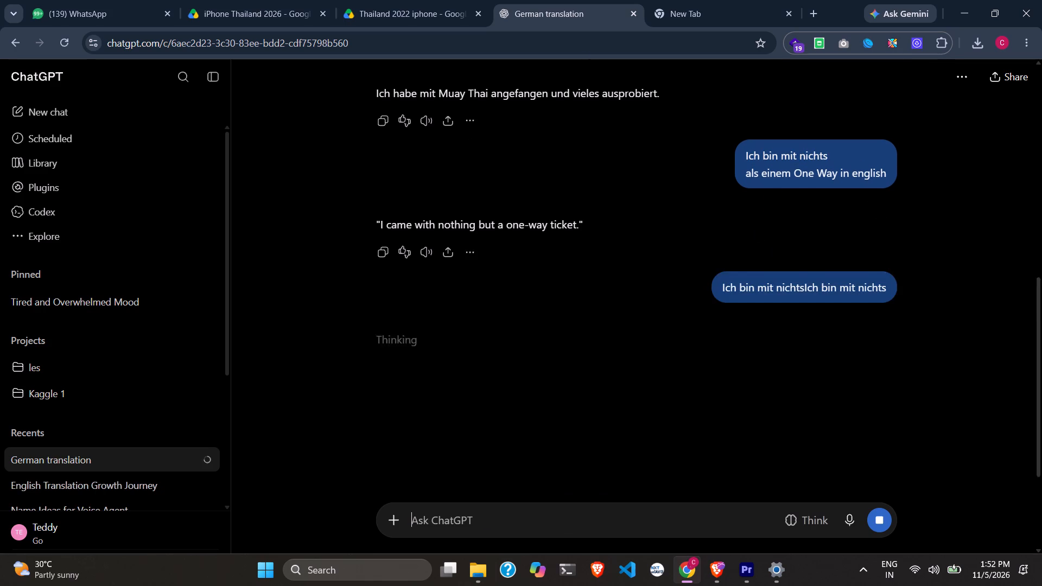
Raise the system volume to maximum.
left_click(939, 578)
left_click_drag(965, 481, 1007, 470)
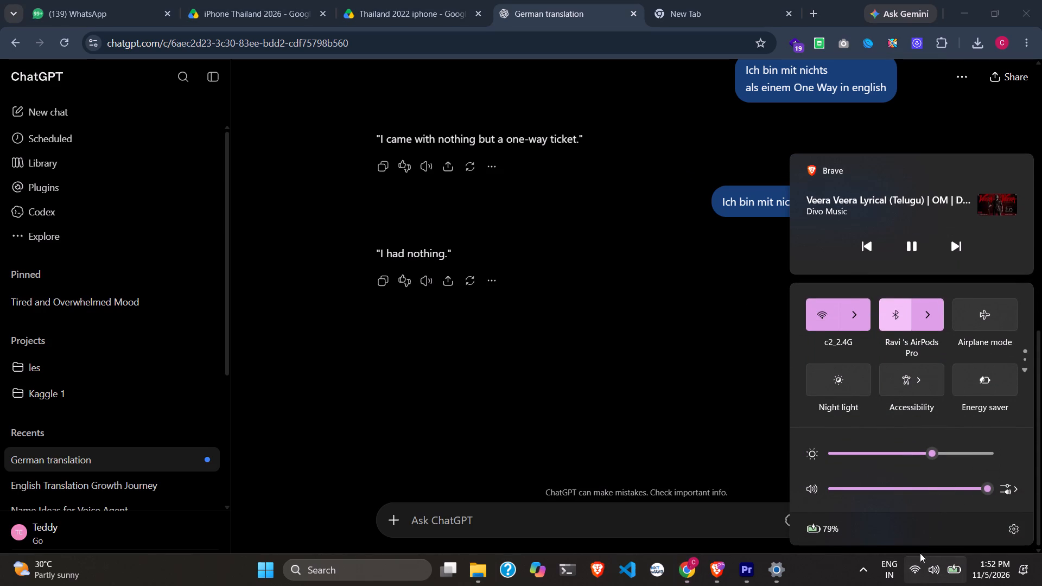
left_click(922, 561)
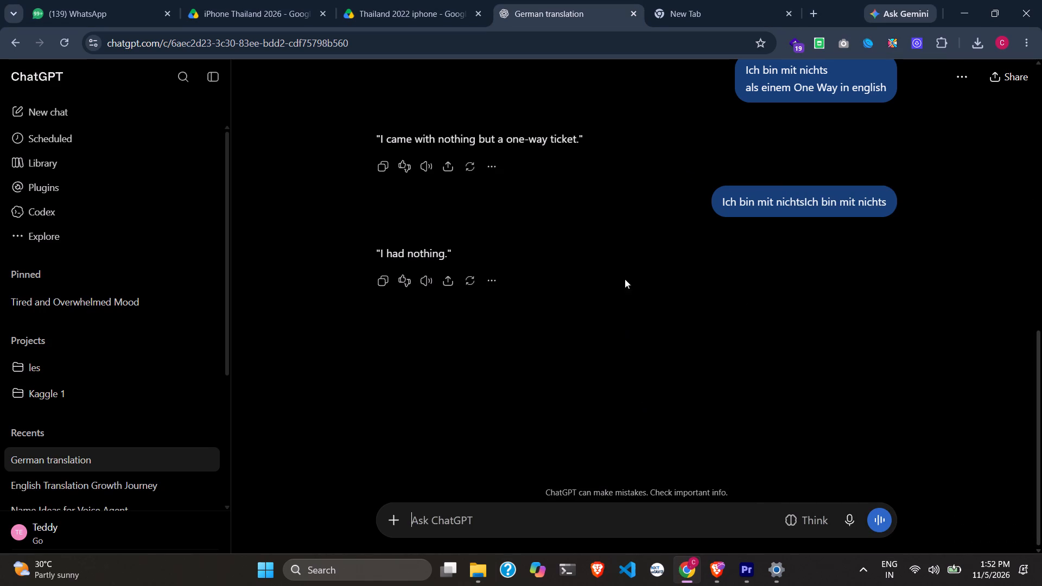
Switch to Premiere and play the captions from 00;00;02;08 to 00;00;04;17 against the voiceover.
scroll(679, 270, "up", 1)
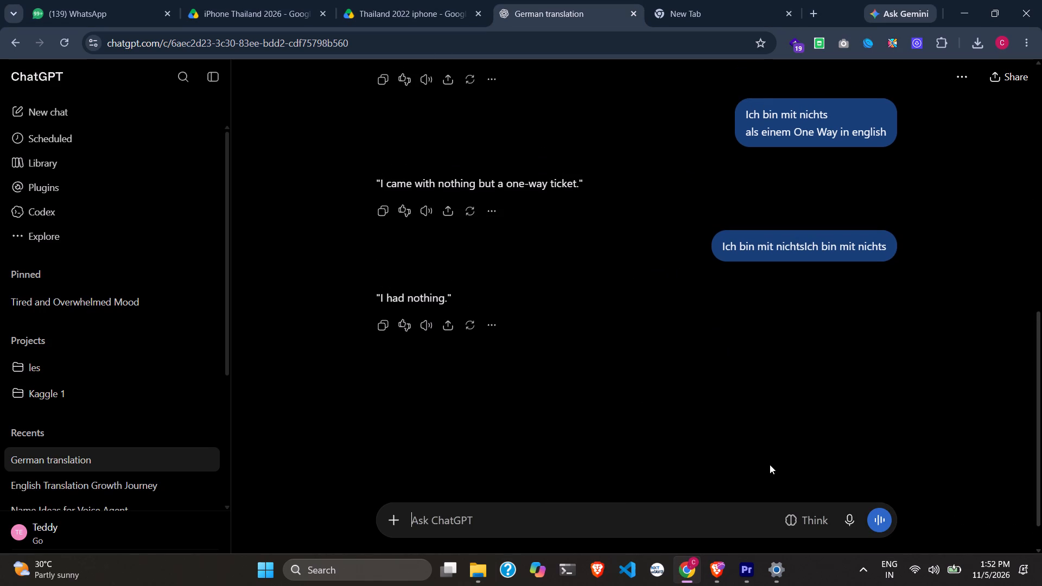
left_click(729, 582)
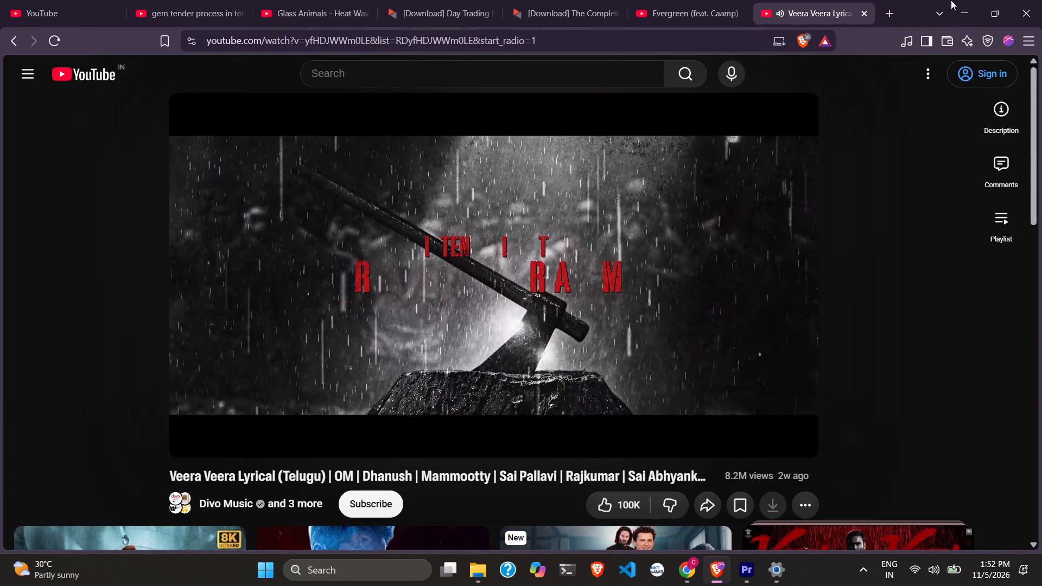
left_click(965, 0)
left_click(752, 577)
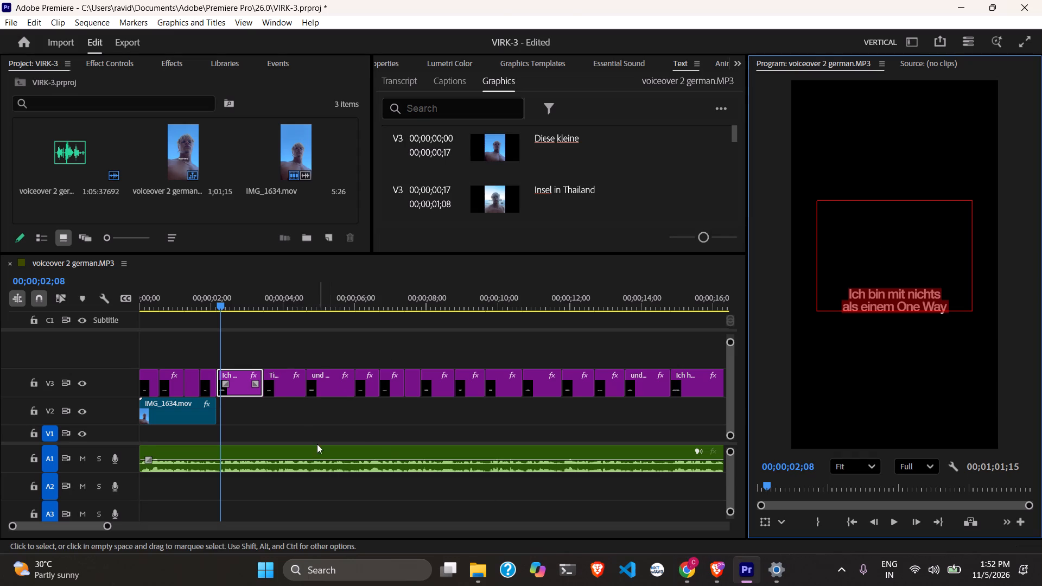
left_click(299, 412)
key("space")
key("space")
key("space")
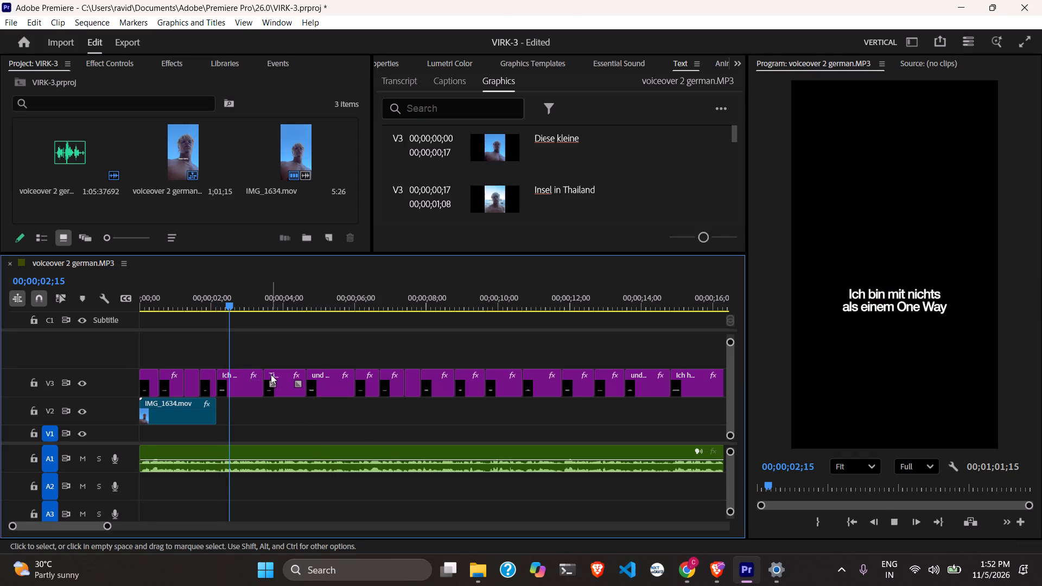
key("space")
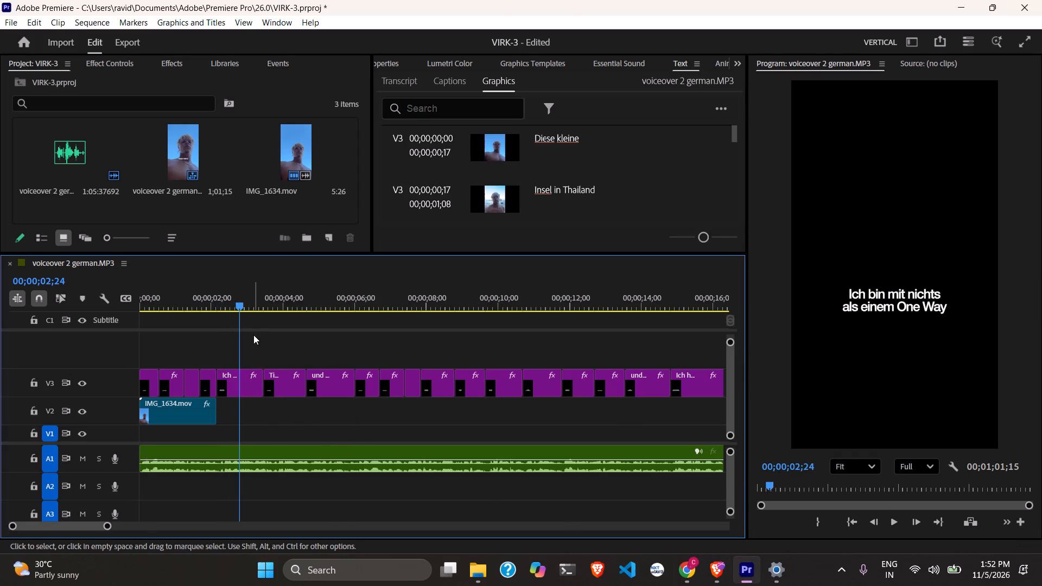
key("space")
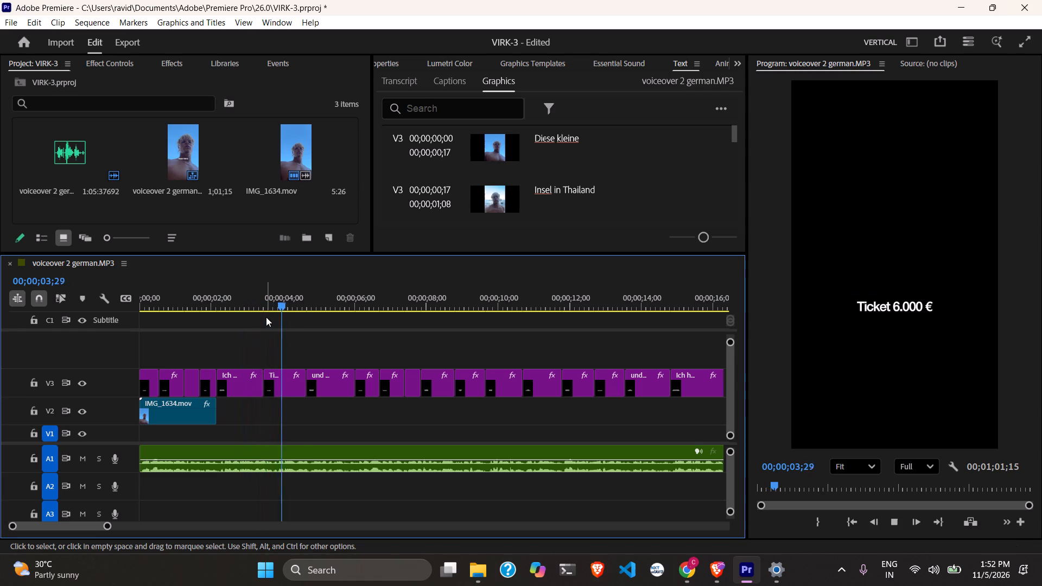
key("space")
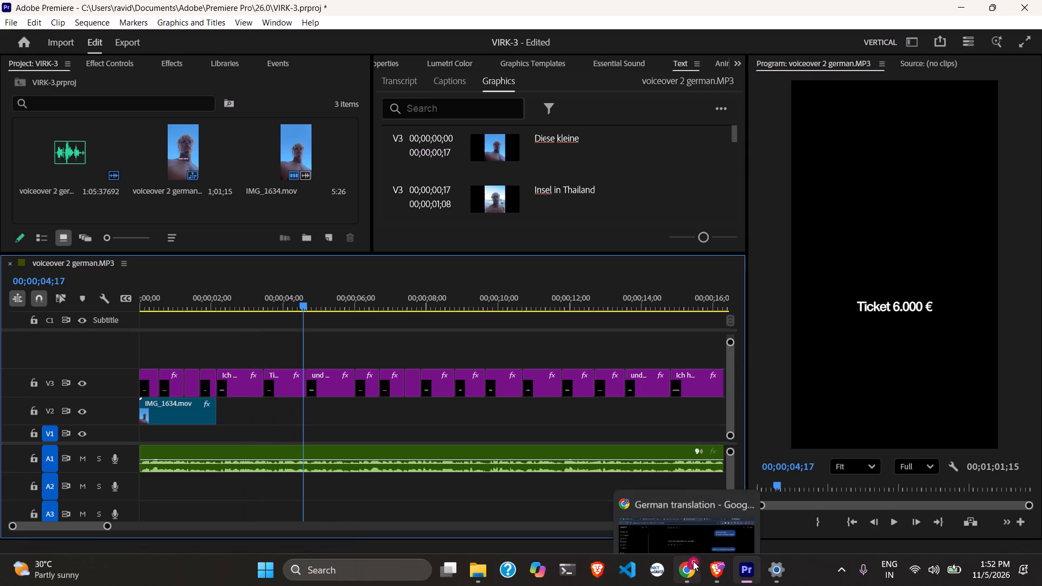
Switch to Chrome, open notepad.js.org in a new tab, and examine the timestamped English voiceover script, including its B-roll notes.
left_click(693, 561)
left_click(692, 0)
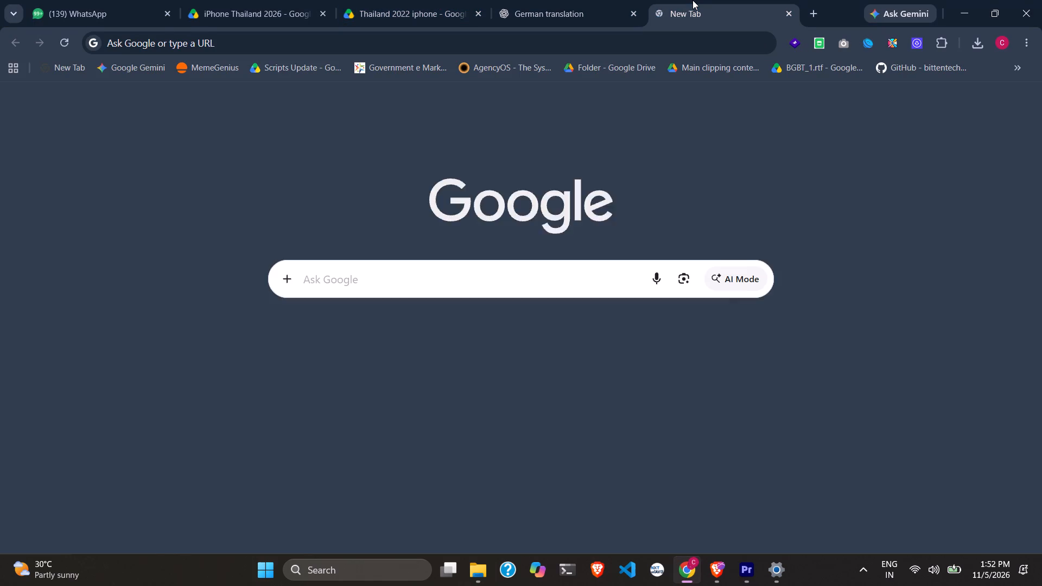
key("n")
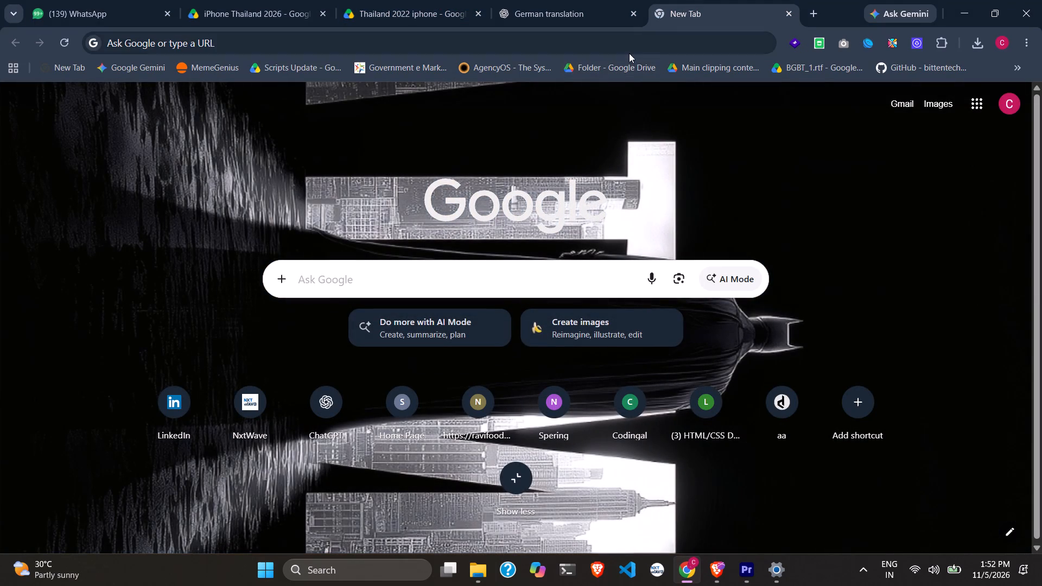
left_click(626, 52)
key("n")
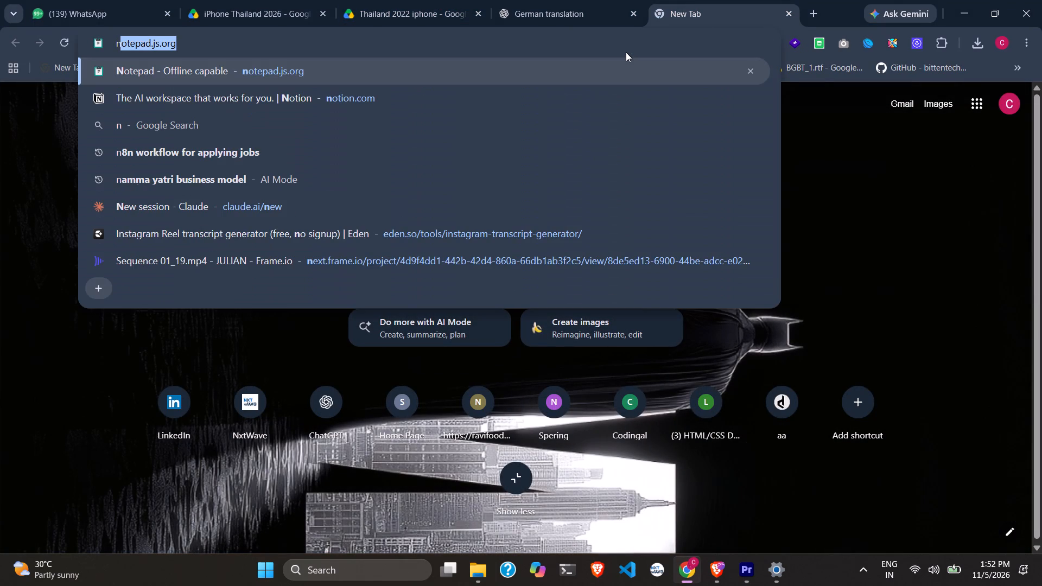
key("Return")
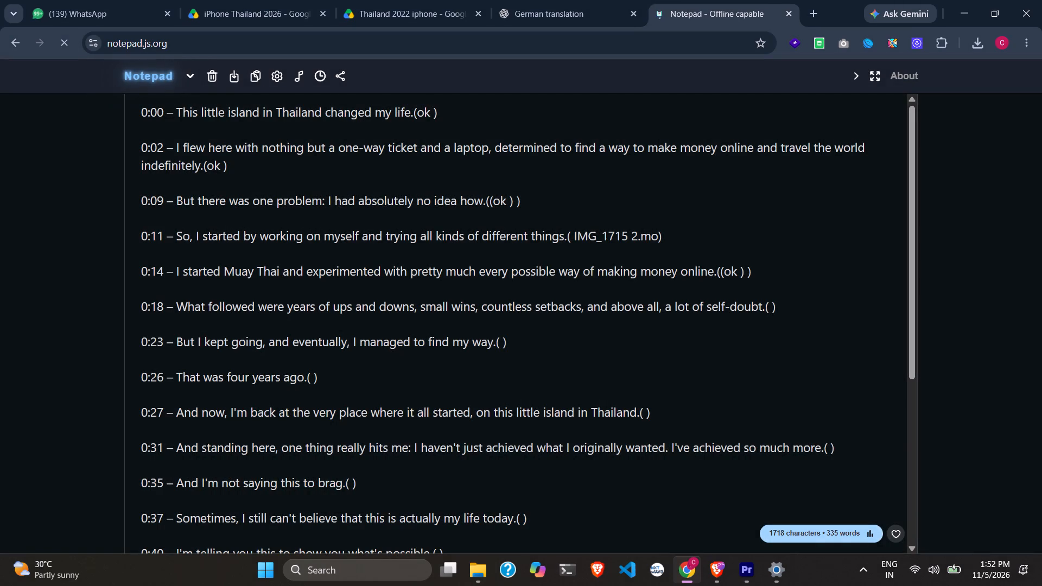
scroll(525, 244, "up", 1)
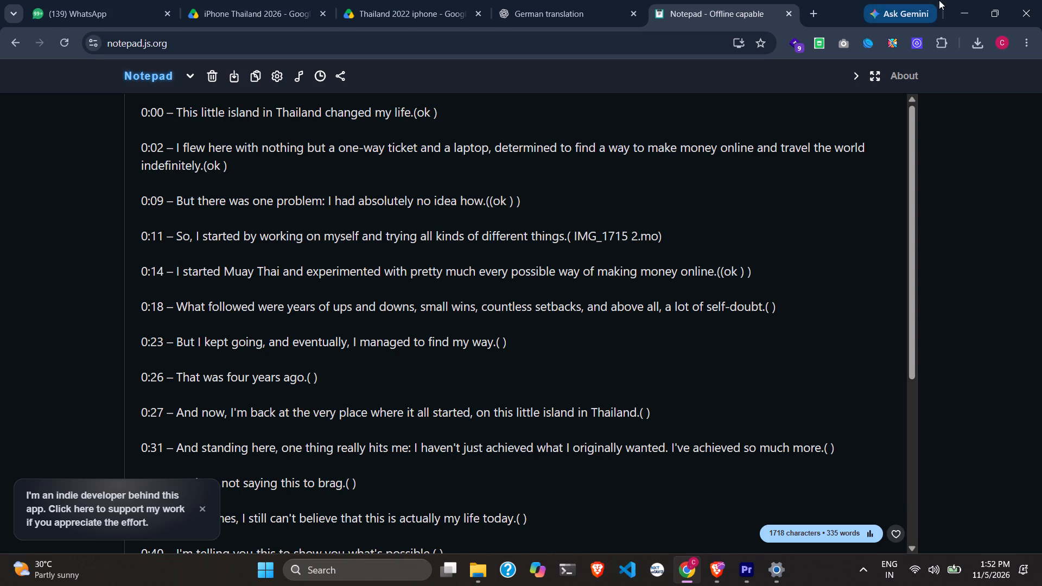
left_click(958, 0)
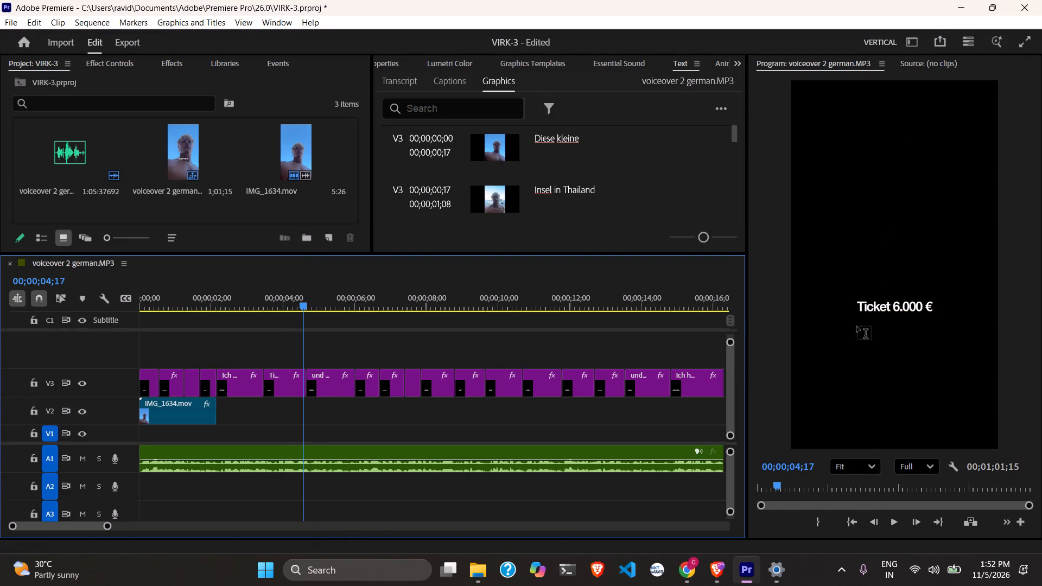
Switch to Premiere and play the captions from 00;00;04;17 to 00;00;05;21 against the voiceover.
left_click(347, 417)
key("space")
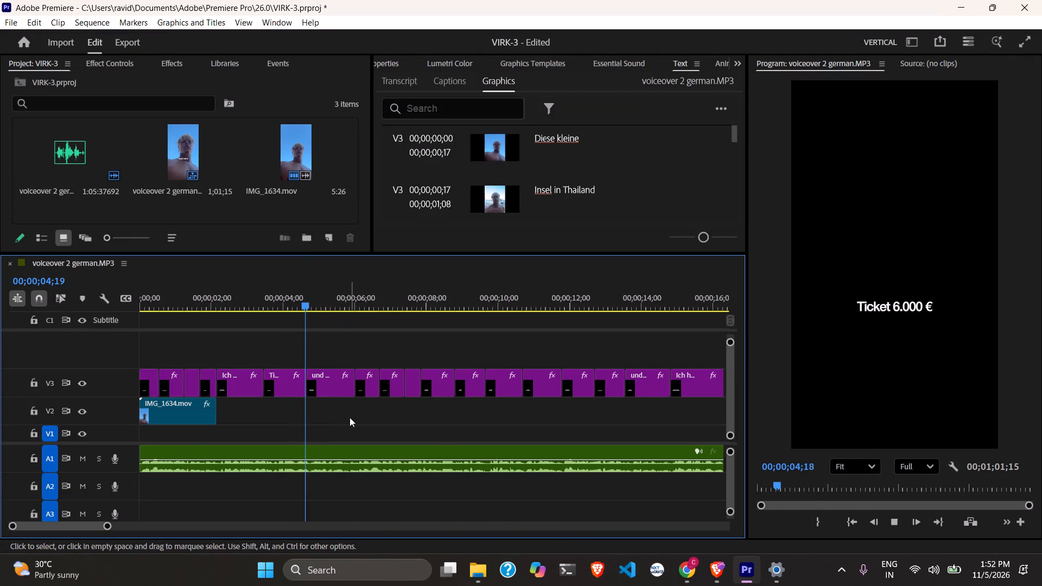
key("space")
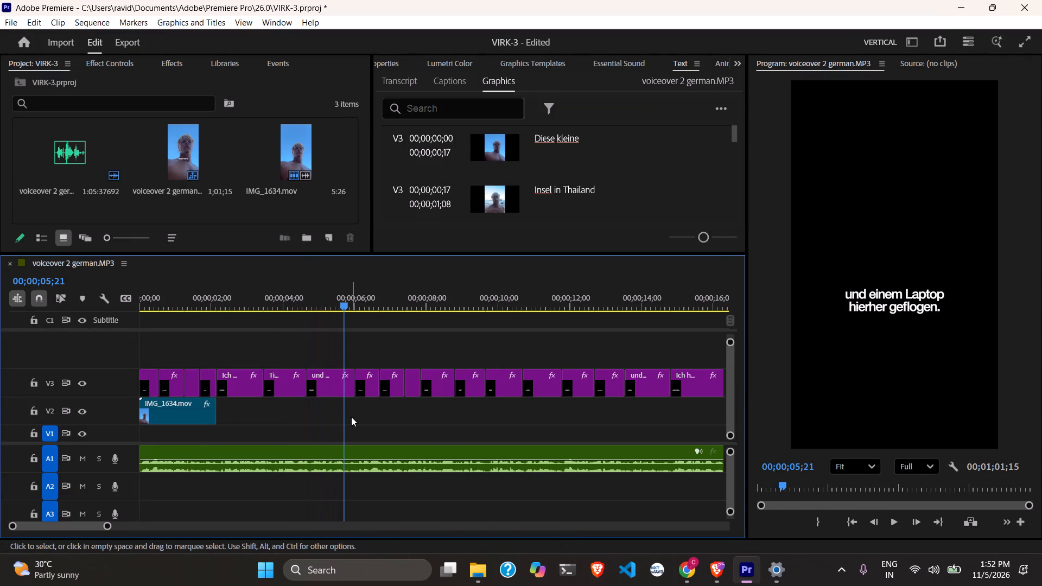
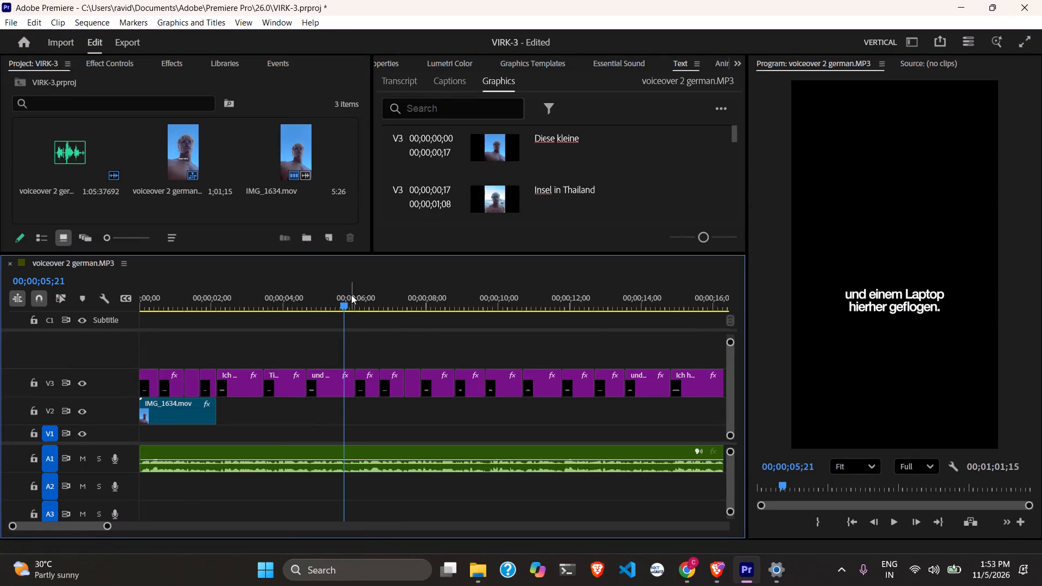
Scrub through the whole sequence to review the captions up to about 00;00;59;01, and return to the start.
left_click_drag(336, 300, 746, 311)
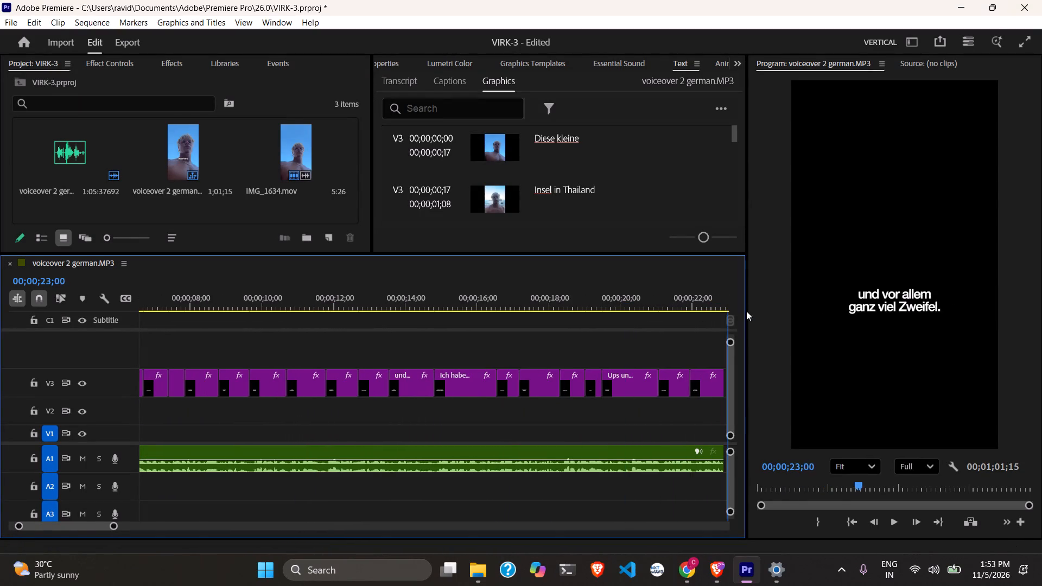
left_click_drag(746, 311, 687, 326)
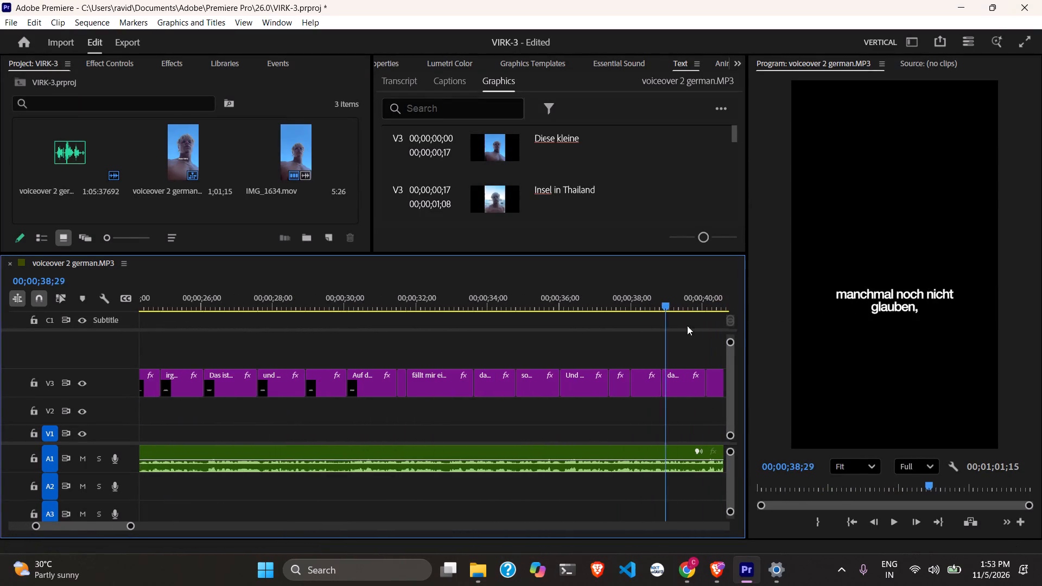
left_click_drag(687, 326, 726, 327)
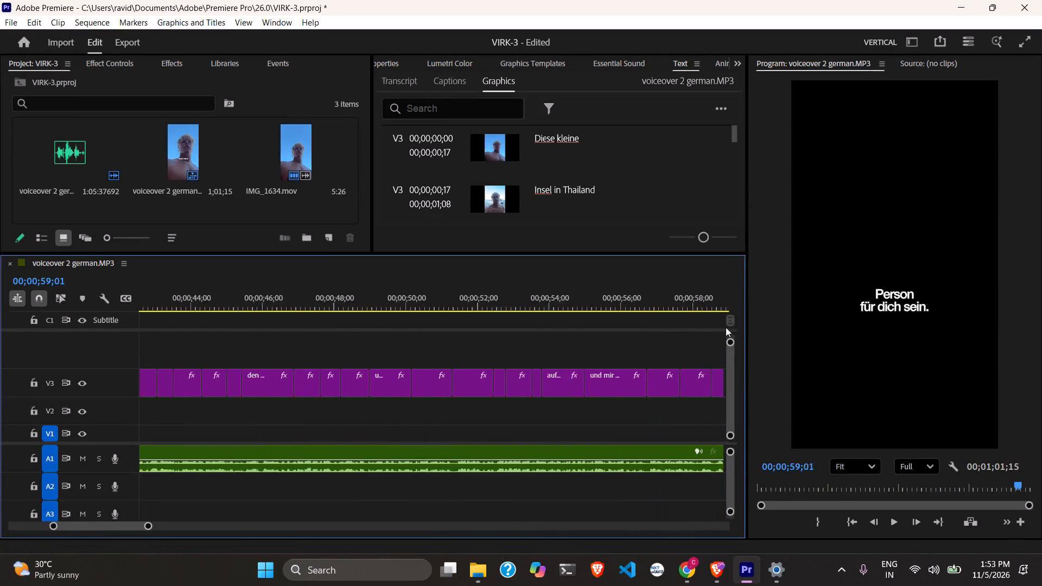
left_click_drag(726, 327, 0, 471)
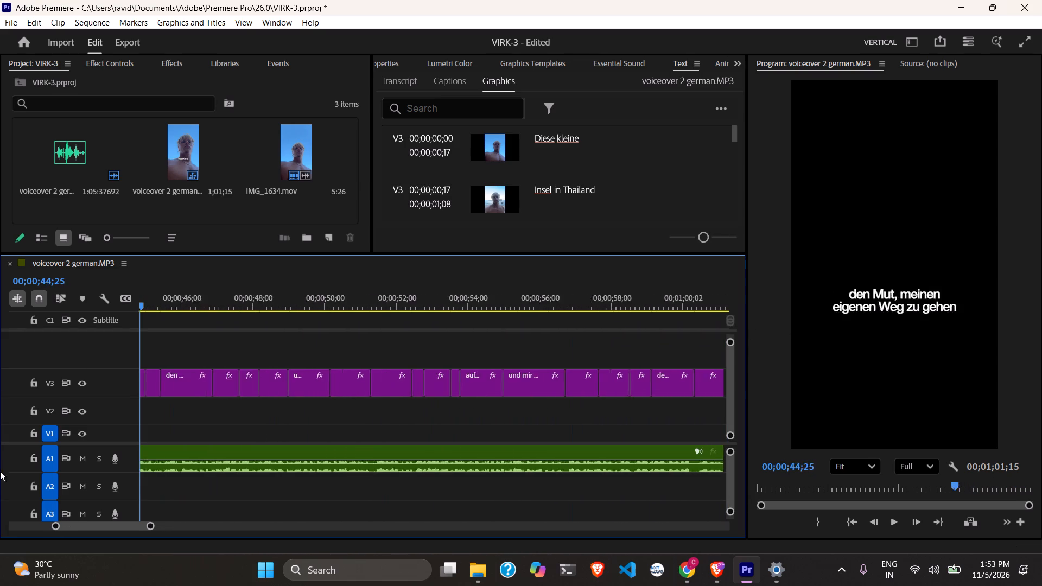
left_click_drag(0, 471, 0, 585)
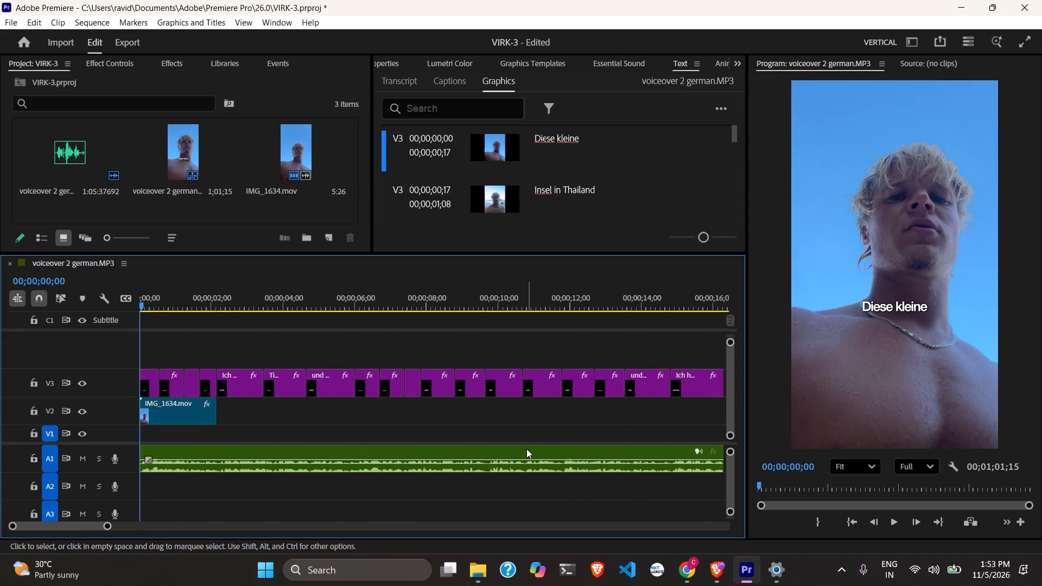
Play the captions from the start to 00;00;02;05 against the voiceover.
key("space")
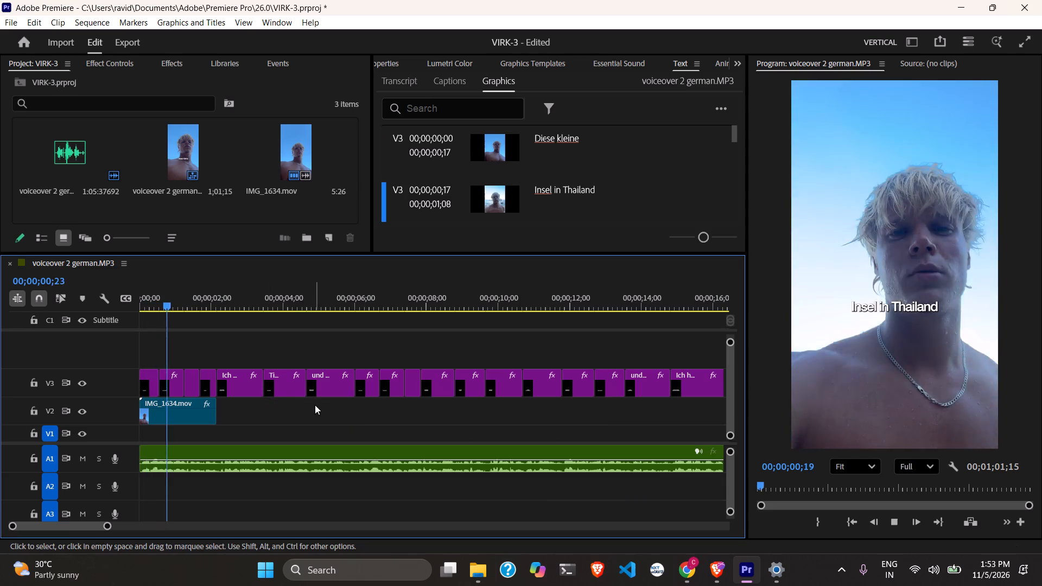
key("space")
key("space")
key("space")
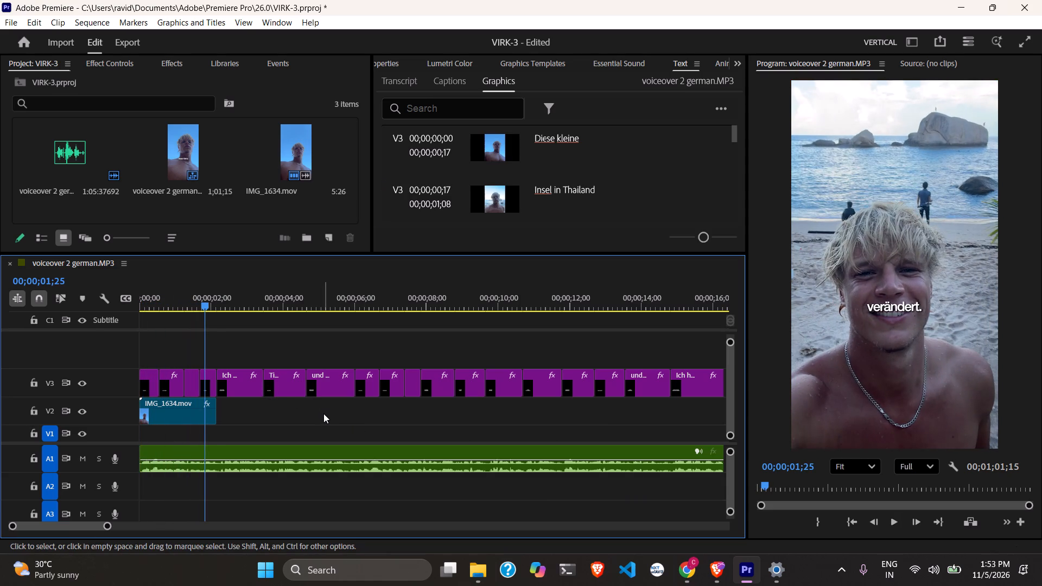
key("space")
key("space")
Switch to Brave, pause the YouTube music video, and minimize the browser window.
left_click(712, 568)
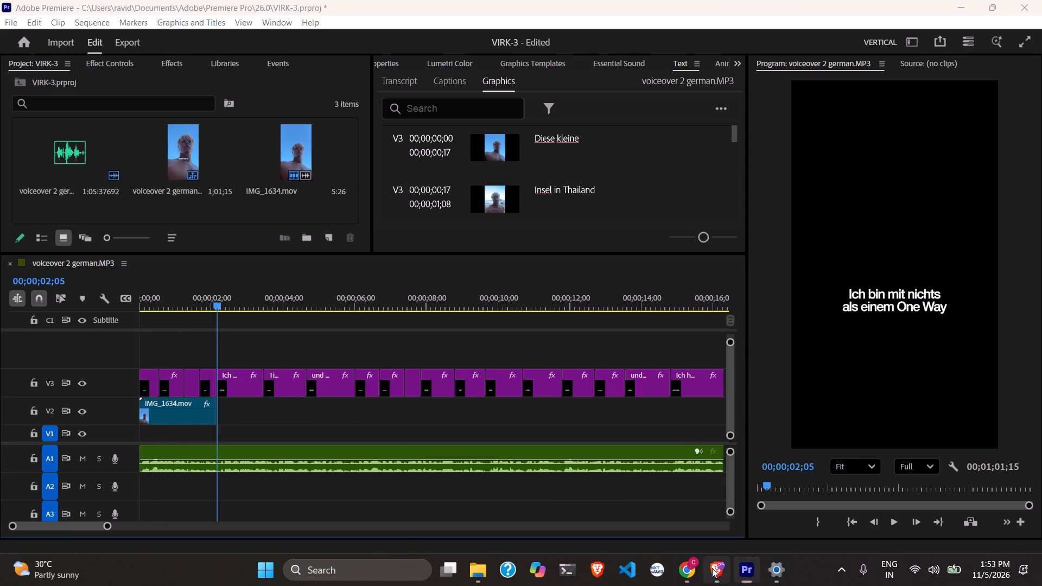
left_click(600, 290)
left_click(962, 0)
Play the captions from 00;00;02;05 to 00;00;05;00 in Premiere against the voiceover in short stretches.
key("space")
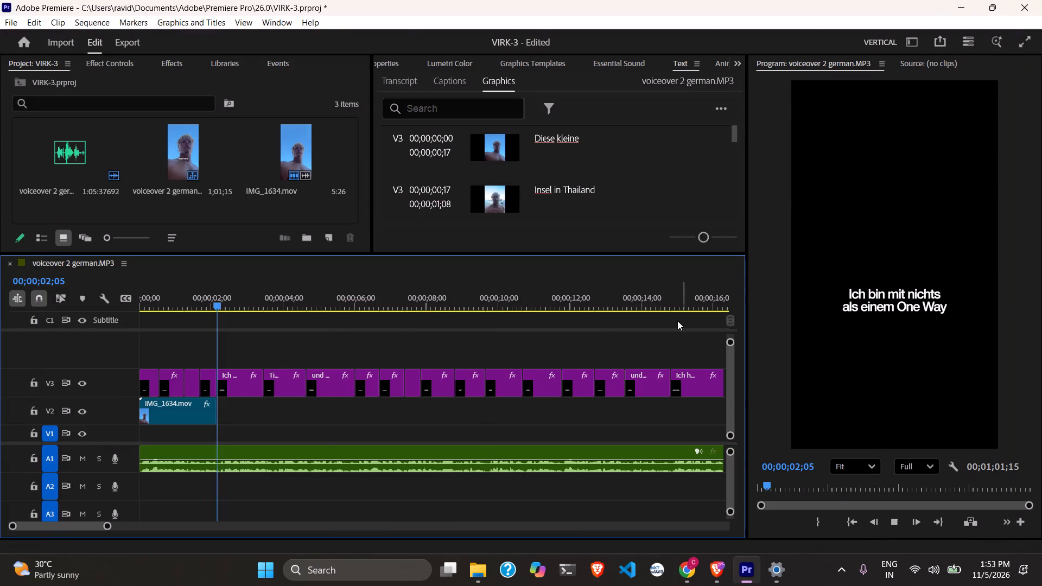
key("space")
key("space")
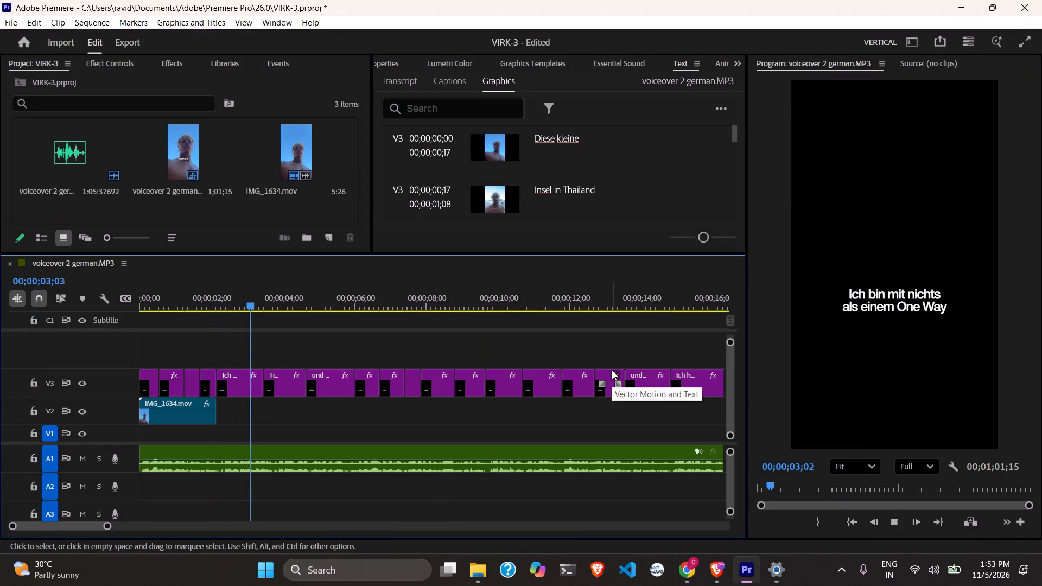
key("space")
key("space")
key("space")
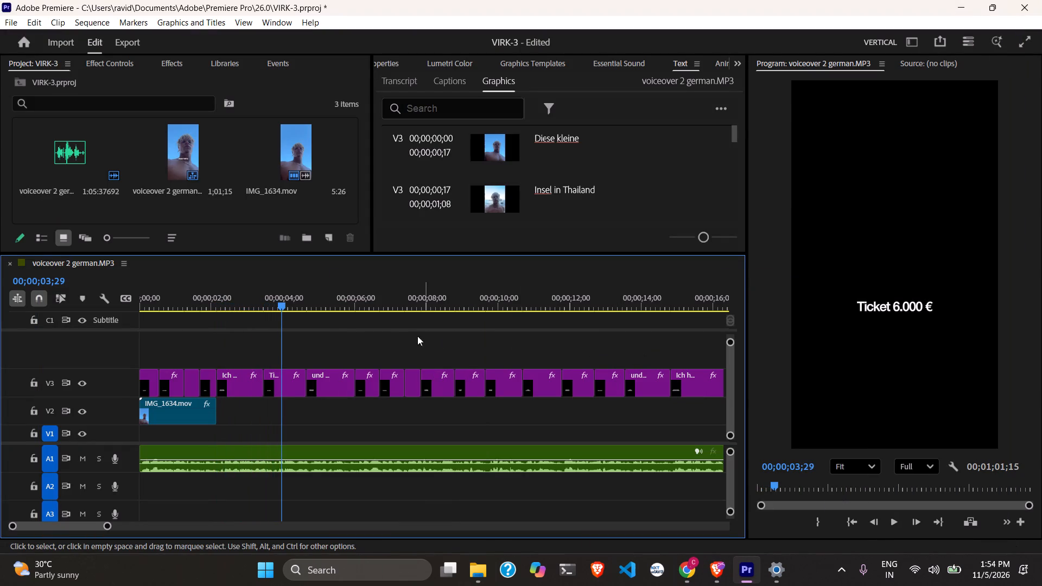
key("space")
key("space")
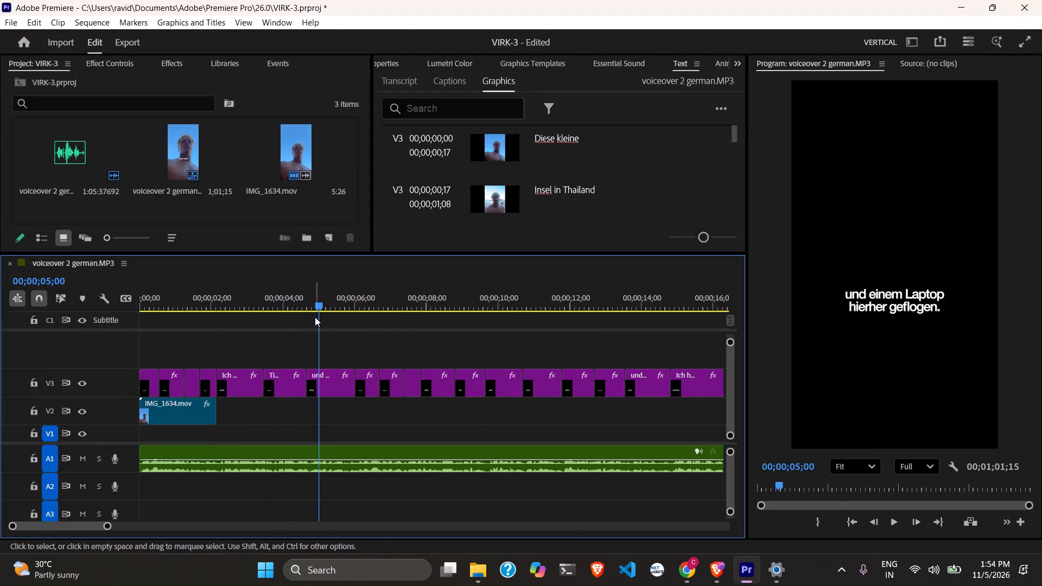
Replay the voiceover in short stretches up to 00;00;02;27 and split the caption "Ich bin mit nichts als einem One Way" there.
left_click_drag(328, 303, 193, 313)
key("space")
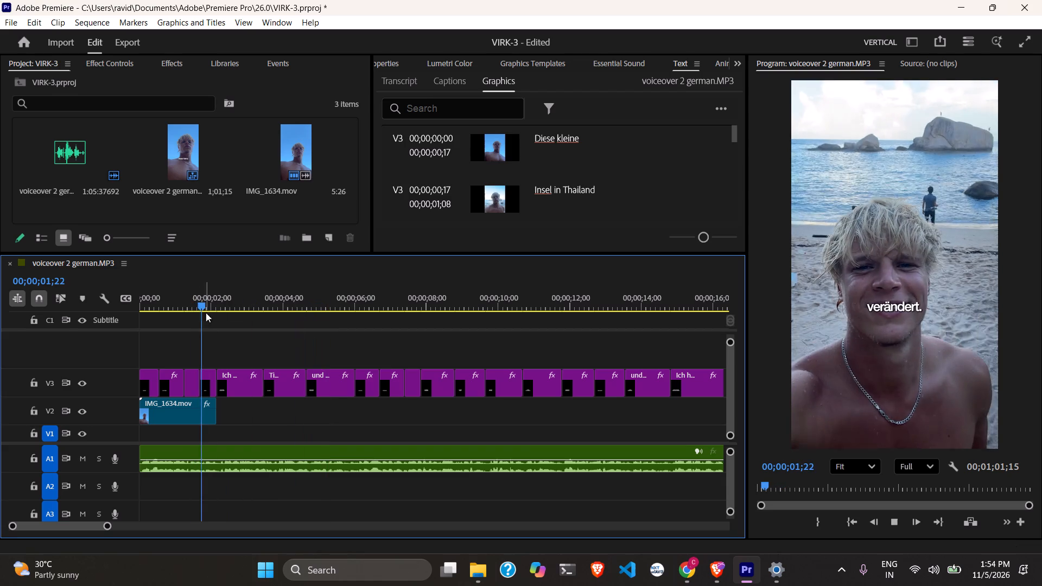
key("space")
key("space")
key("space")
key("space")
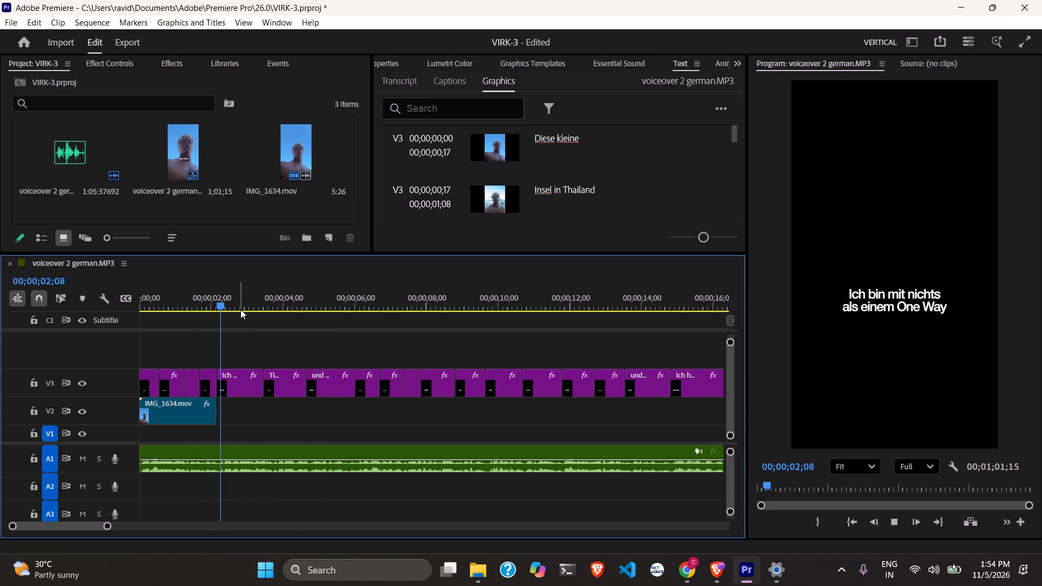
key("space")
key("space")
key("space")
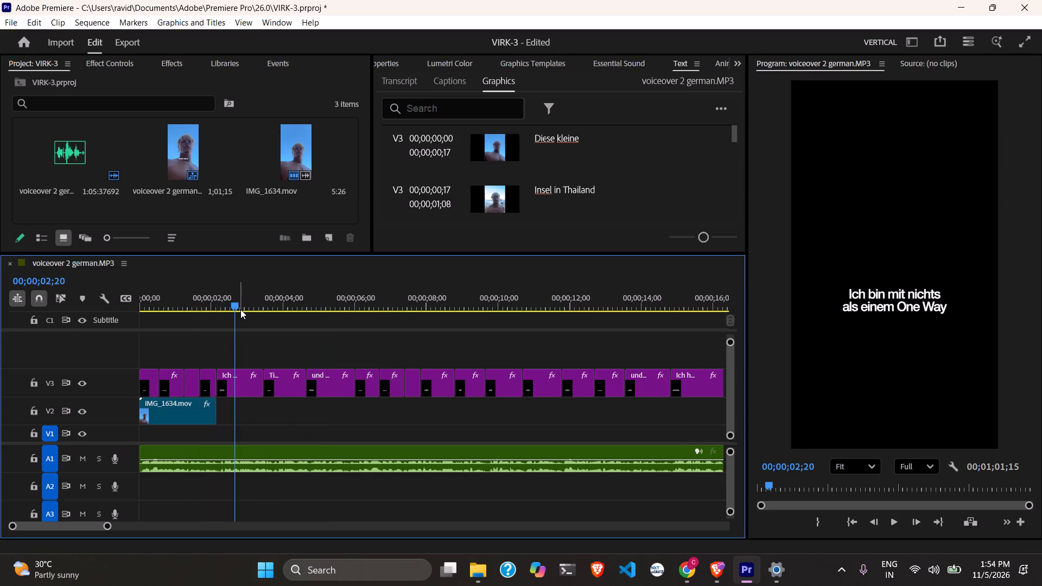
key("space")
key("space")
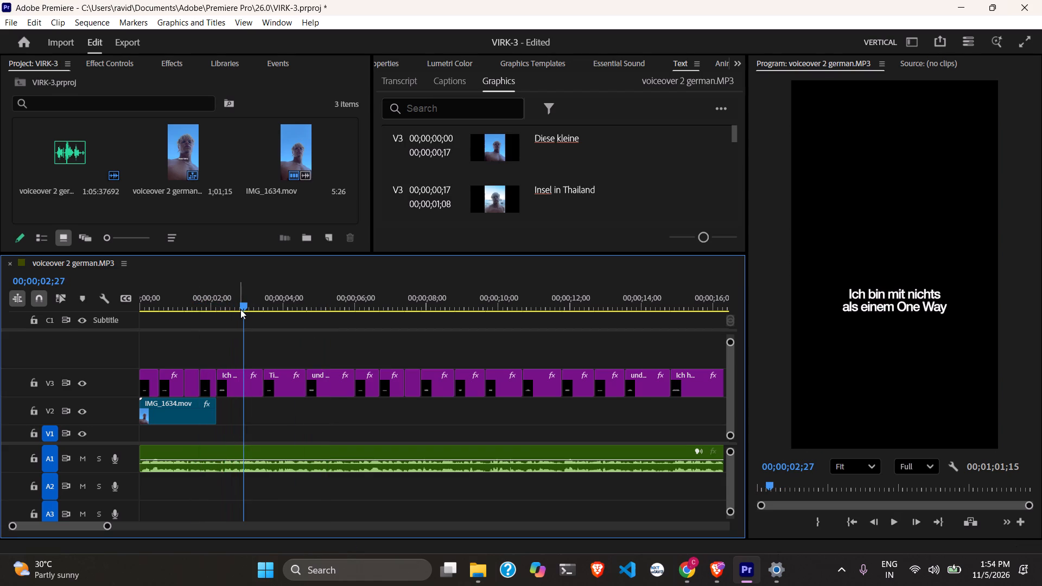
left_click(245, 379)
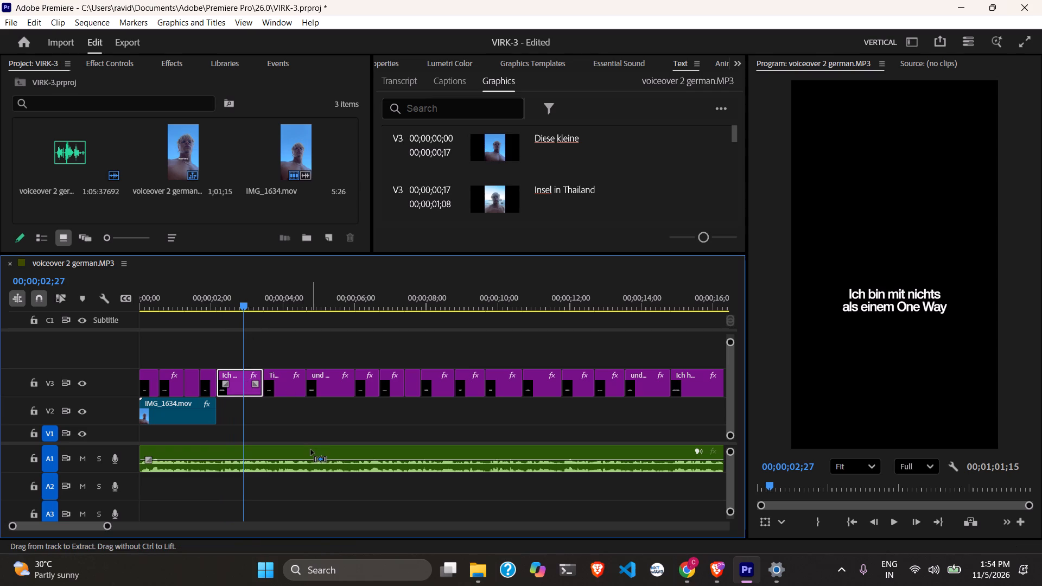
key("ctrl+k")
Remove the line "Ich bin mit nichts" from the second half of the split caption, keeping "als einem One Way".
left_click(252, 379)
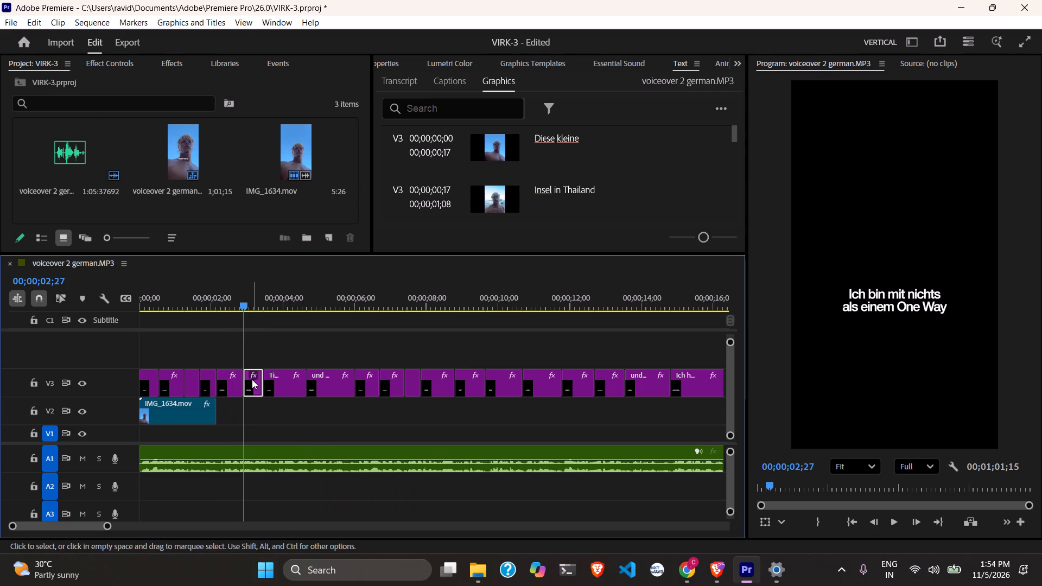
triple_click(869, 293)
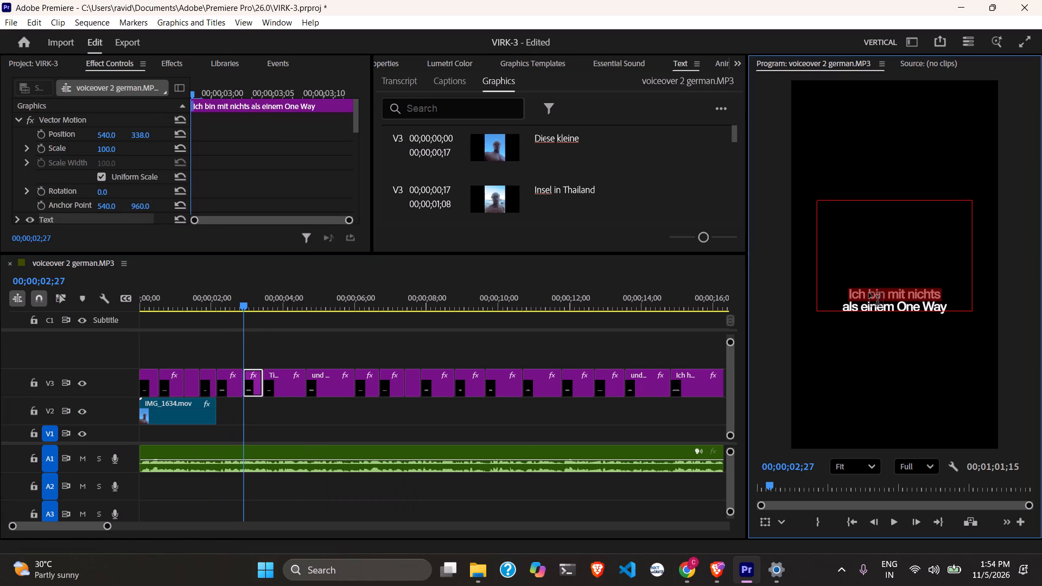
key("ctrl+x")
left_click(869, 293)
key("BackSpace")
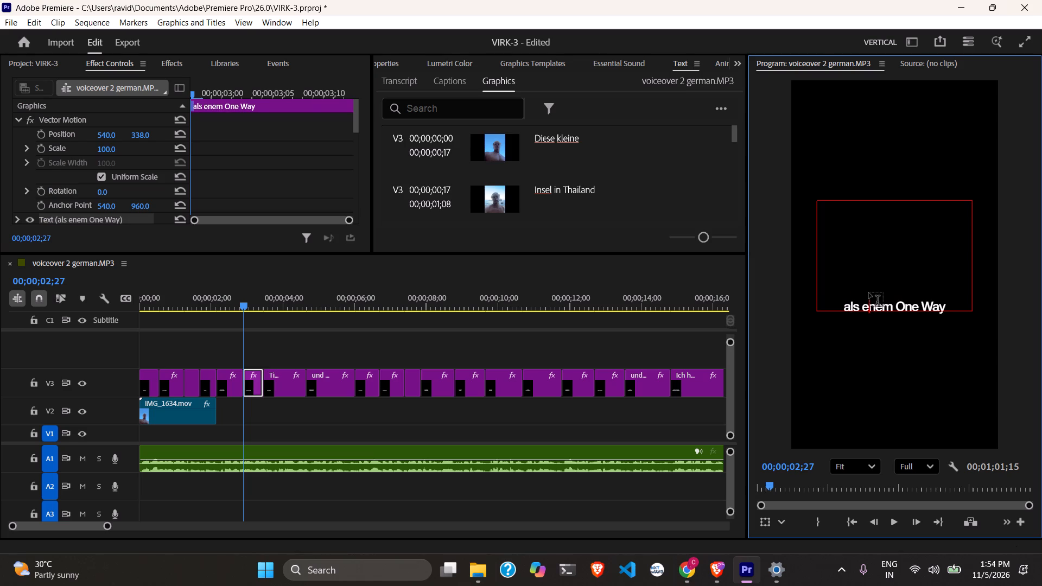
key("ctrl+z")
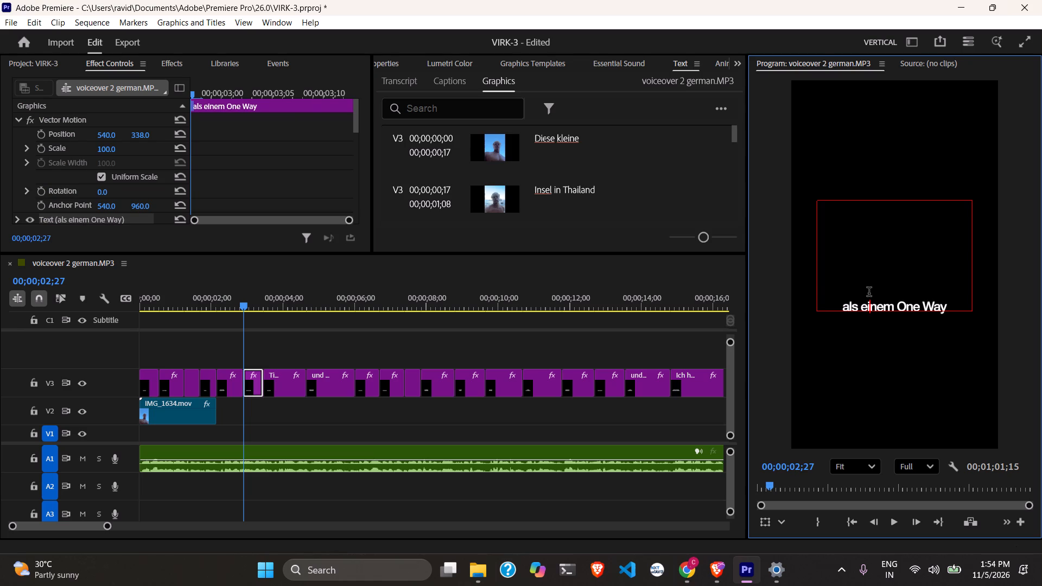
key("Left")
key("Left")
key("Left")
key("Left")
key("Left")
key("Left")
key("Left")
key("BackSpace")
key("BackSpace")
key("BackSpace")
key("BackSpace")
key("BackSpace")
key("BackSpace")
key("BackSpace")
key("BackSpace")
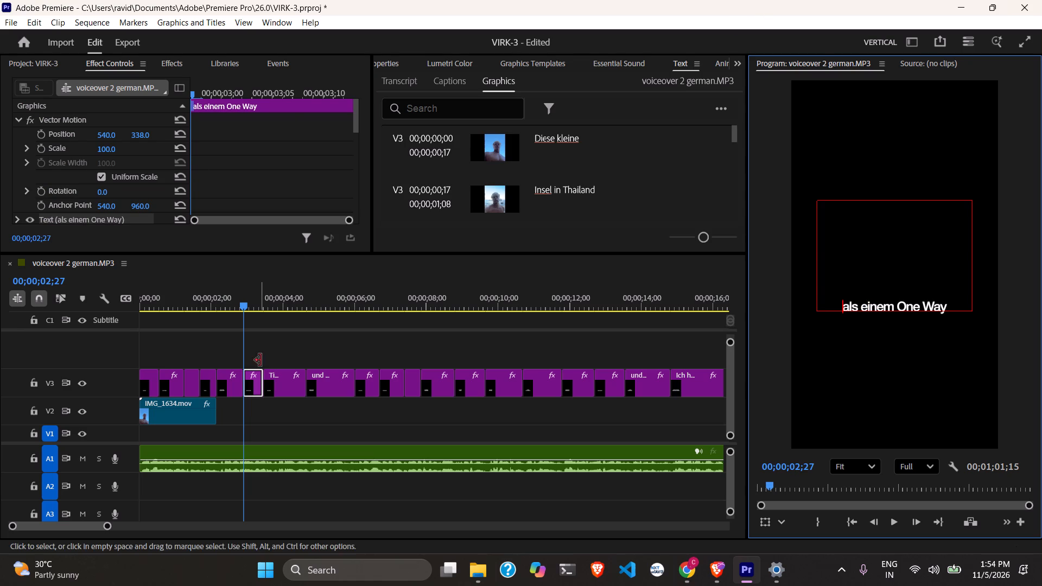
Remove the line "als einem One Way" from the first half of the split caption, keeping "Ich bin mit nichts", and deselect it.
left_click(230, 387)
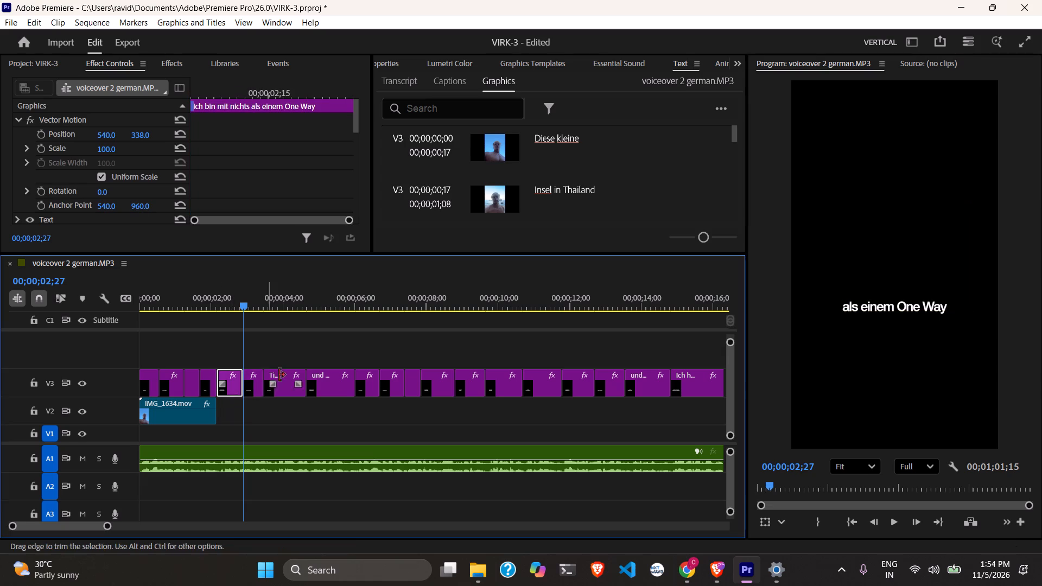
left_click(232, 303)
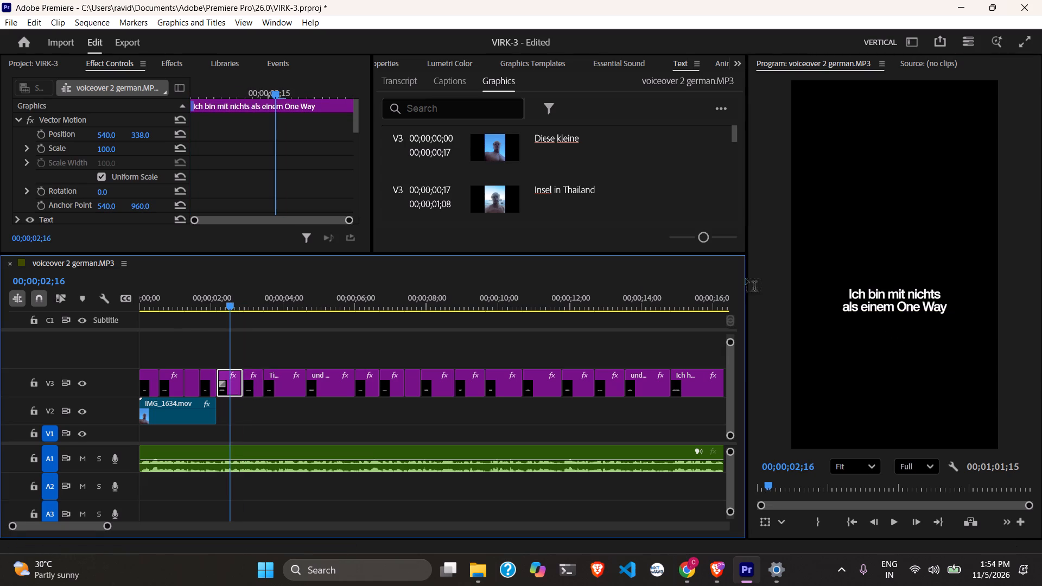
triple_click(887, 291)
left_click(884, 311)
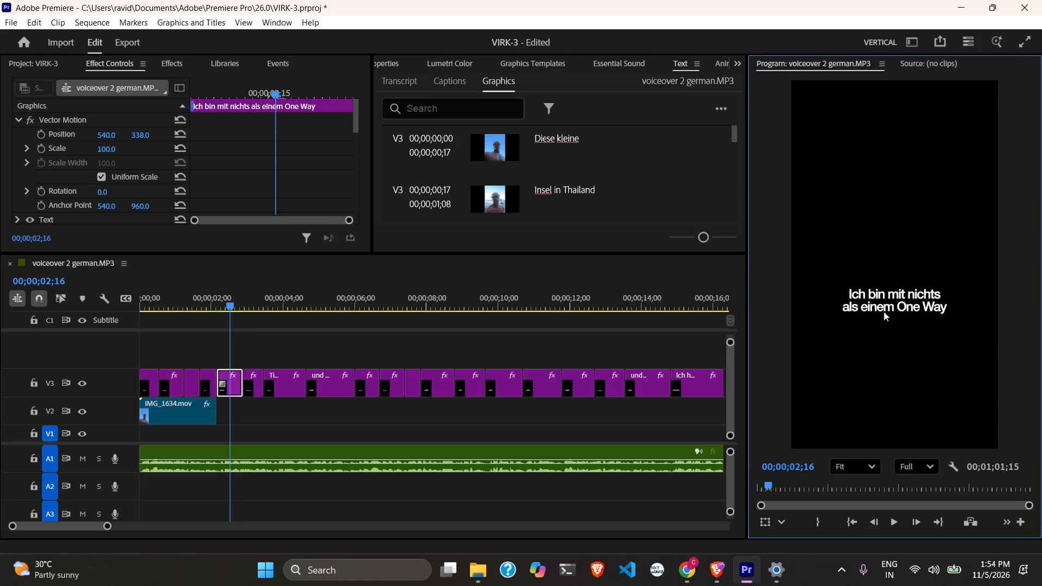
triple_click(893, 308)
double_click(895, 307)
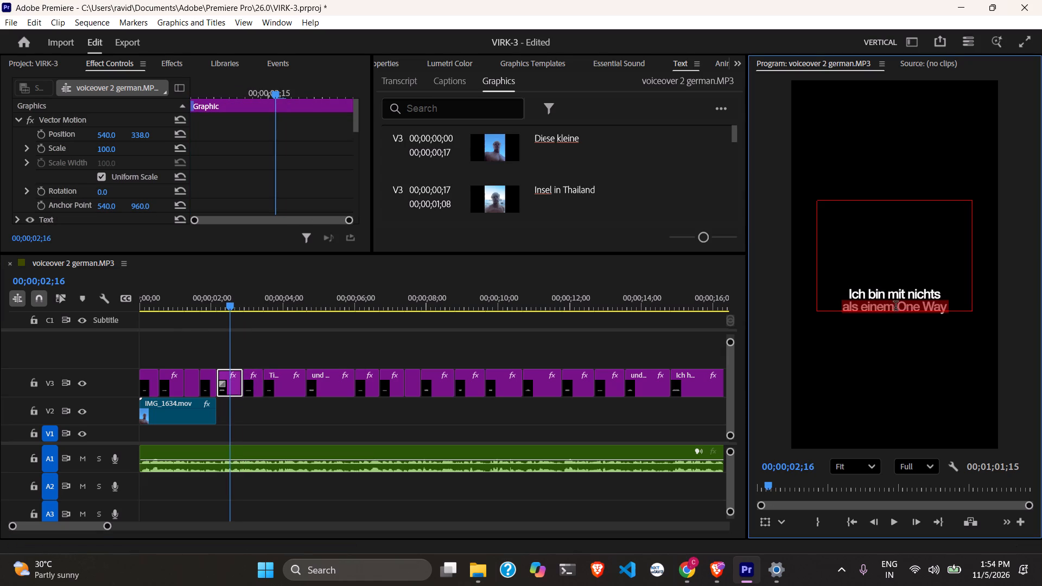
key("ctrl+x")
key("BackSpace")
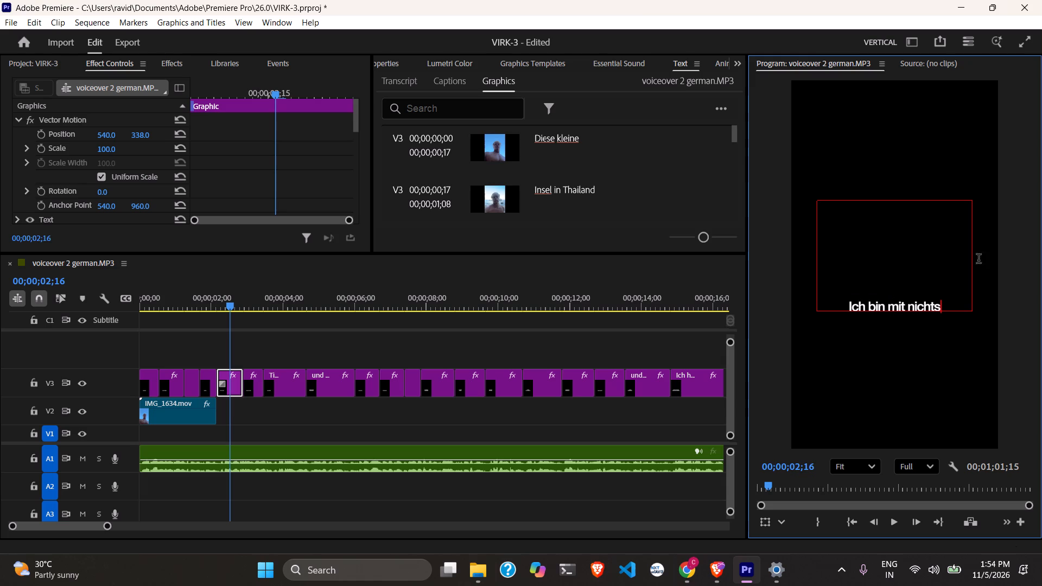
left_click(308, 376)
left_click(309, 345)
Play the split captions from 00;00;02;16 to 00;00;03;22 against the voiceover.
key("space")
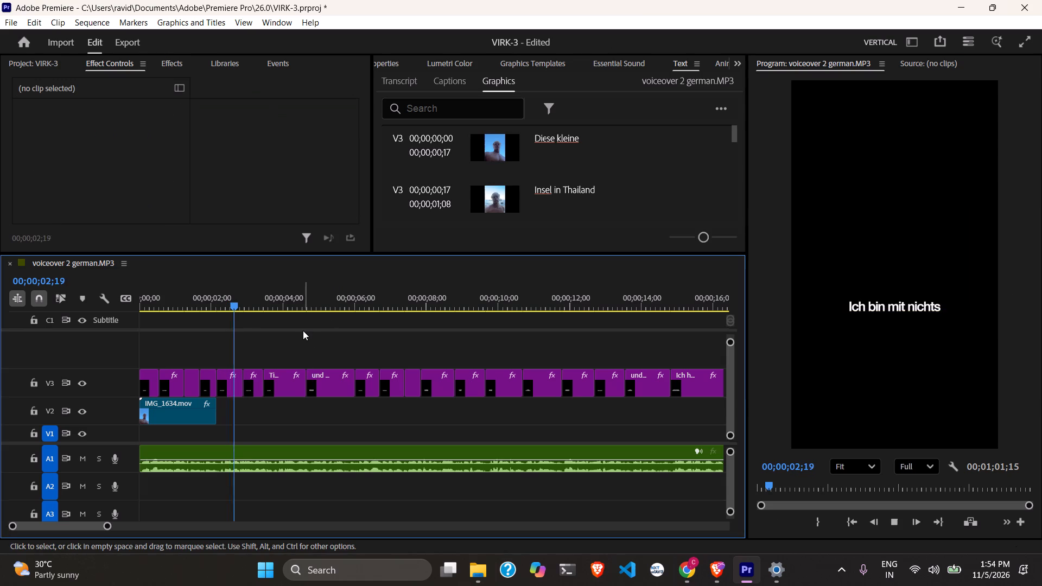
key("space")
key("space")
key("space")
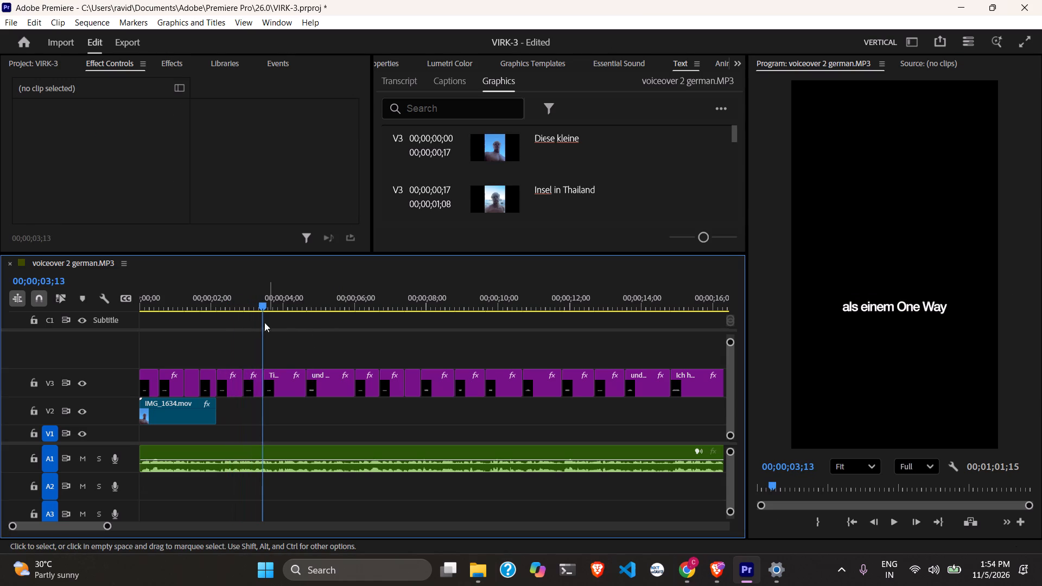
key("space")
key("space")
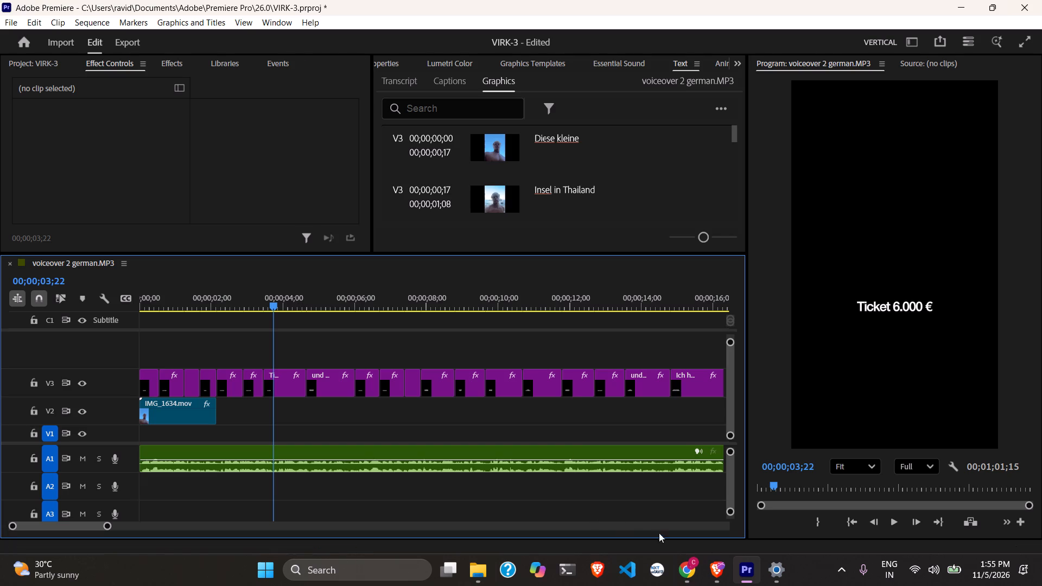
Switch to Brave, resume the YouTube music, open the video "Darci - On My Own / War Dogs", and return to Premiere.
left_click(717, 570)
key("space")
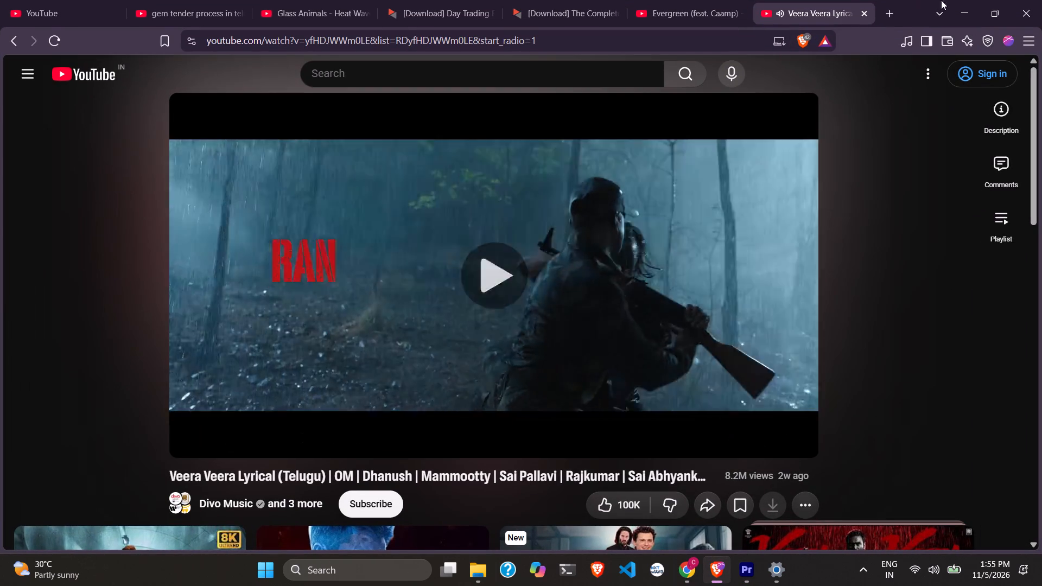
scroll(531, 409, "down", 6)
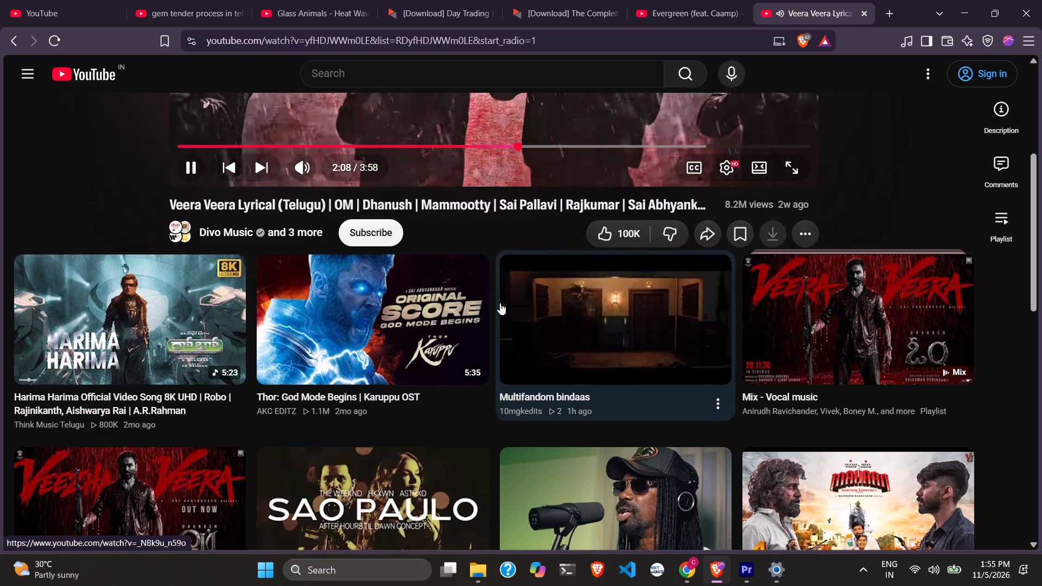
scroll(889, 287, "down", 5)
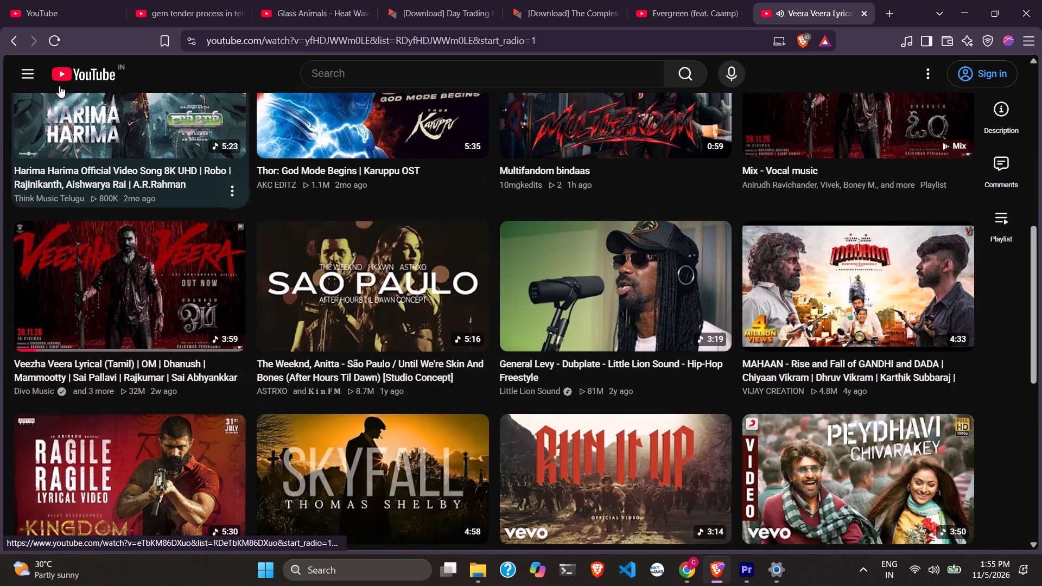
left_click(59, 68)
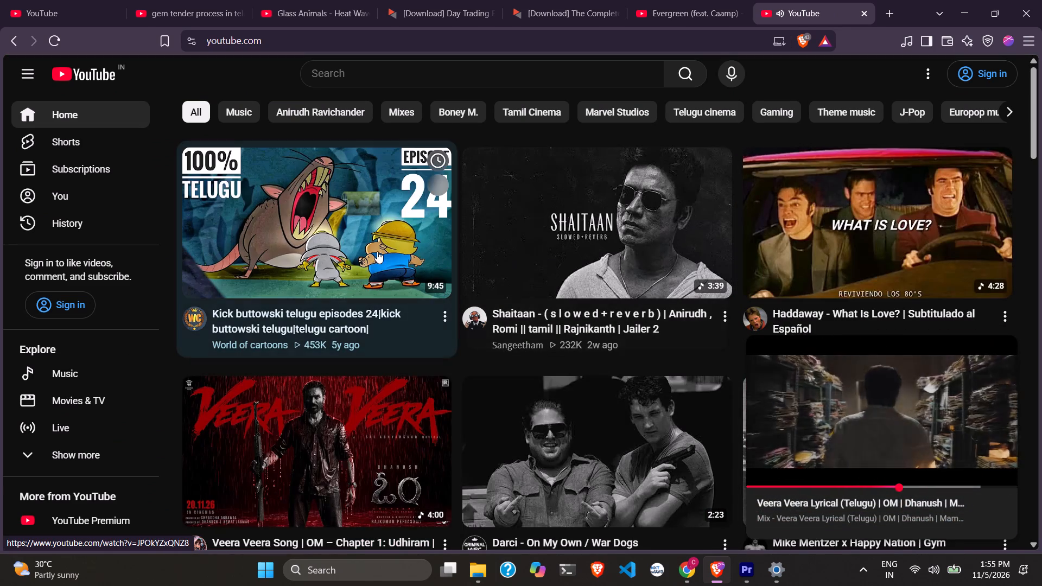
scroll(853, 216, "down", 4)
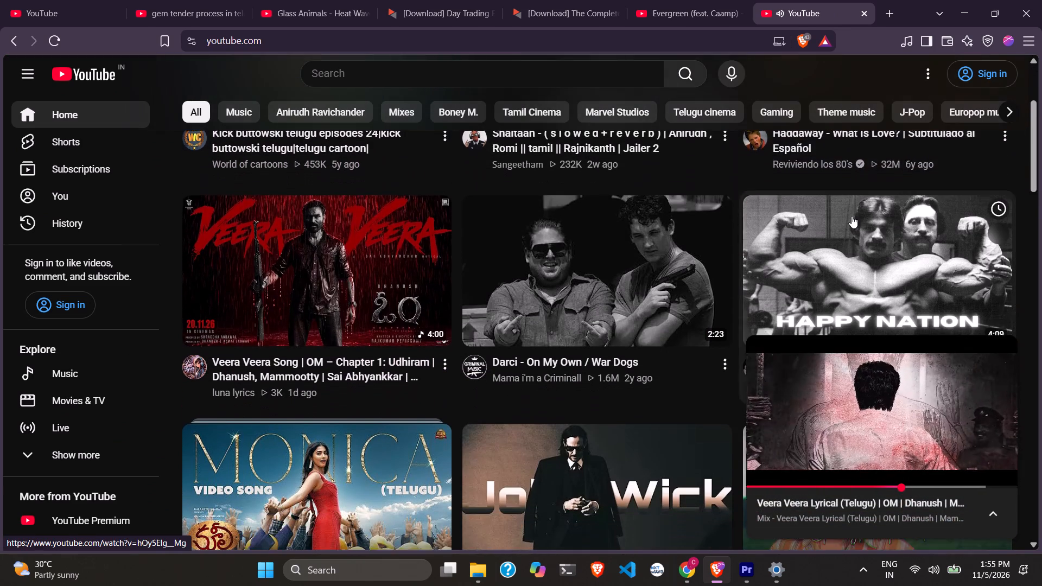
scroll(852, 216, "down", 2)
left_click(595, 189)
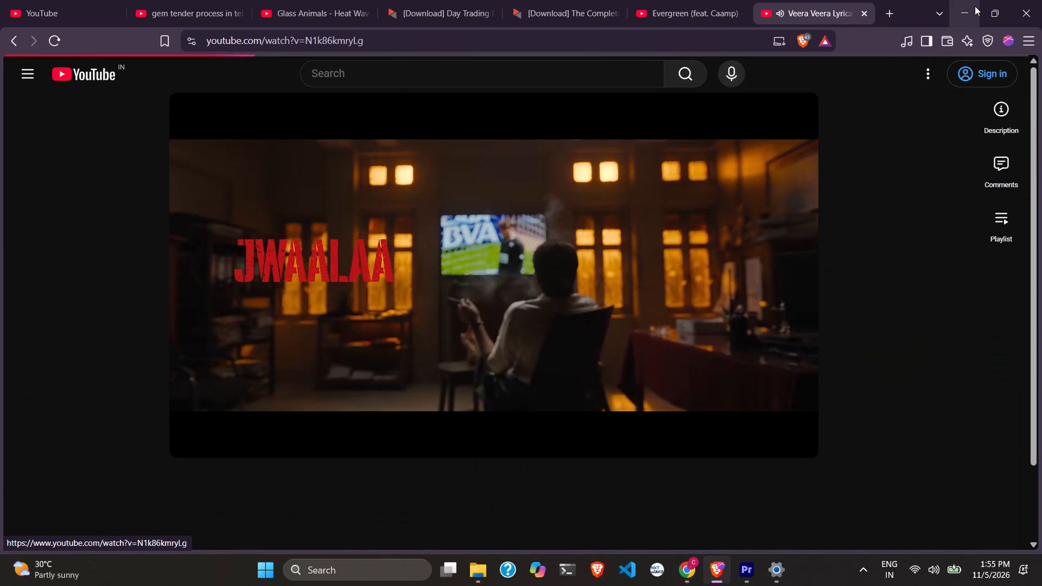
left_click(976, 0)
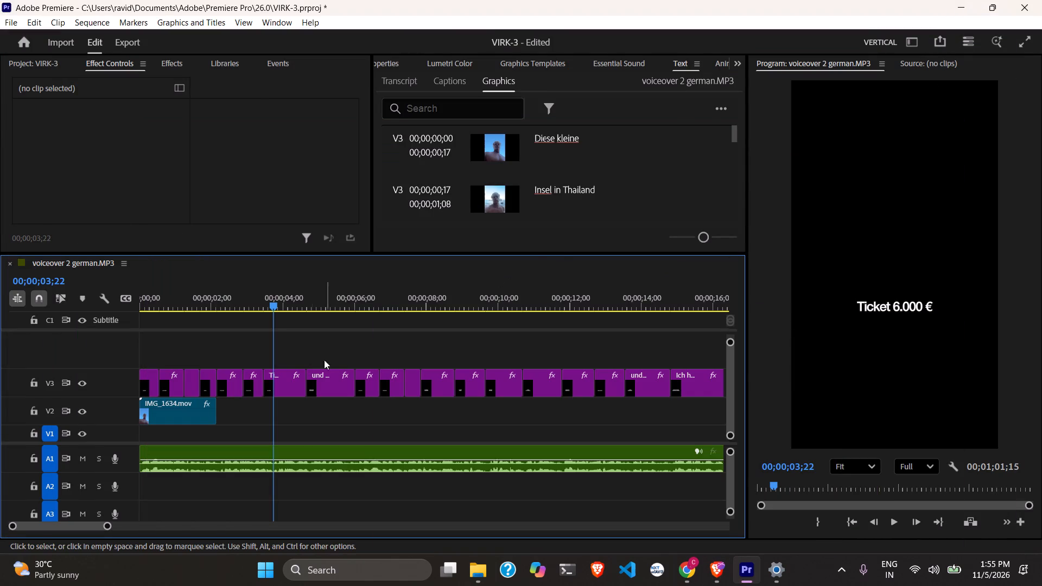
Play the captions in short stretches from about 00;00;02;16 to 00;00;04;25 against the voiceover.
left_click_drag(279, 286, 231, 291)
key("space")
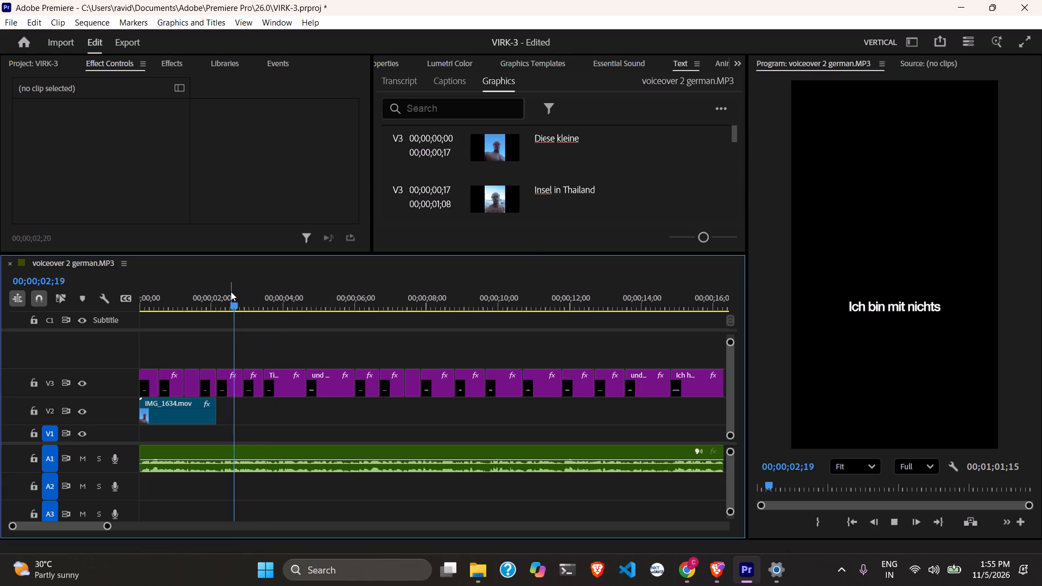
key("space")
key("space")
key("space")
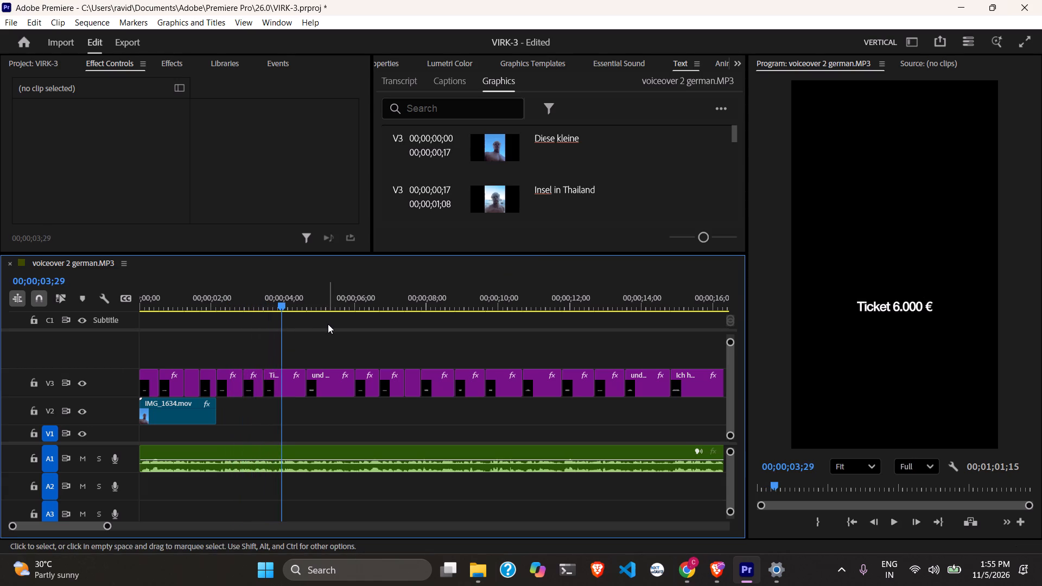
key("space")
key("space")
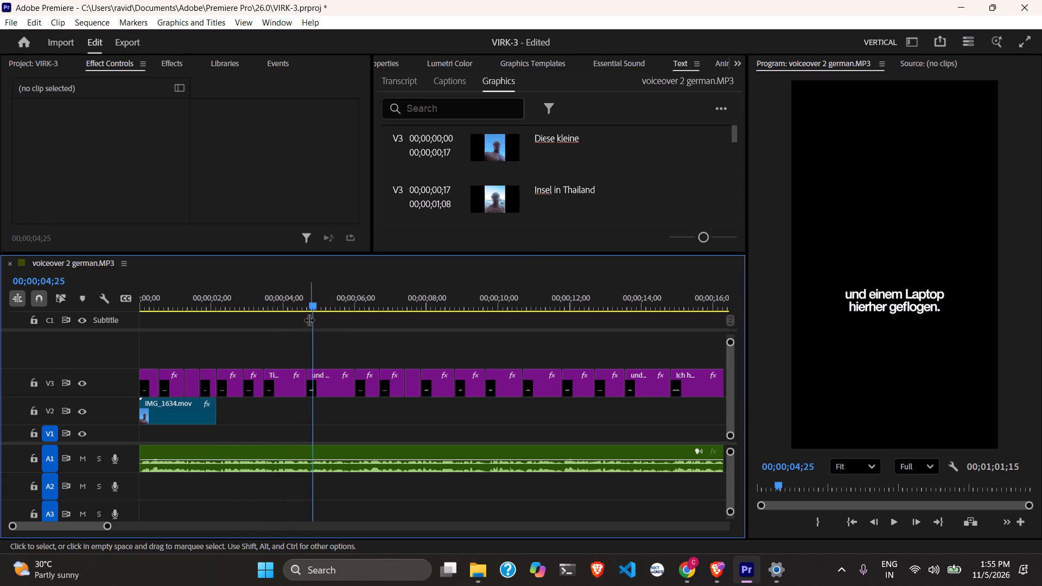
left_click_drag(316, 290, 269, 297)
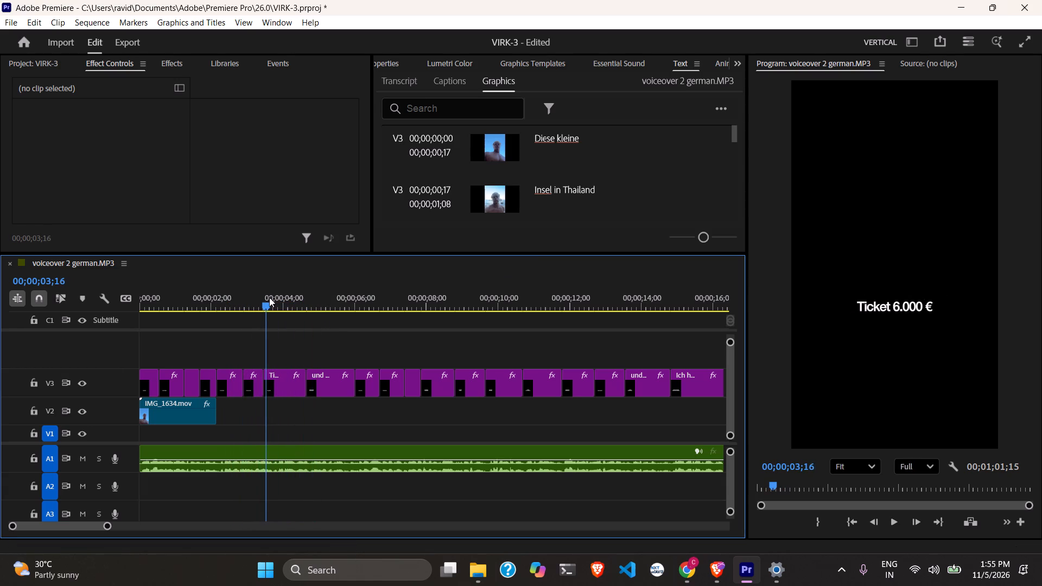
left_click_drag(269, 297, 283, 298)
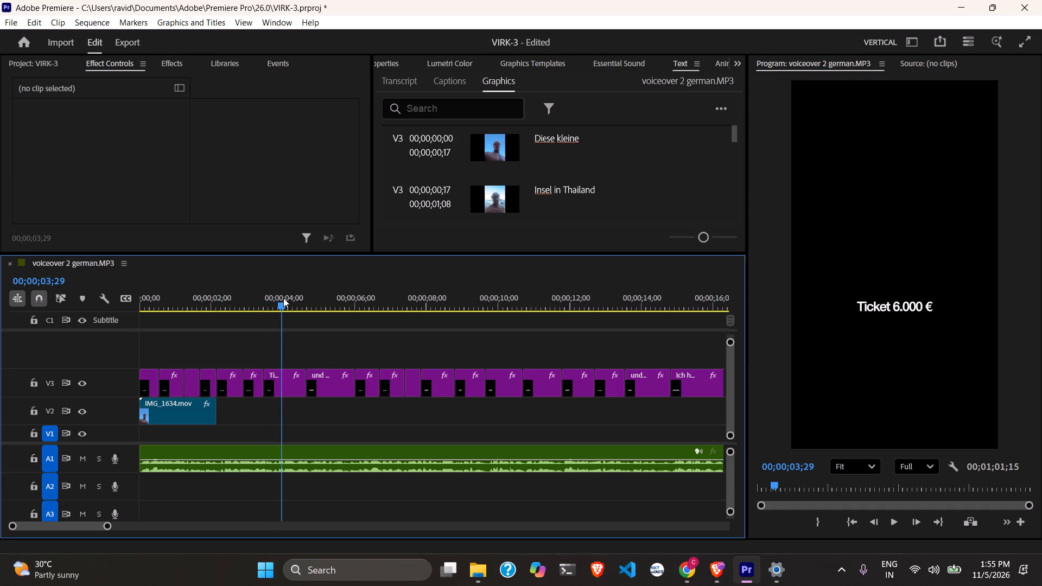
left_click_drag(283, 298, 314, 300)
Switch to Brave, pause the YouTube video "Darci - On My Own / War Dogs", and return to Premiere.
left_click(704, 570)
key("space")
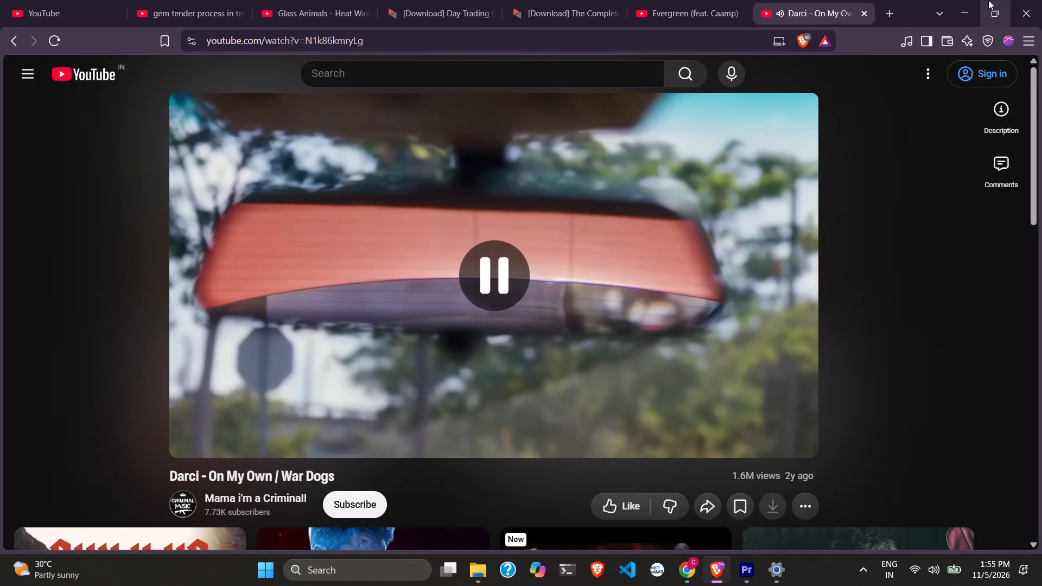
left_click(966, 0)
Replay the voiceover in short stretches up to 00;00;05;16 and split the caption "und einem Laptop hierher geflogen." there.
key("space")
key("space")
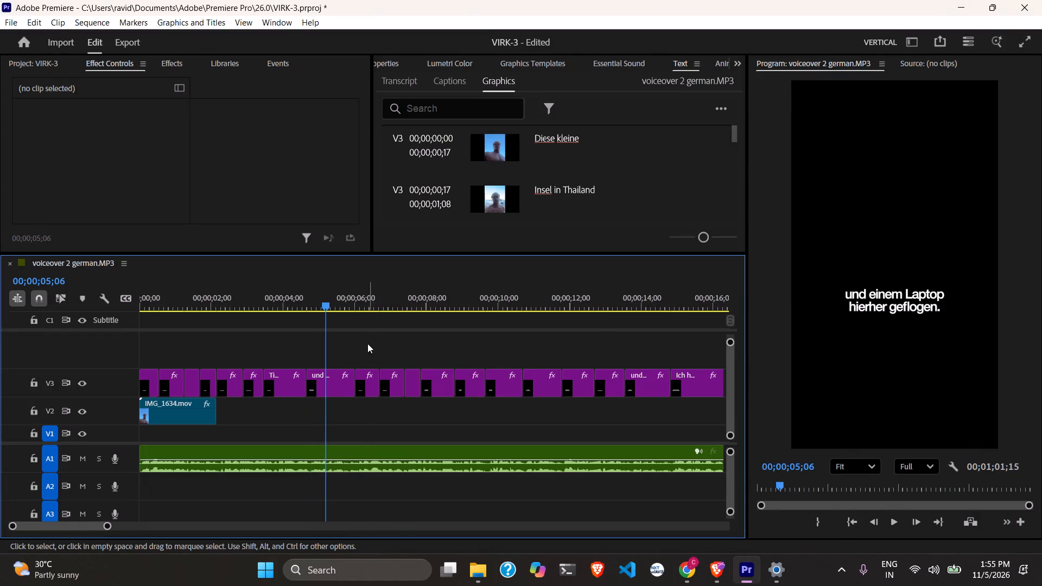
key("space")
key("space")
key("space")
key("space")
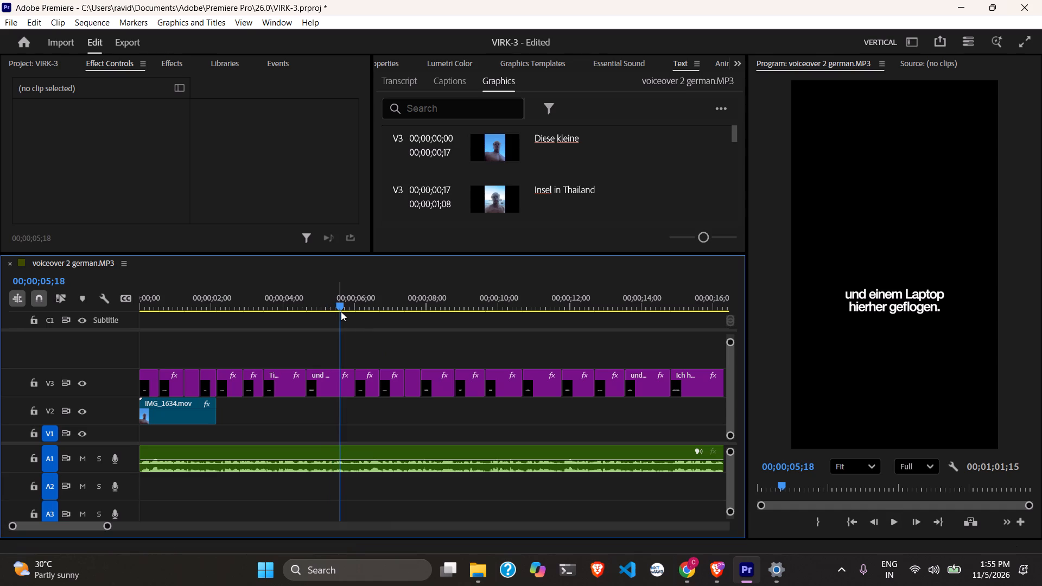
left_click_drag(334, 302, 320, 302)
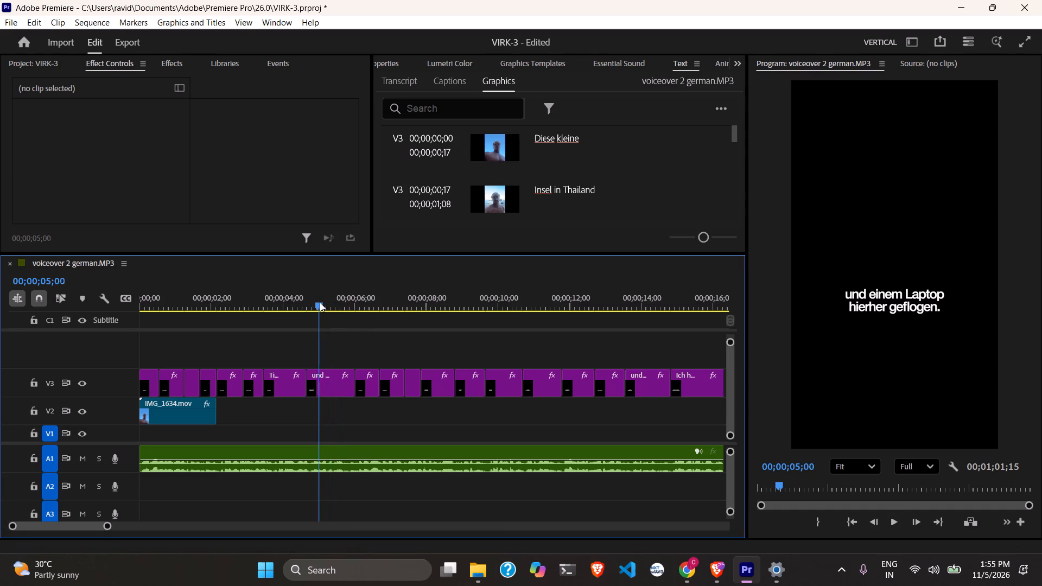
left_click_drag(320, 302, 316, 302)
key("space")
key("space")
key("space")
key("space")
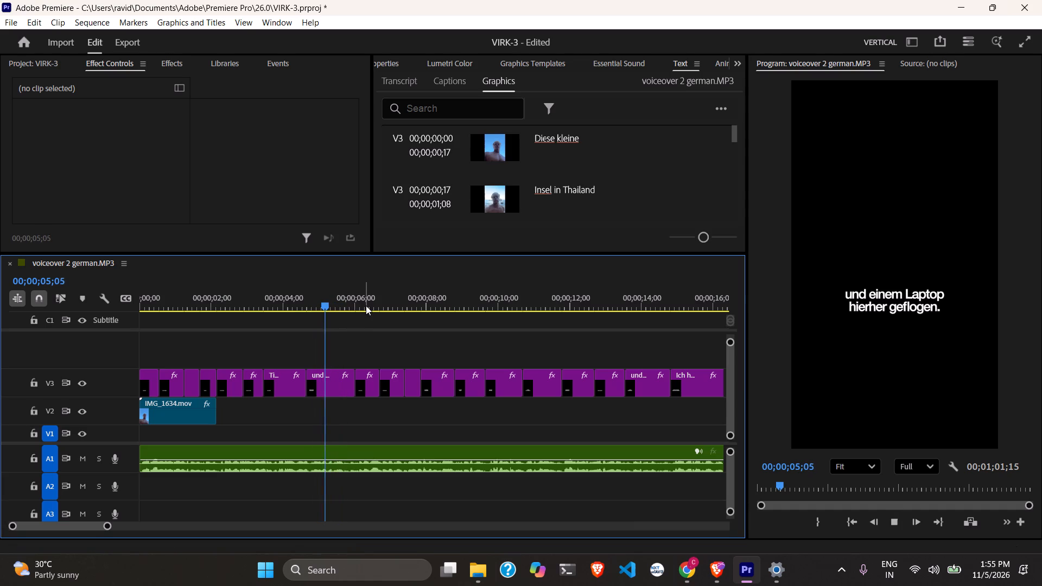
key("space")
key("space")
key("space")
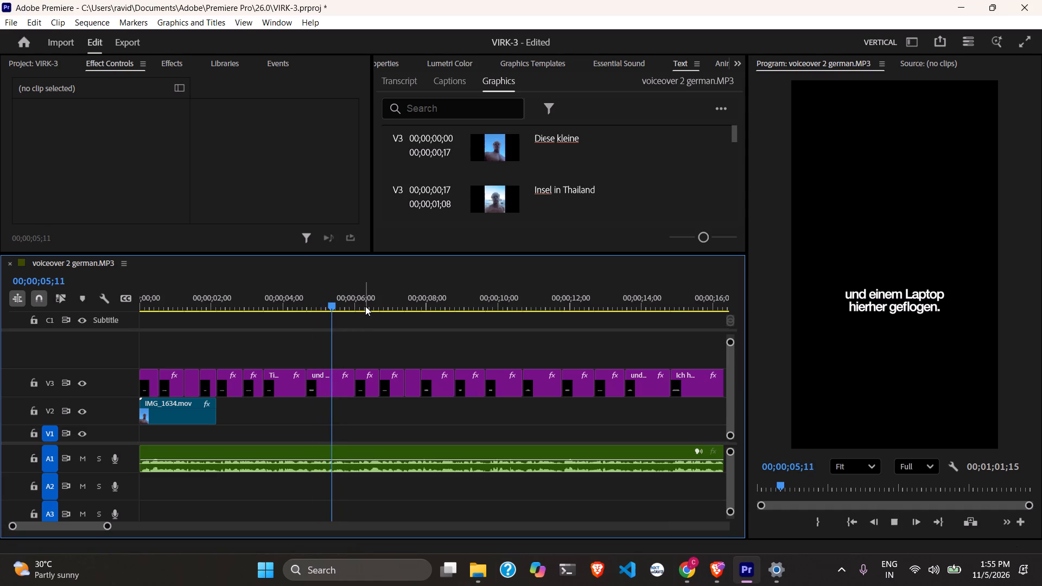
key("space")
left_click(326, 384)
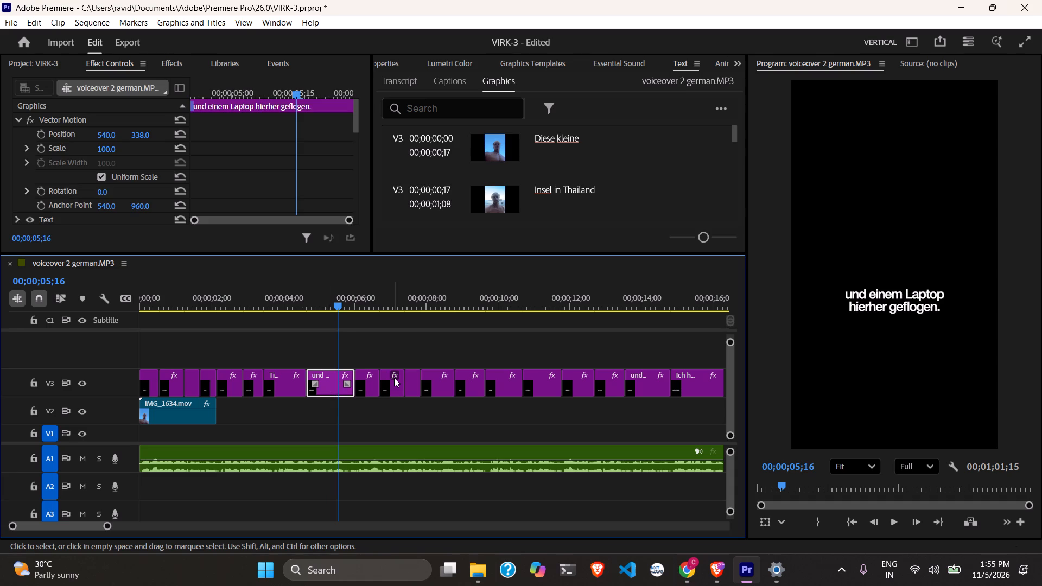
key("ctrl+k")
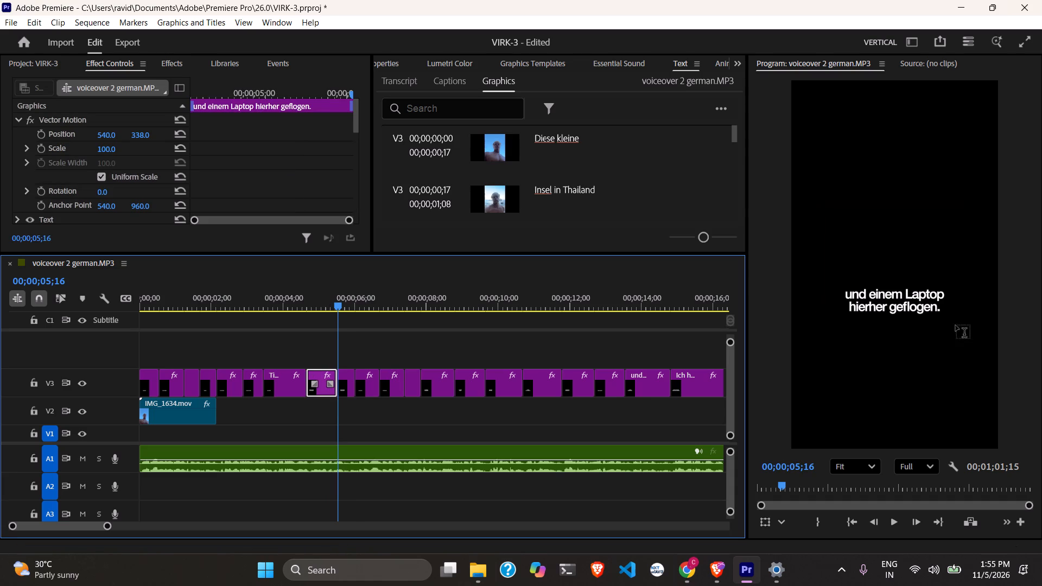
Remove the line "und einem Laptop" from the second half of the split caption, keeping "hierher geflogen.".
triple_click(924, 289)
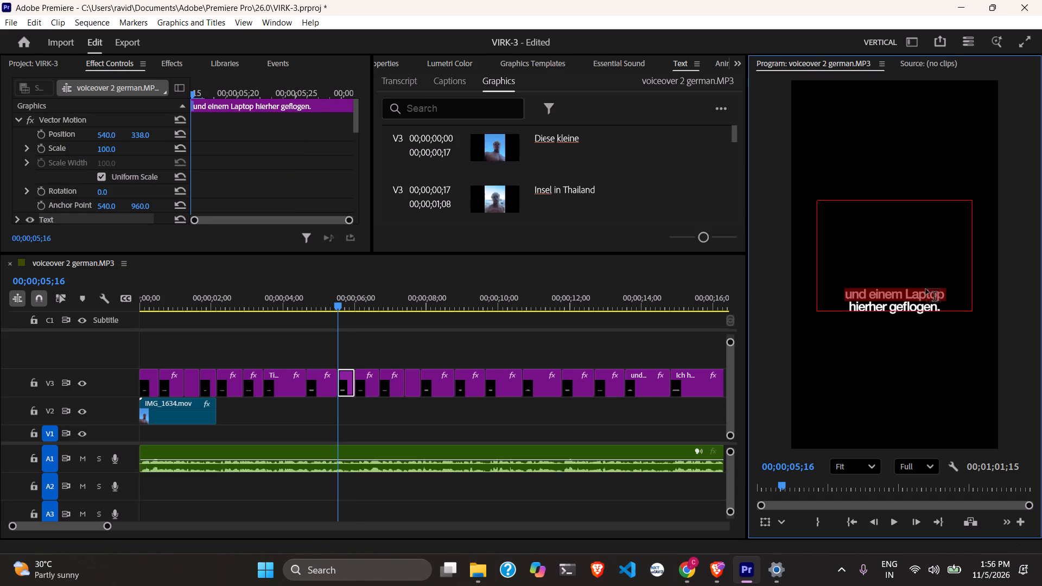
key("ctrl+x")
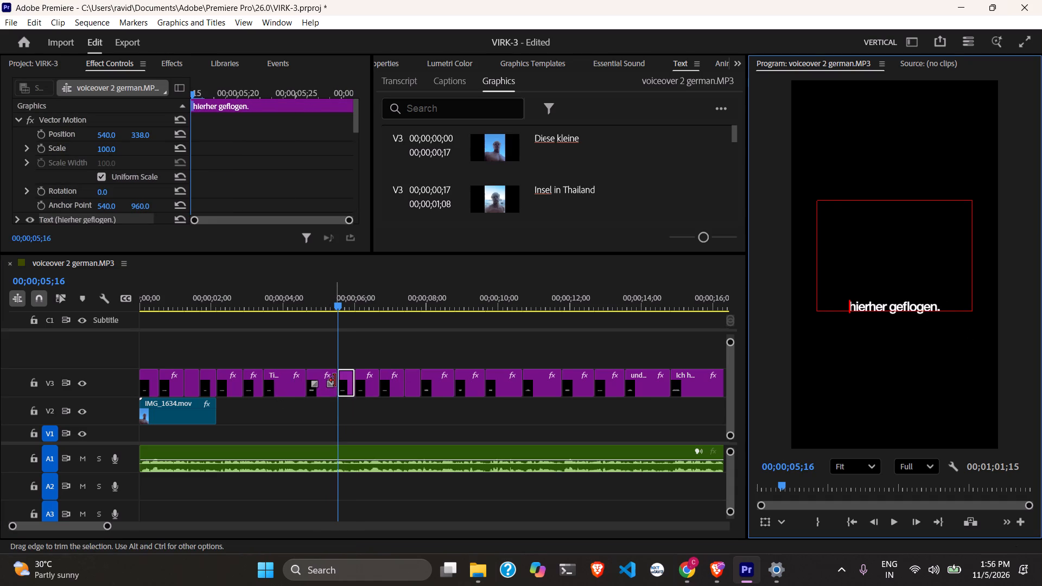
Remove the line "hierher geflogen." from the first half of the split caption, keeping "und einem Laptop", and deselect it.
left_click(324, 379)
left_click(314, 305)
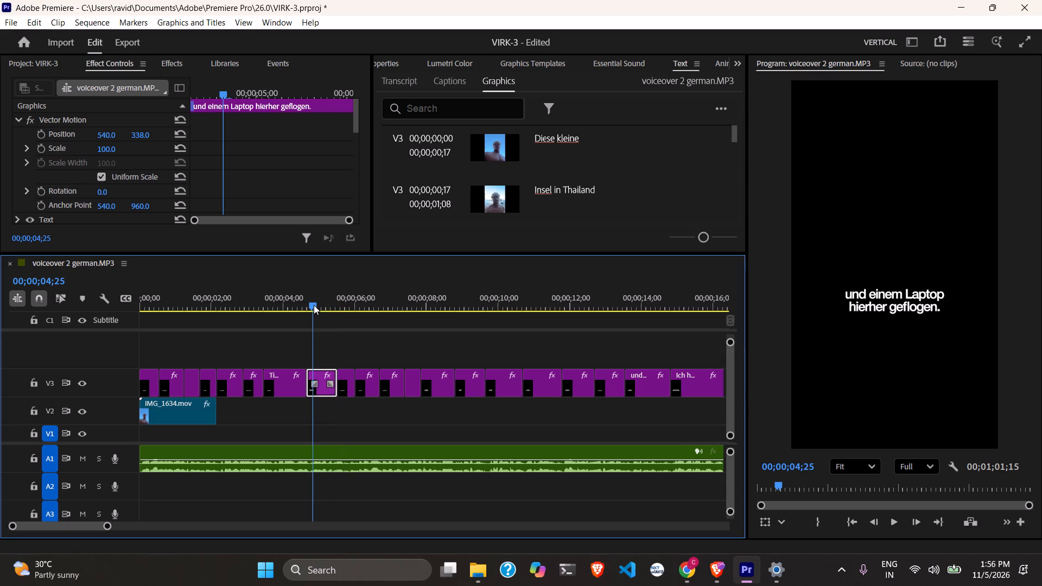
triple_click(889, 307)
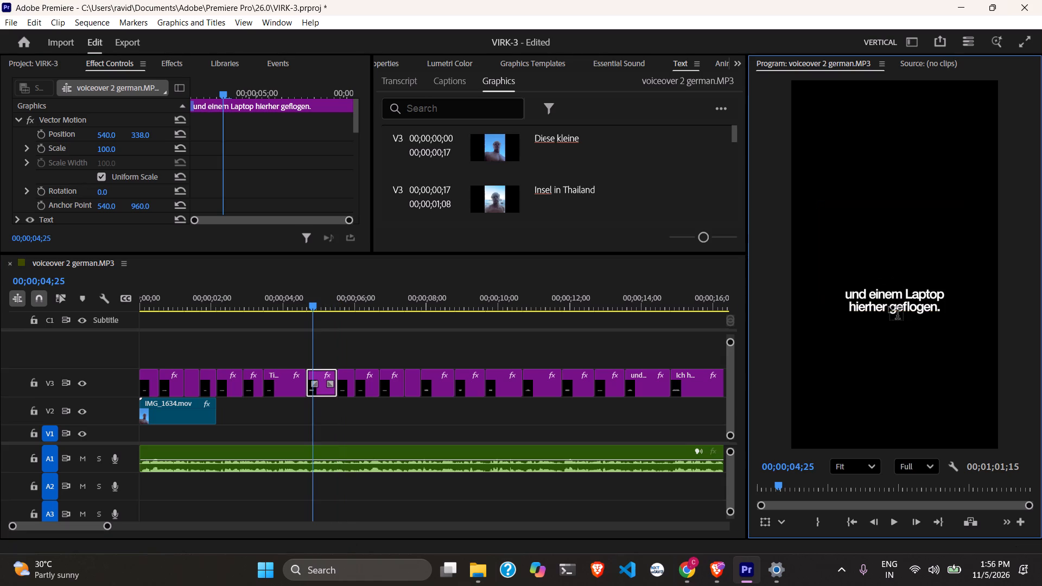
left_click(889, 307)
key("ctrl+x")
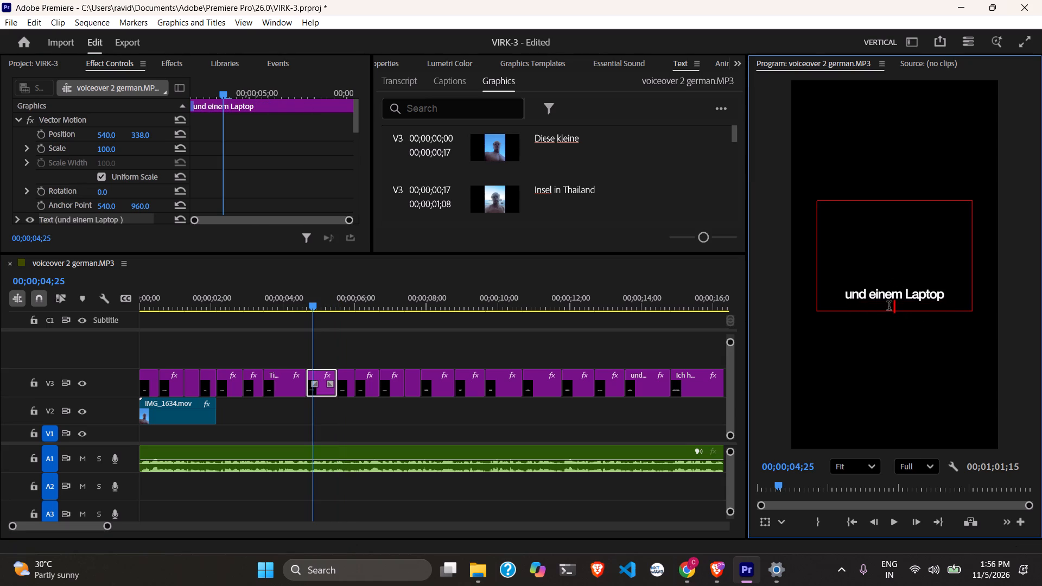
key("BackSpace")
left_click(352, 418)
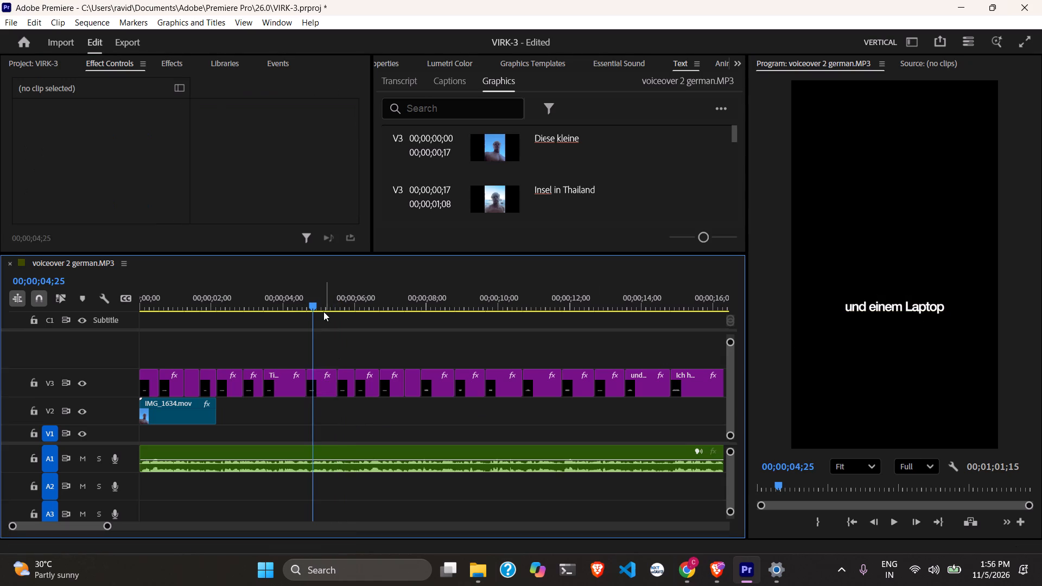
Play the captions from about 00;00;03;22 against the voiceover and replay the "zu verdienen und dauerhaft" passage up to 00;00;08;11.
left_click_drag(312, 297, 274, 298)
key("space")
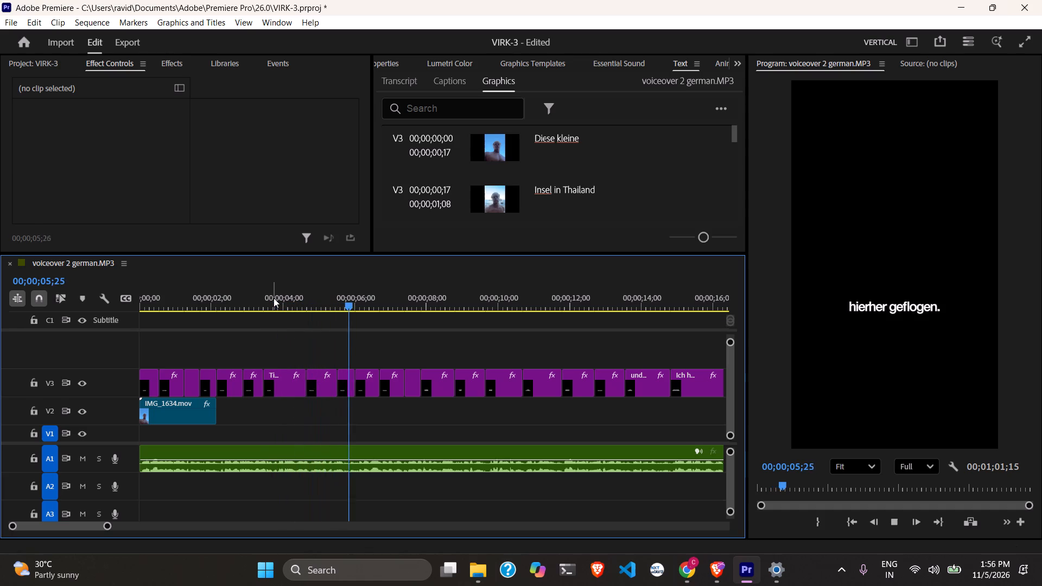
key("space")
key("space")
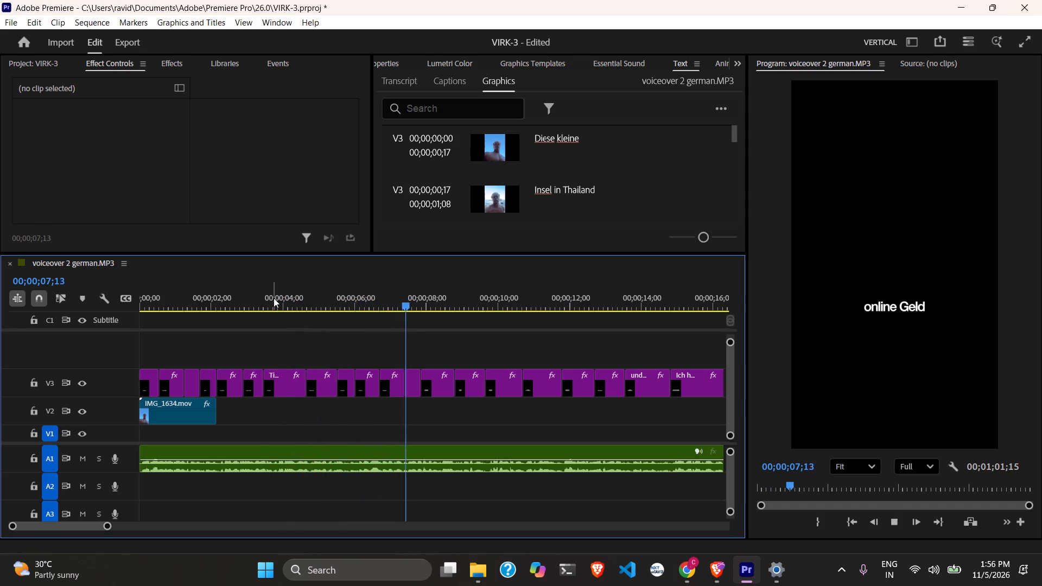
key("space")
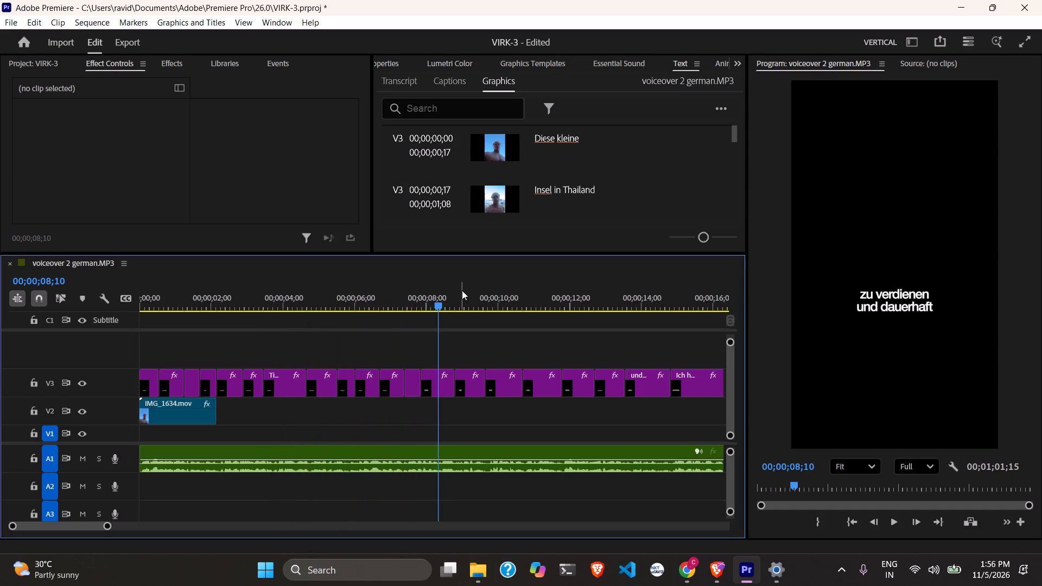
left_click_drag(443, 294, 420, 300)
key("space")
key("space")
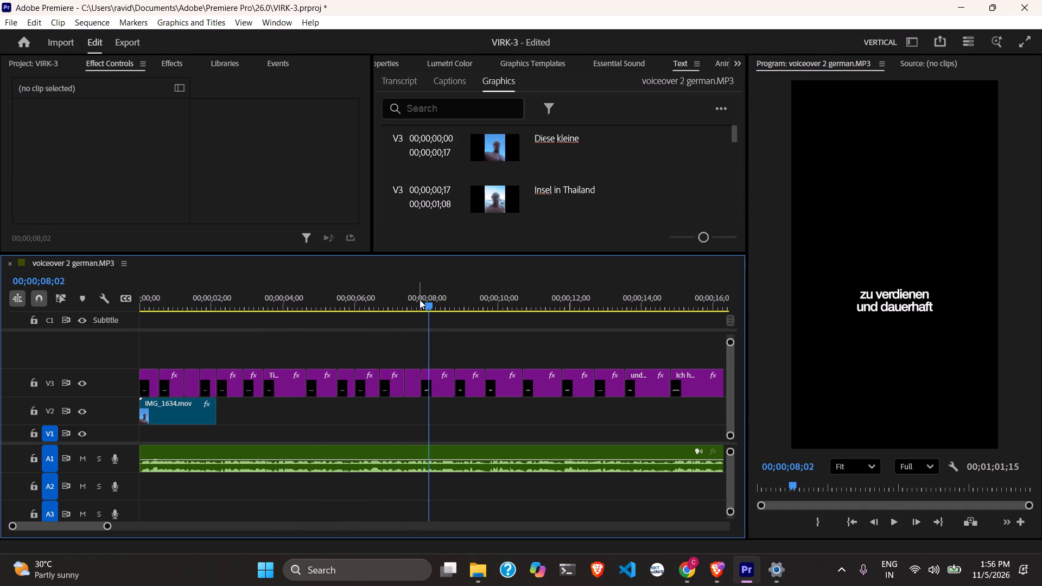
key("space")
key("space")
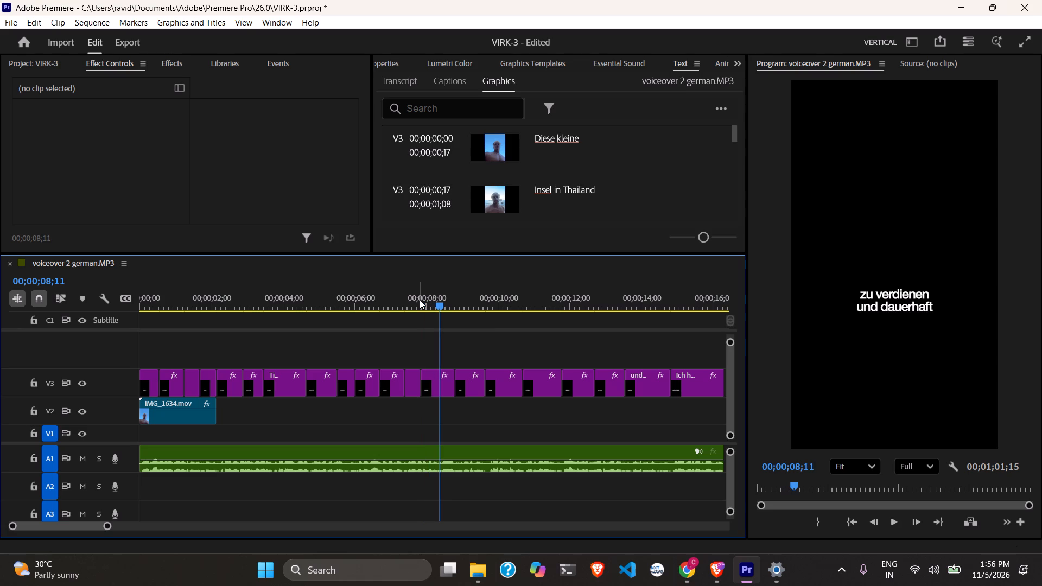
Reduce the scale of the caption "zu verdienen und dauerhaft" to 90%.
left_click(441, 381)
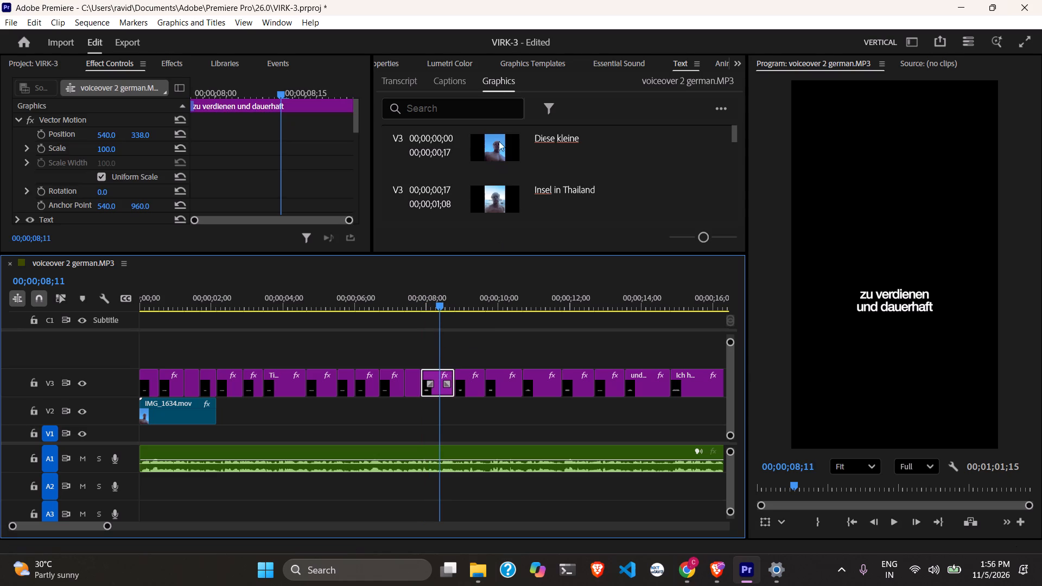
left_click(374, 65)
scroll(507, 171, "down", 3)
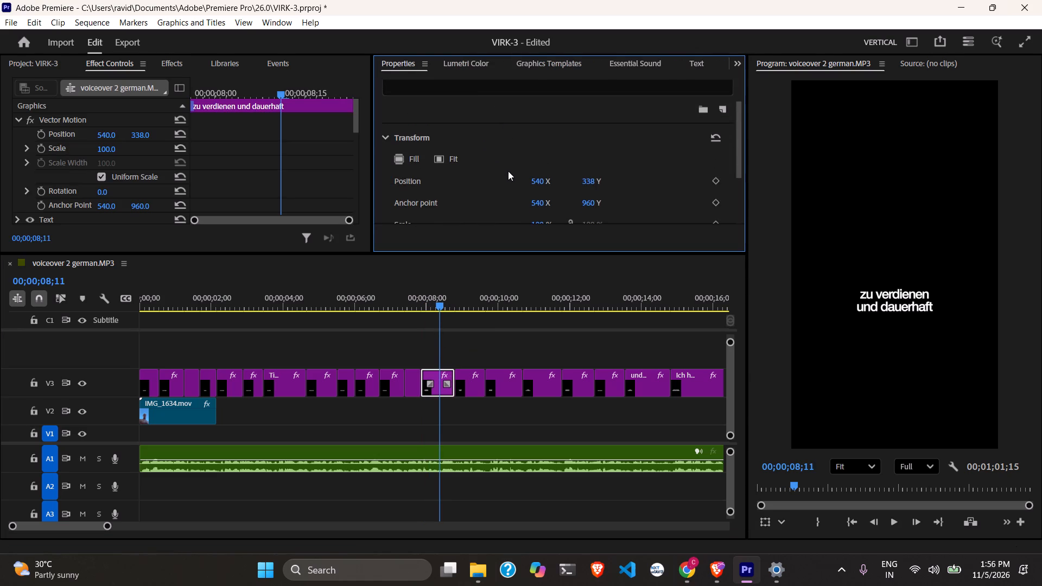
scroll(508, 171, "down", 6)
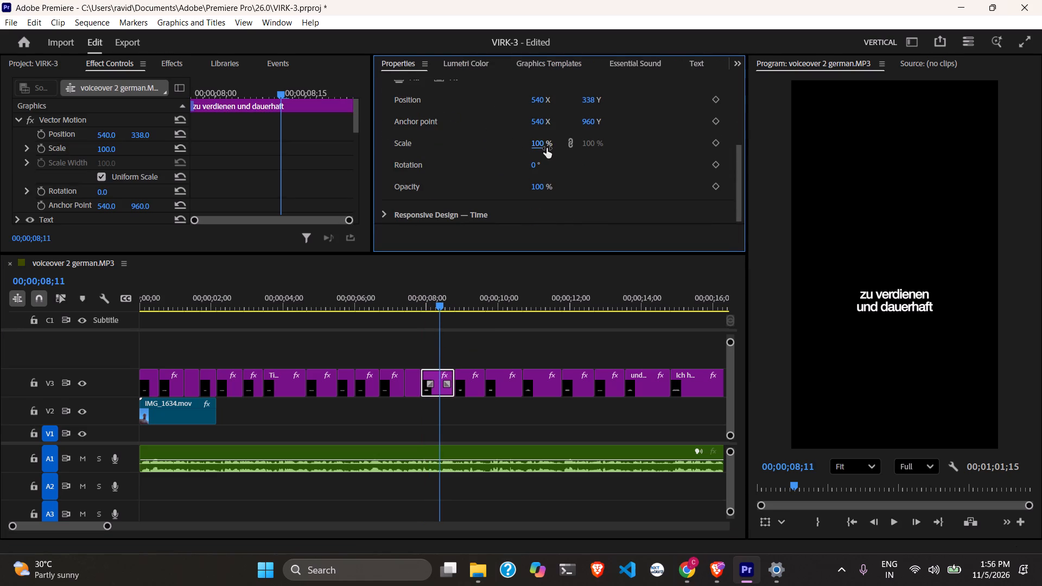
left_click_drag(547, 148, 537, 148)
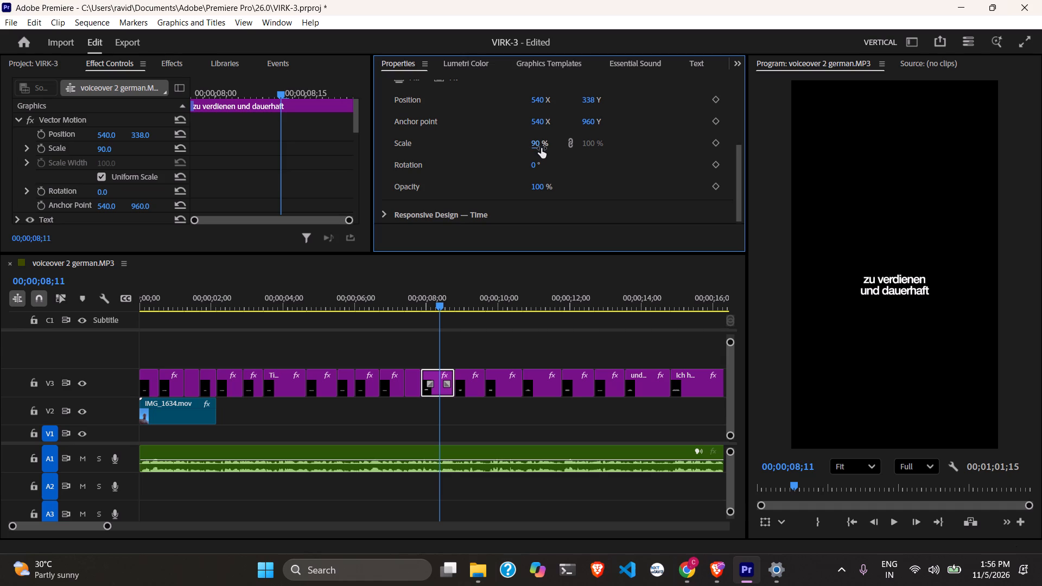
Undo the scale reduction on the caption "zu verdienen und dauerhaft".
key("ctrl+z")
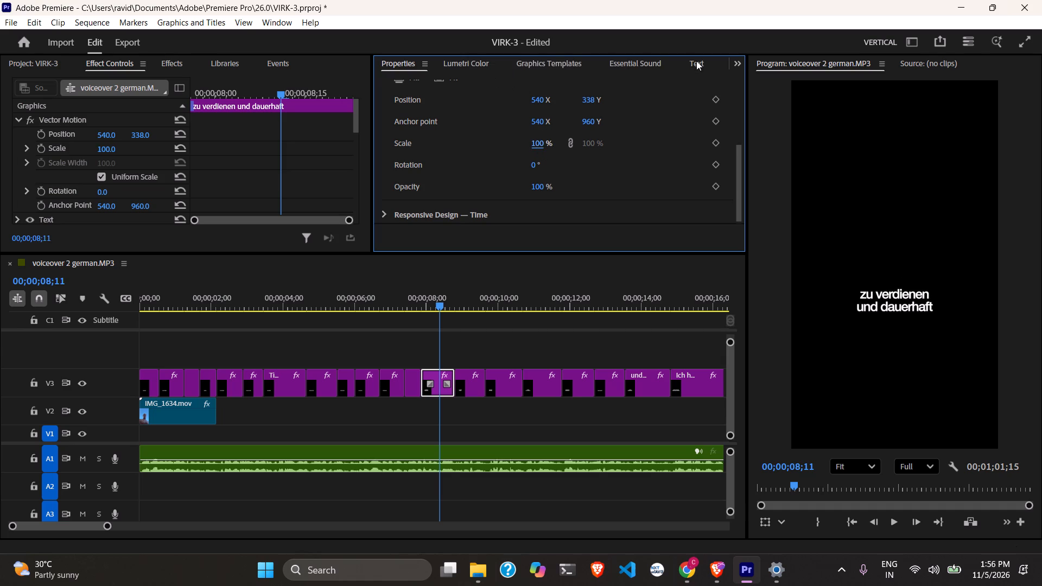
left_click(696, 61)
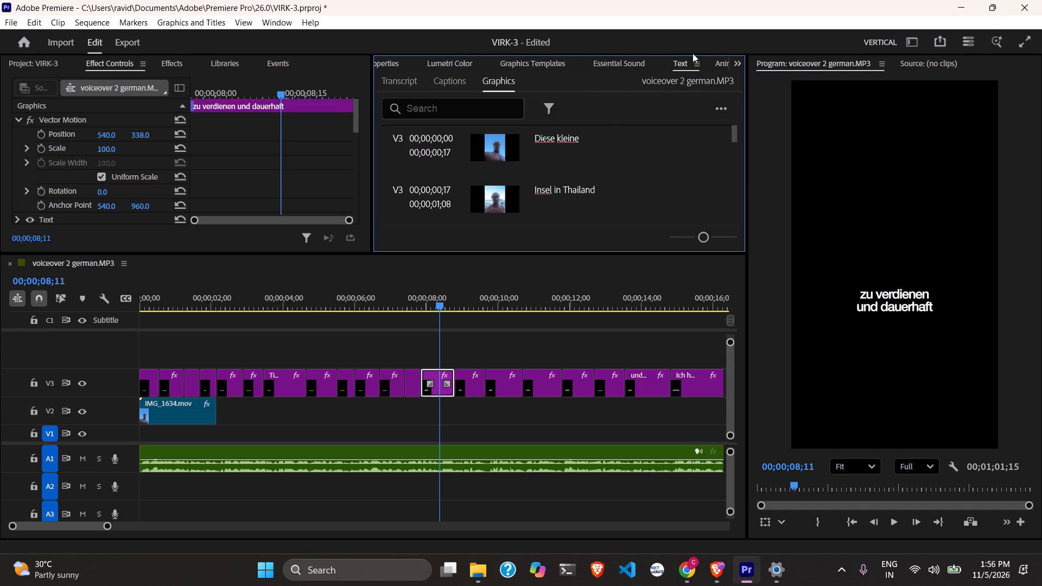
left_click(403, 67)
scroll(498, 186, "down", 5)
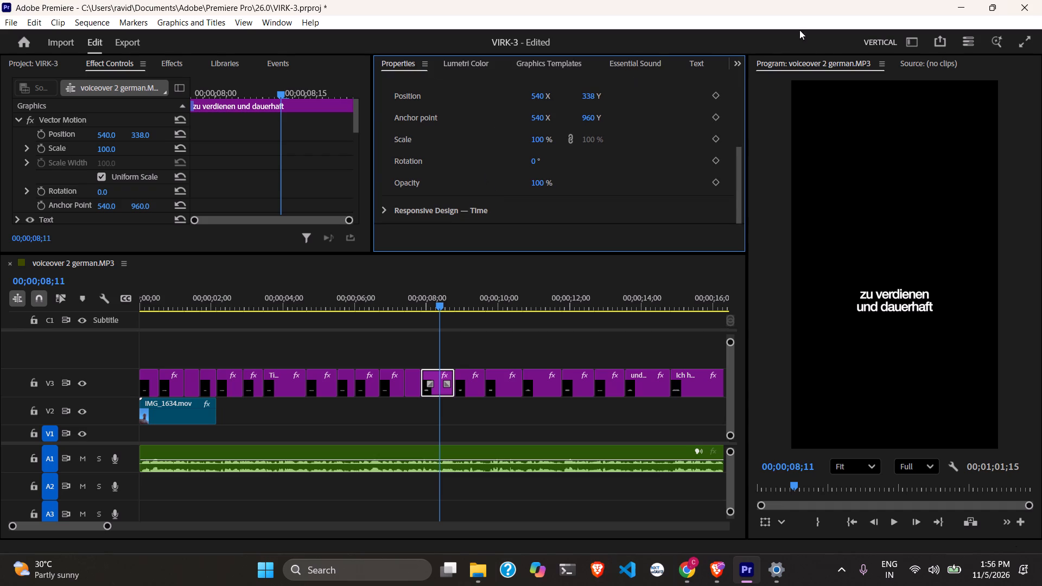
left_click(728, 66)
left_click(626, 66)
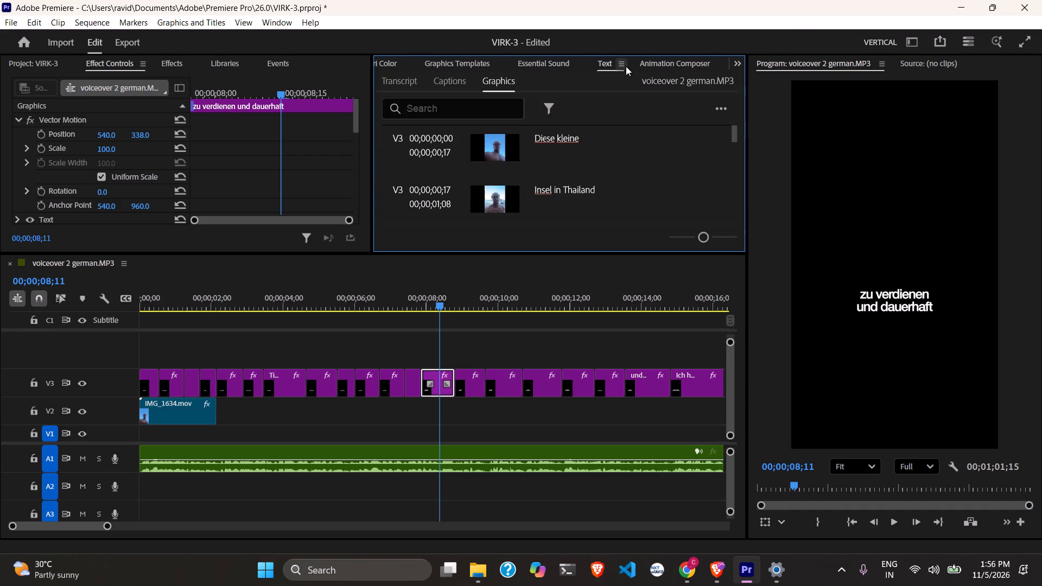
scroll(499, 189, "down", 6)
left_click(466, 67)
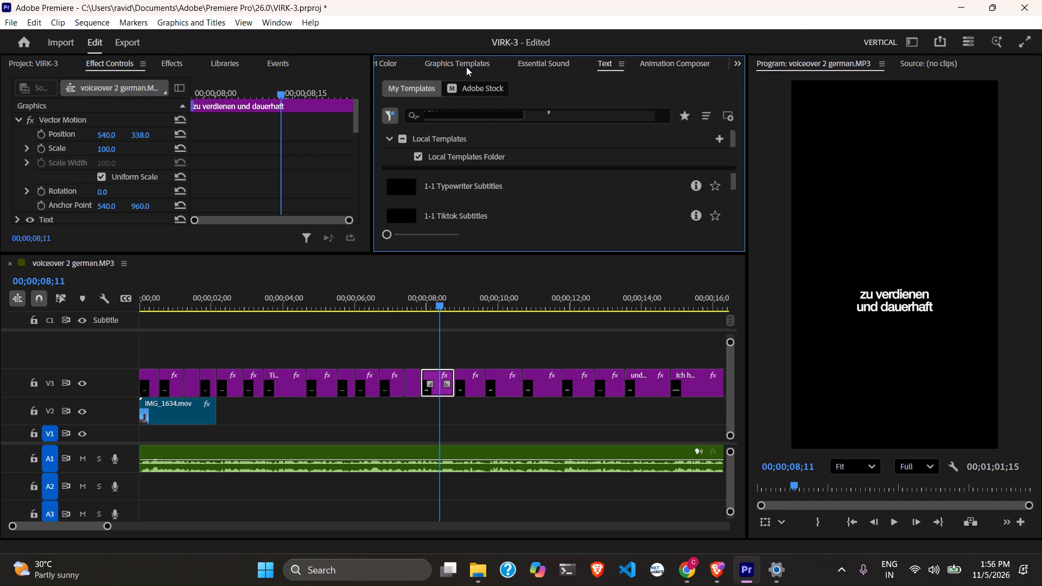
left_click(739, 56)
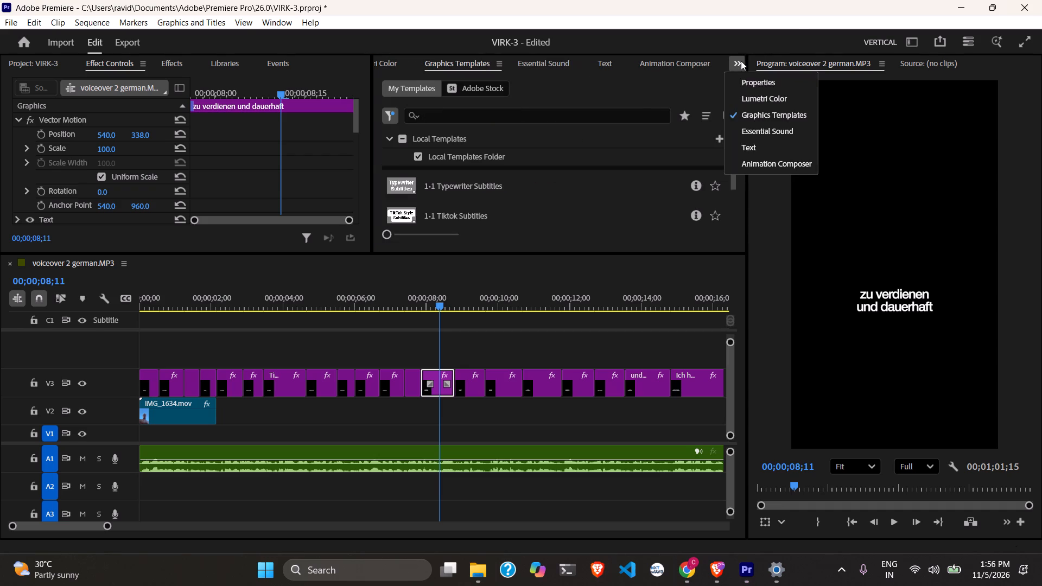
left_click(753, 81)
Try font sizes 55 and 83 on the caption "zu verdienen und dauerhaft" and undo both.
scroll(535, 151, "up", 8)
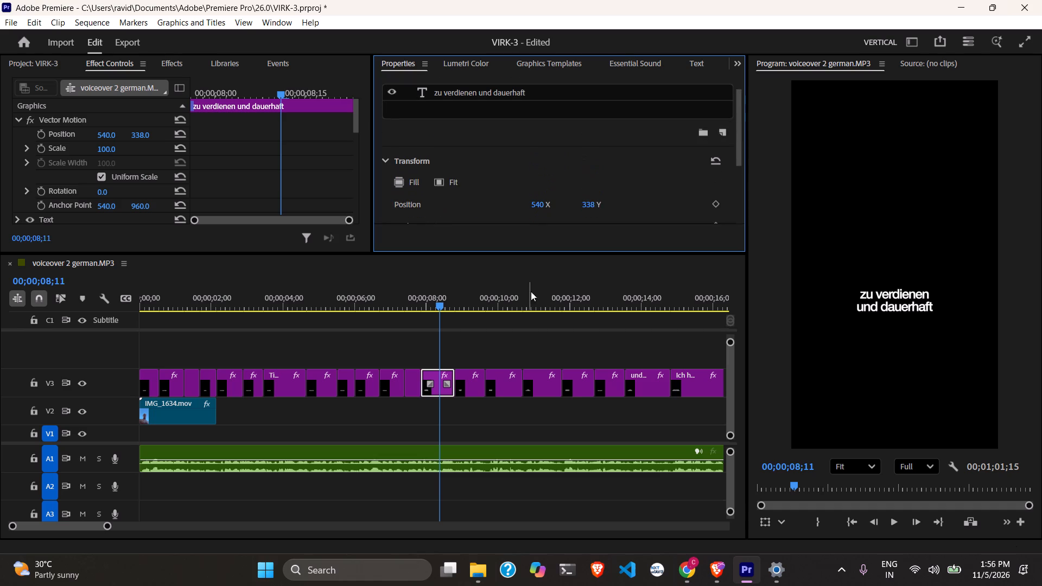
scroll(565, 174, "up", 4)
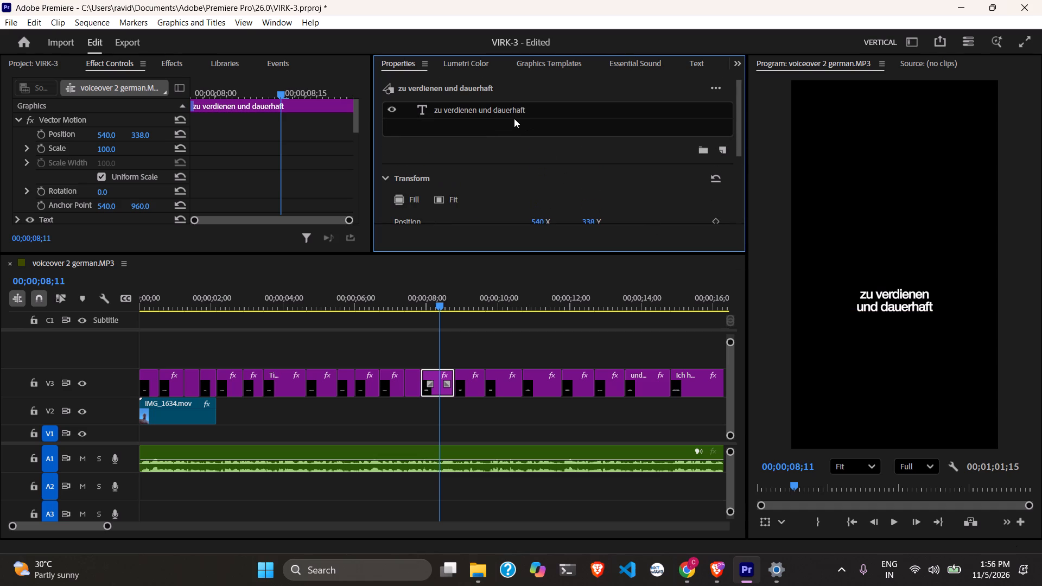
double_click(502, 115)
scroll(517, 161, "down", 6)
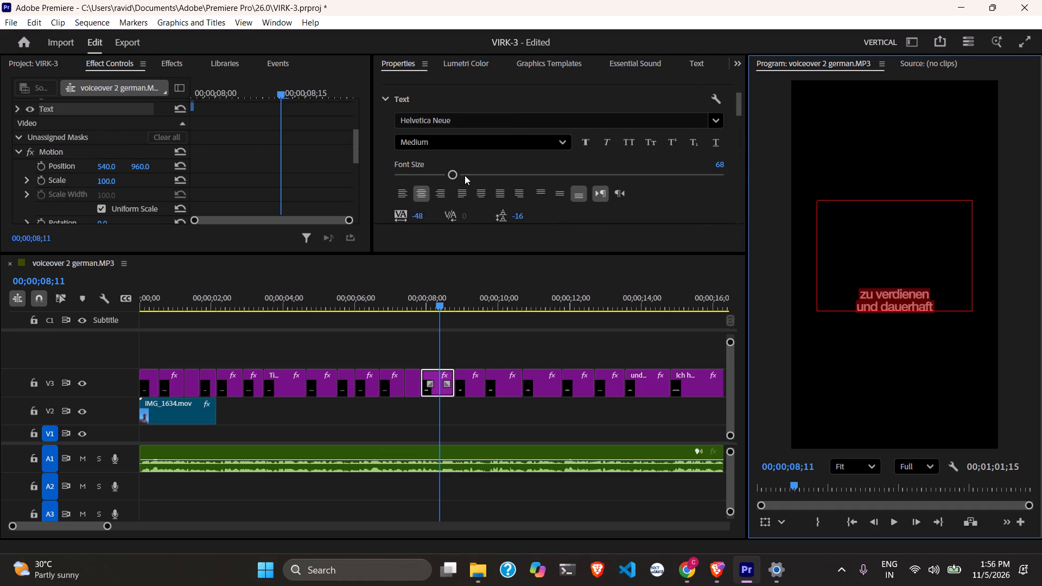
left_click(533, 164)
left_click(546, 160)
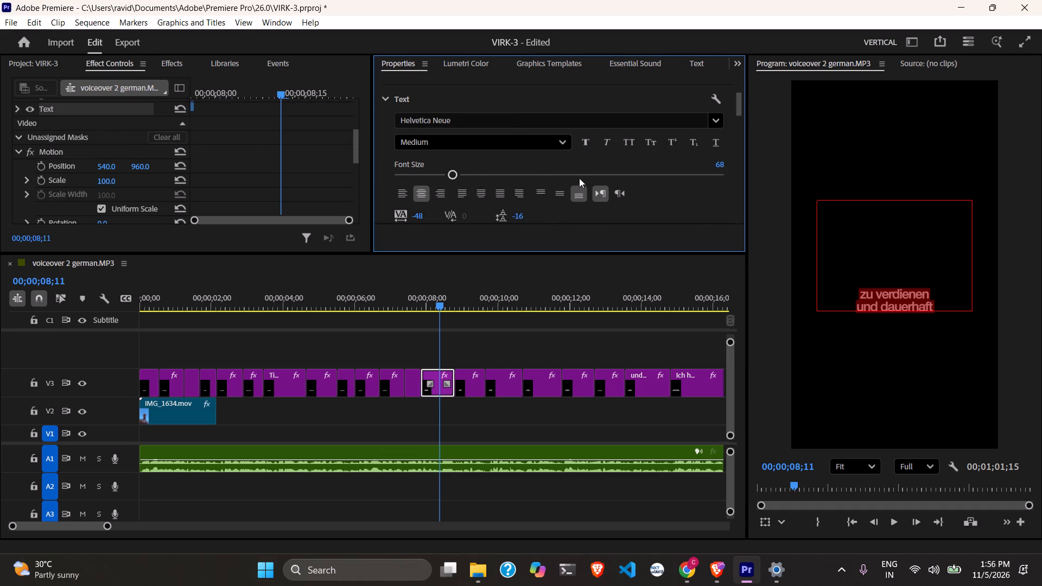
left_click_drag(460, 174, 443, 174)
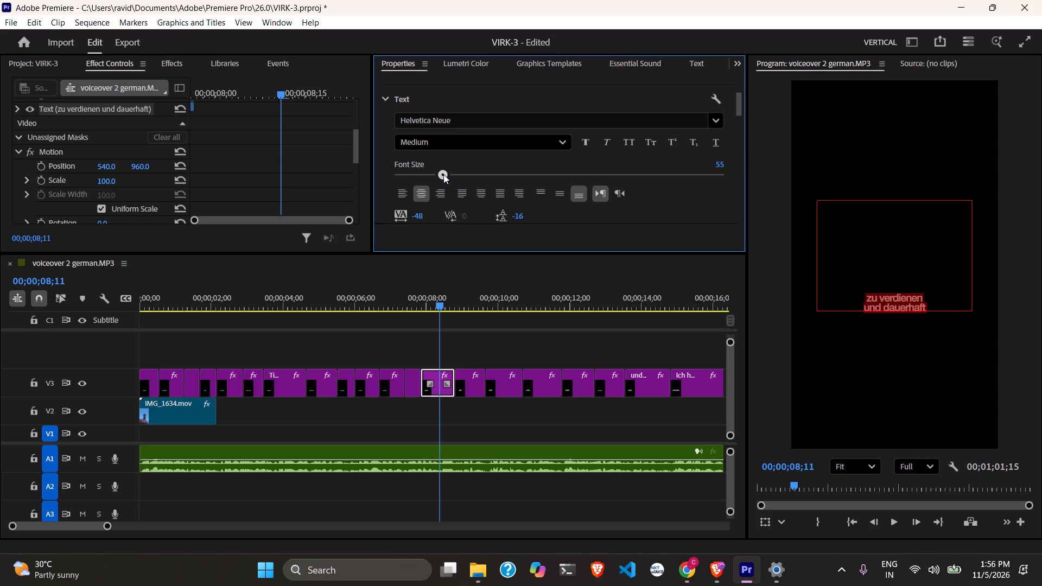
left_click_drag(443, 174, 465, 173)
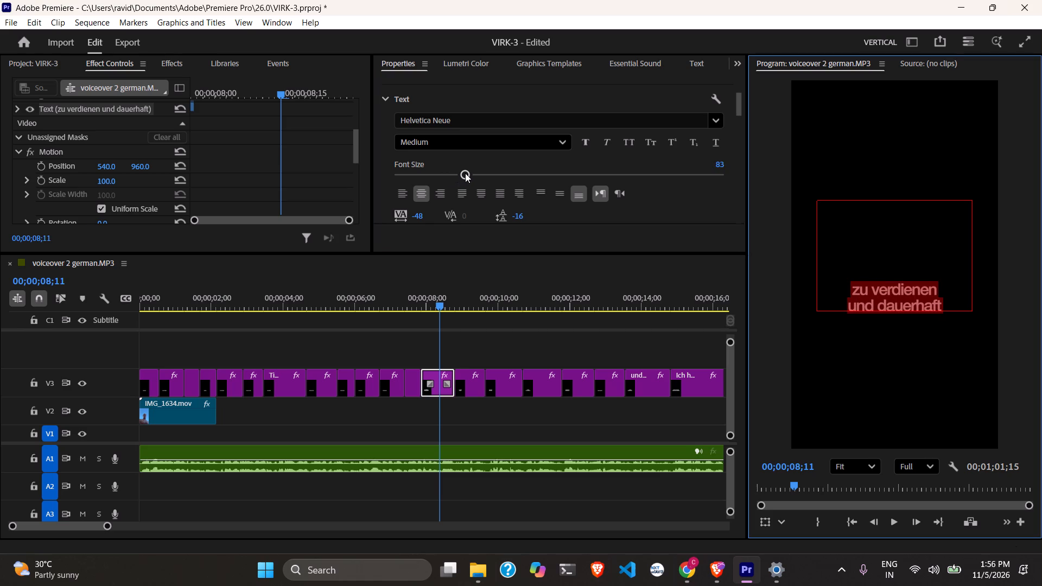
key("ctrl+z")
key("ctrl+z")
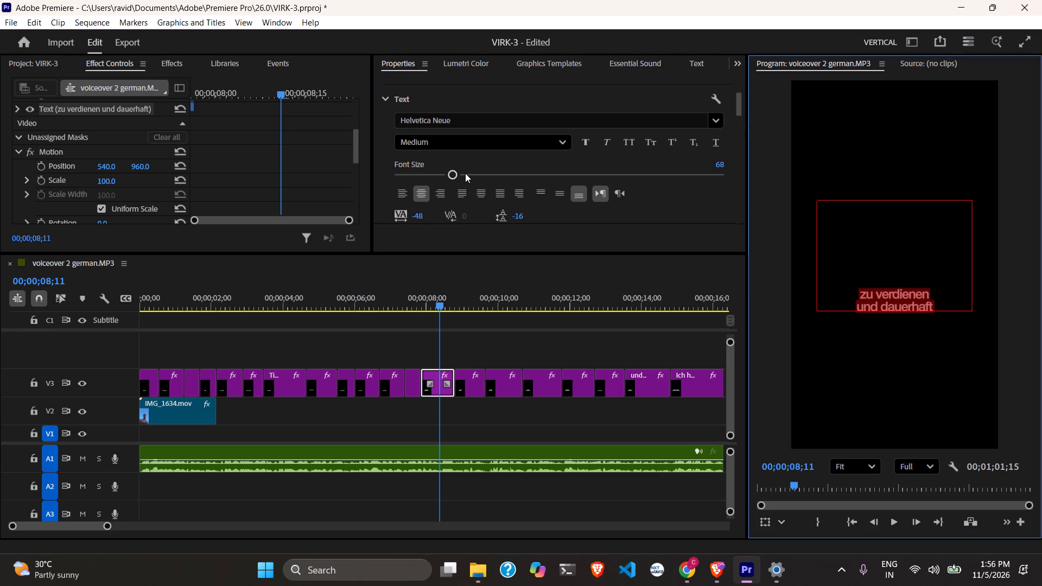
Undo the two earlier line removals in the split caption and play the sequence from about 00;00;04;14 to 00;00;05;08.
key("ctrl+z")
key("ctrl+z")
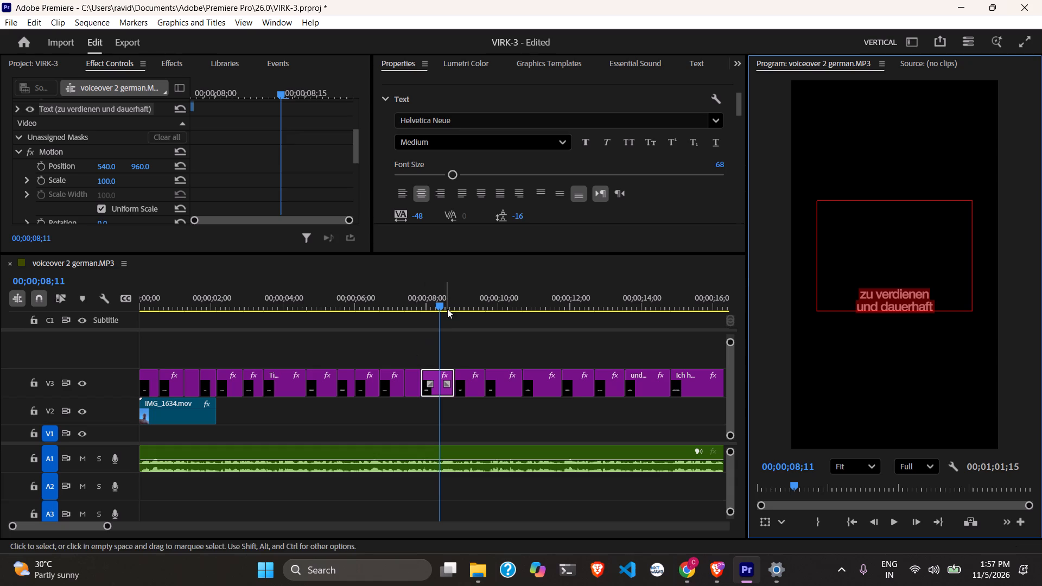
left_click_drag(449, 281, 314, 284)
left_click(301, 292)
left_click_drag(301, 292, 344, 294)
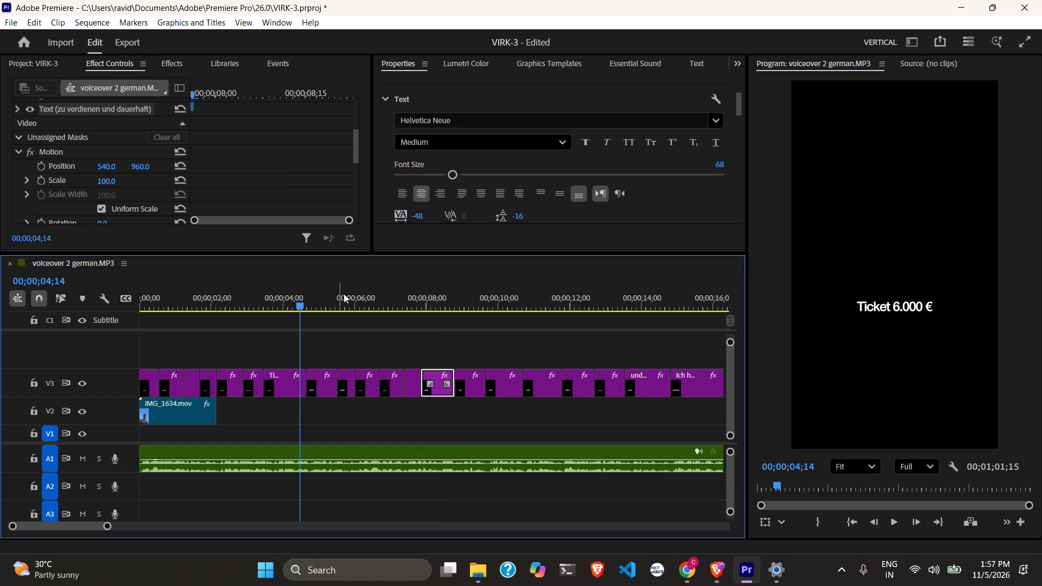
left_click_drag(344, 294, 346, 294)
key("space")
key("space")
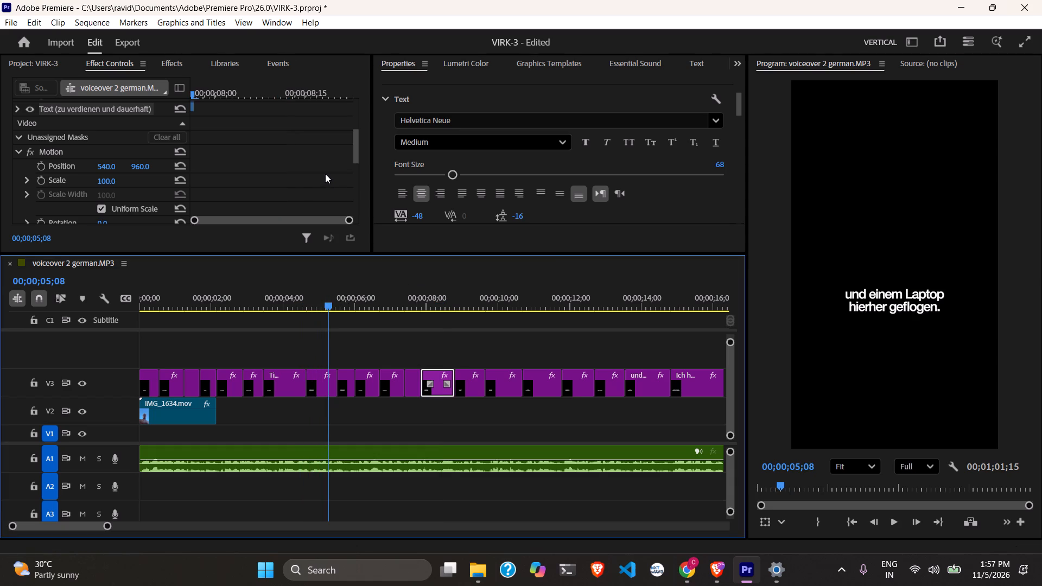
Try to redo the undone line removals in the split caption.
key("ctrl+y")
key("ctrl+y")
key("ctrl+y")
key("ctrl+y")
Switch to Chrome, search the web for "redo in premiere pro", and return to Premiere.
left_click(684, 569)
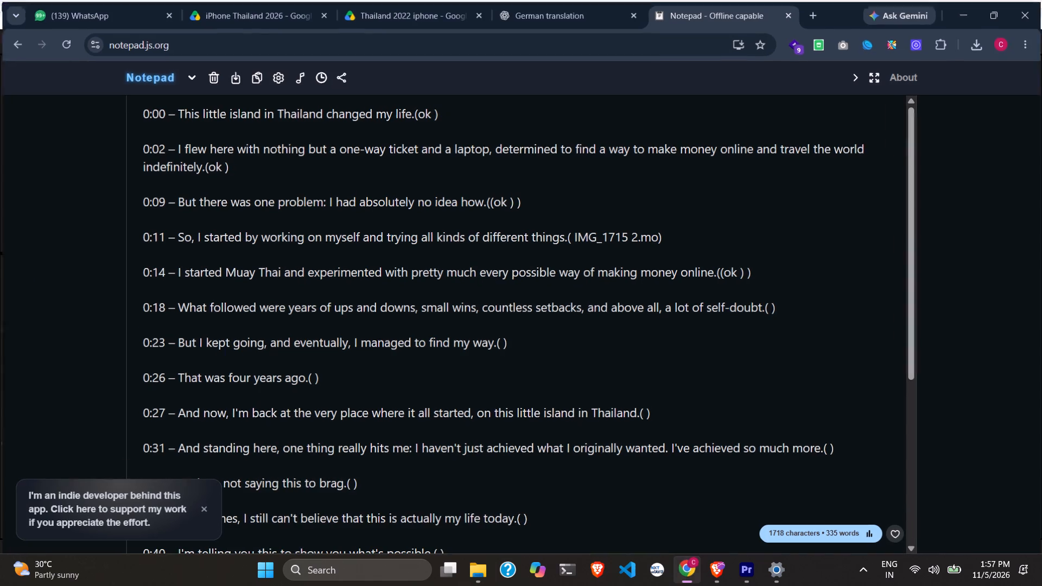
left_click(811, 1)
type("re")
type("do")
key("space")
type("in pr")
key("Return")
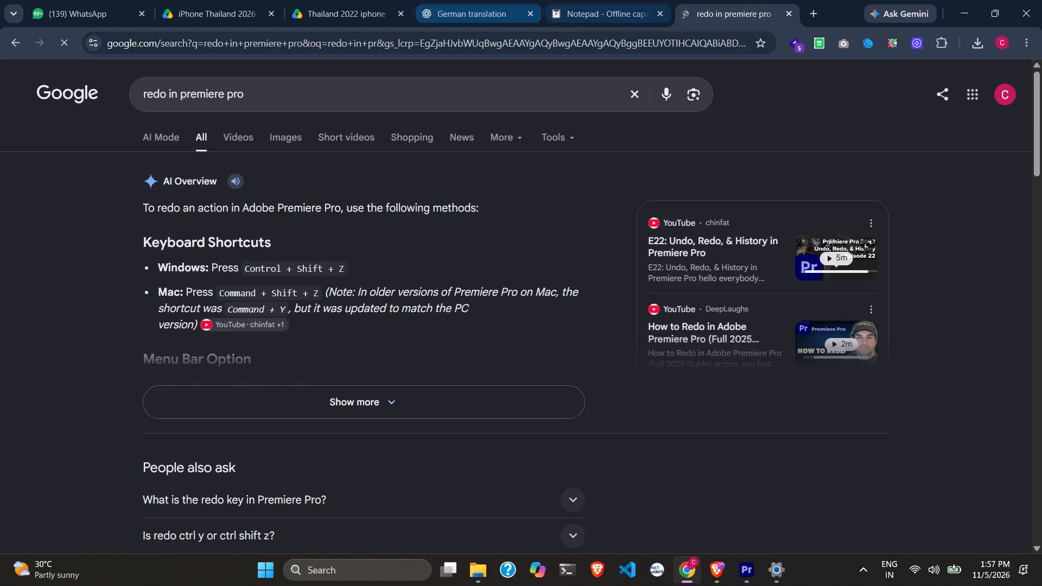
left_click(948, 0)
left_click(953, 0)
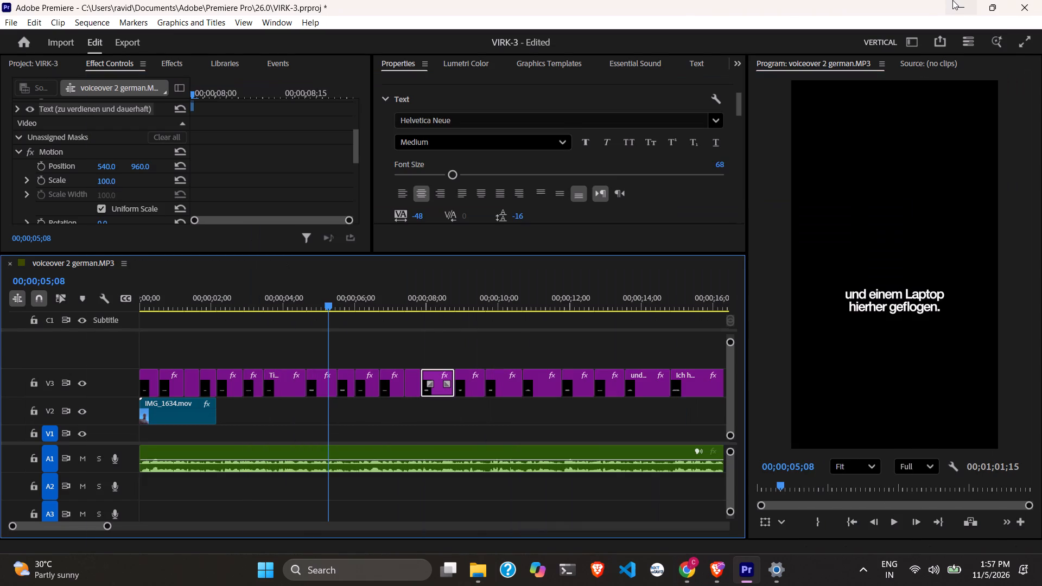
Redo the two undone line removals in the split caption.
key("ctrl+shift+z")
key("ctrl+shift+z")
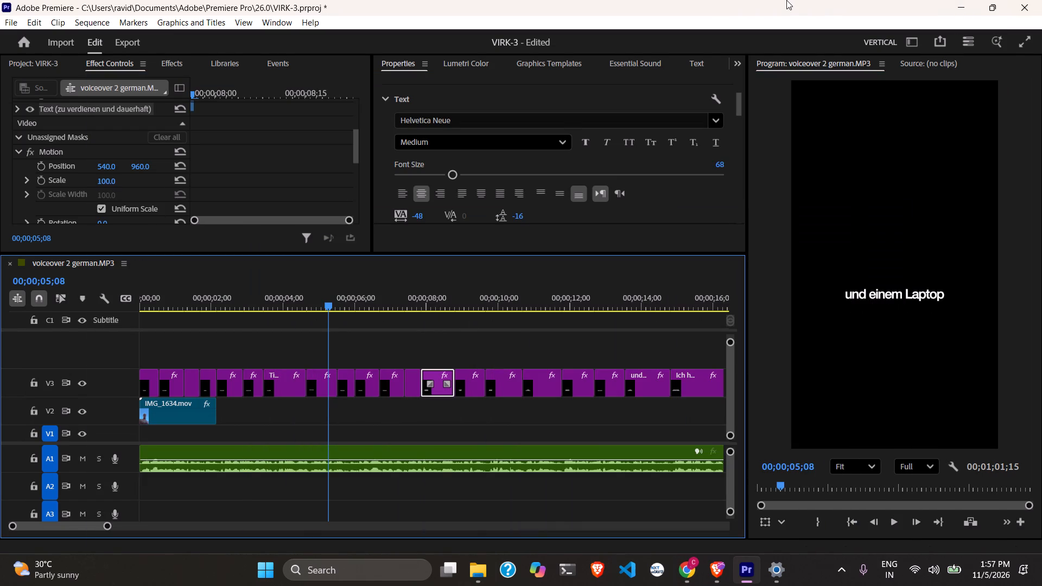
Check both halves of the split caption and play the sequence from the start to 00;00;04;29.
left_click_drag(336, 296, 327, 296)
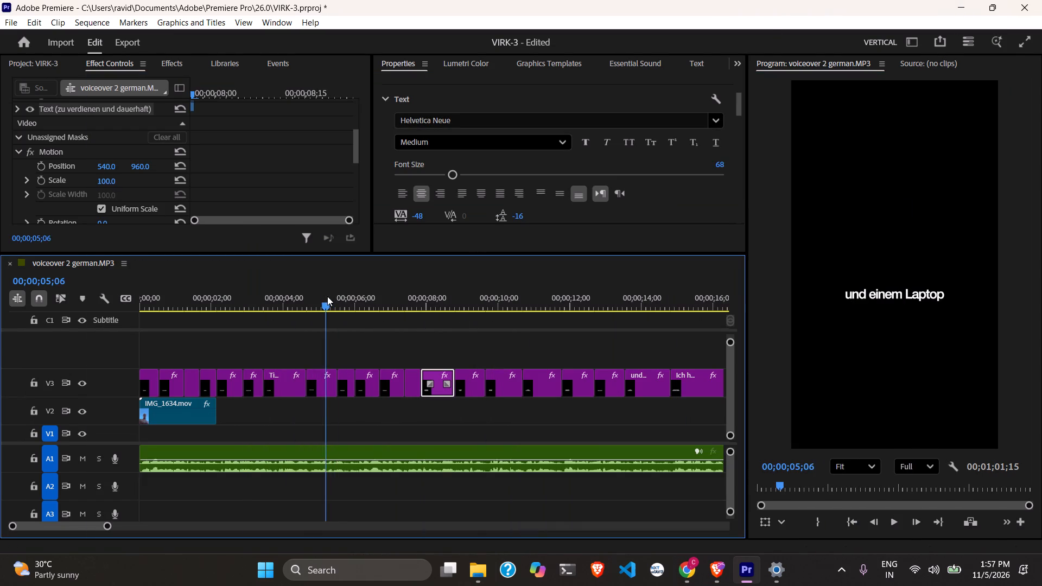
left_click_drag(327, 296, 353, 294)
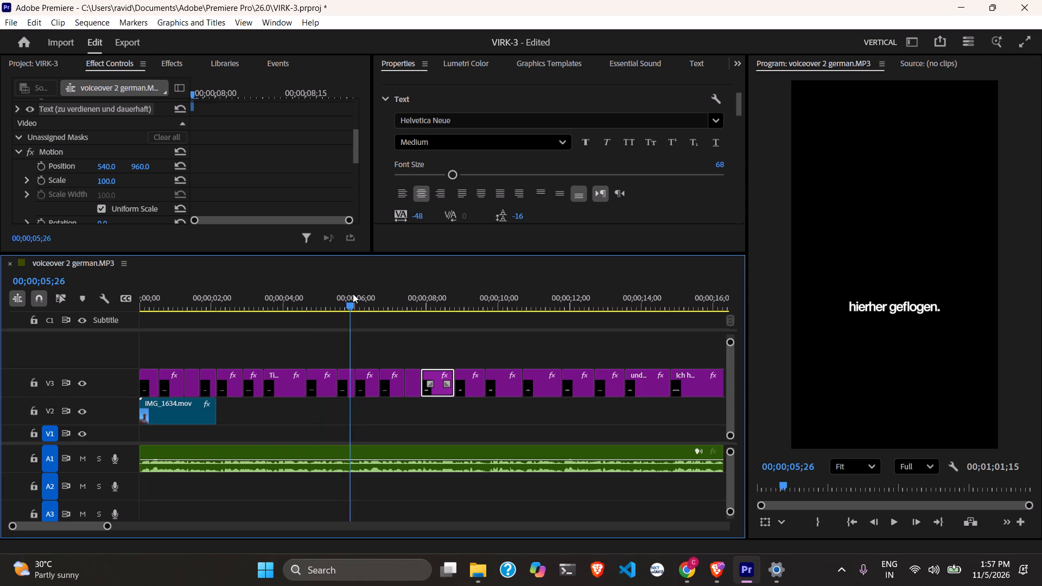
left_click_drag(353, 294, 332, 294)
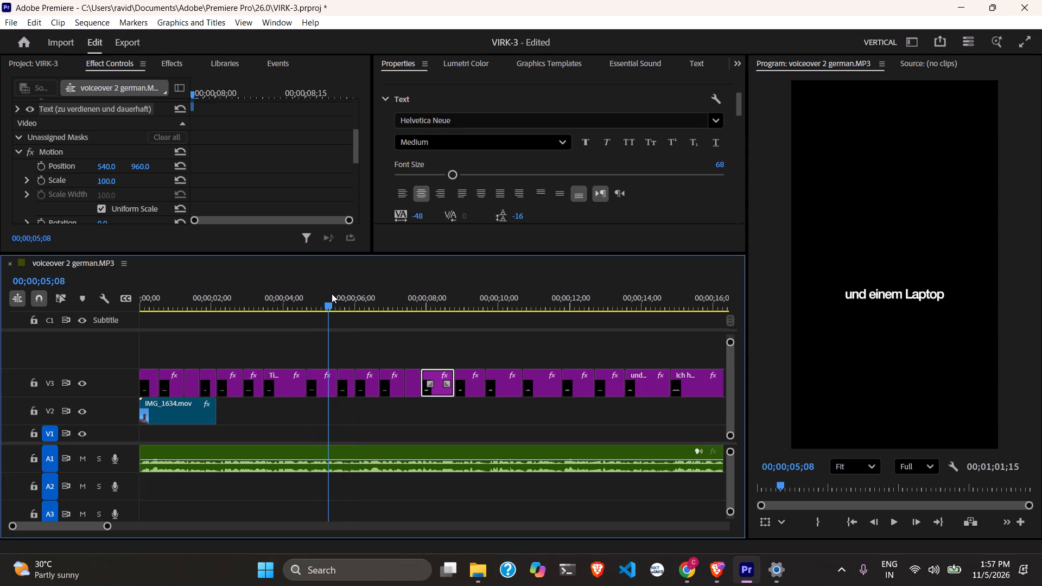
left_click_drag(332, 294, 65, 280)
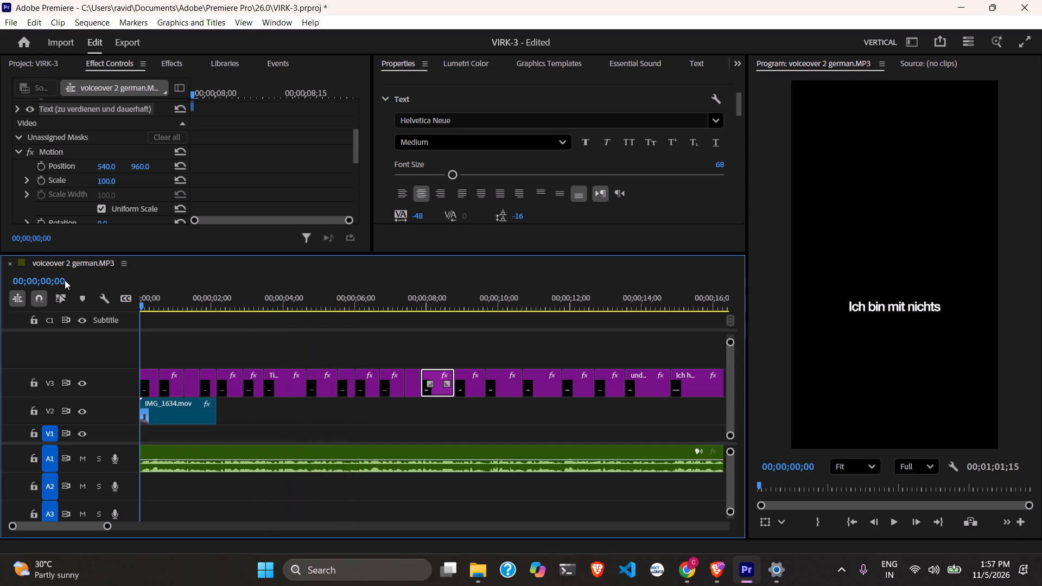
left_click_drag(65, 280, 65, 279)
key("space")
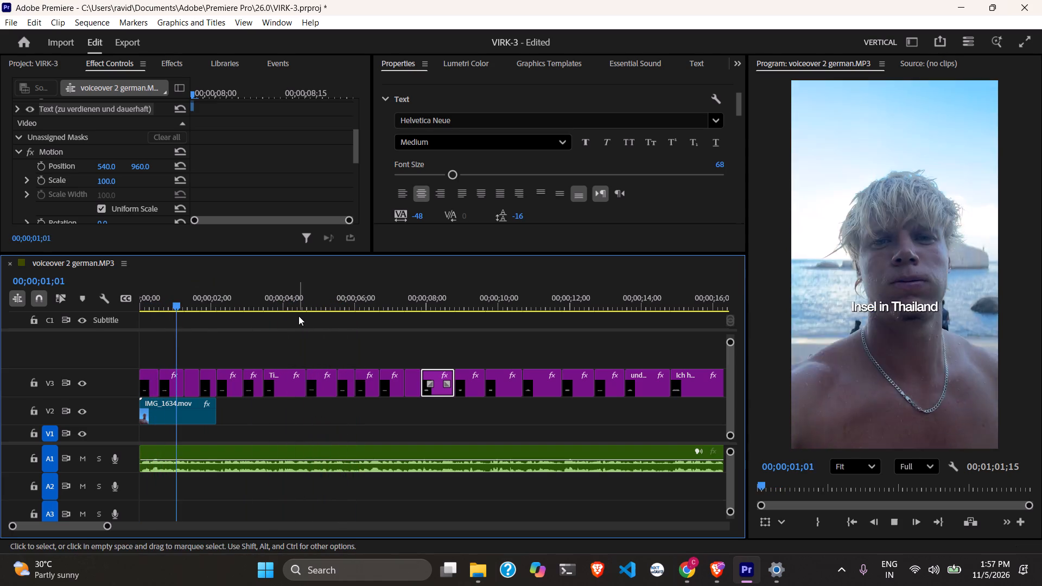
key("space")
key("space")
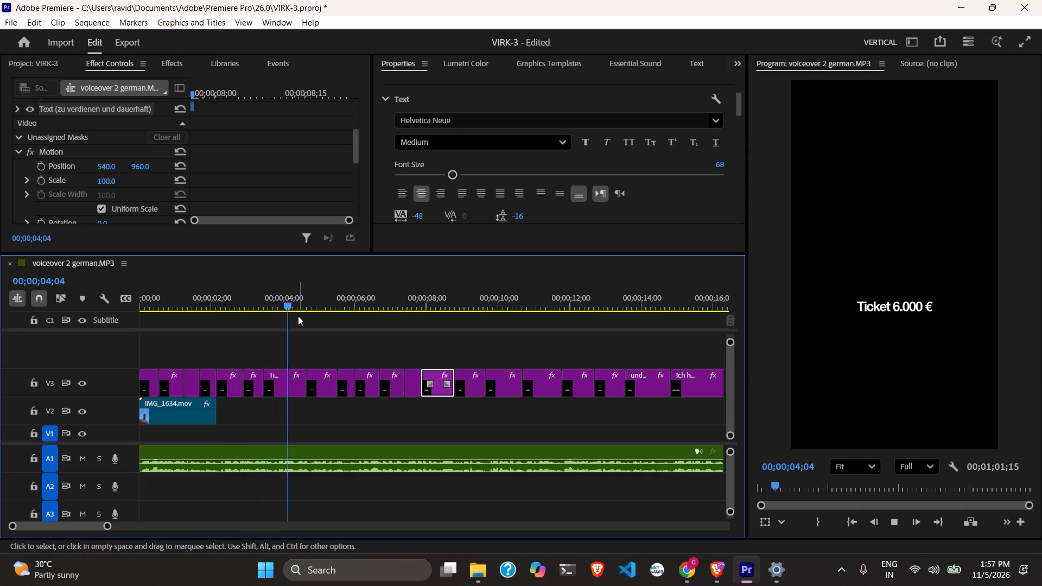
key("space")
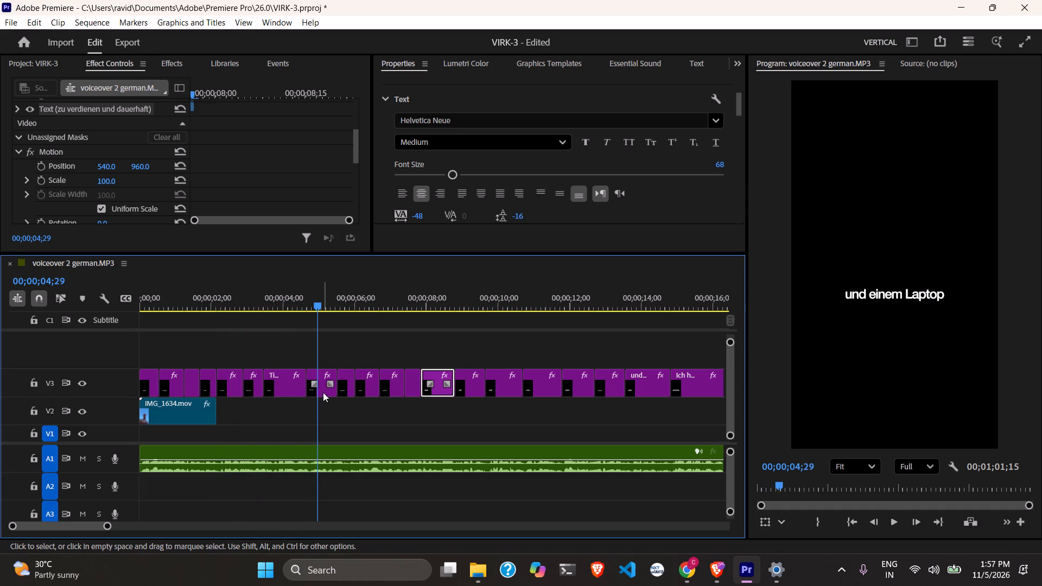
Remove the empty second line from the caption "und einem Laptop" at 00;00;04;29 and deselect it.
left_click(323, 392)
left_click(919, 307)
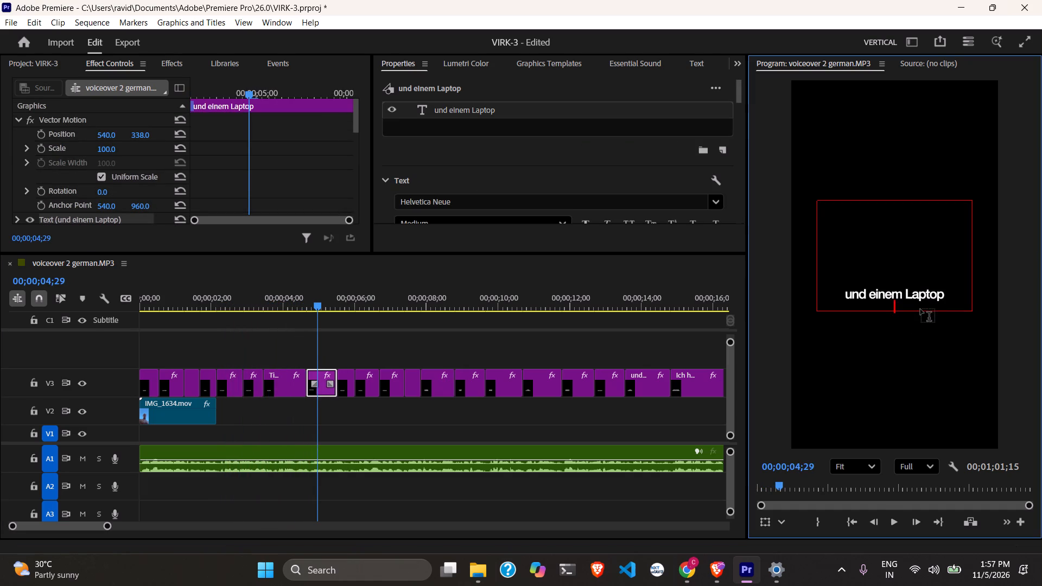
key("BackSpace")
left_click(386, 409)
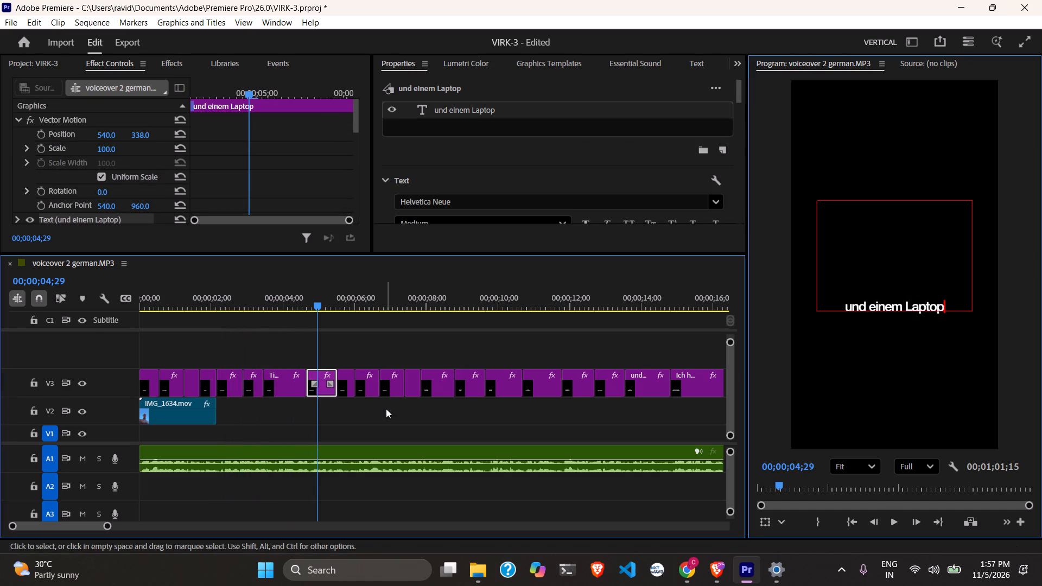
Play the captions from 00;00;04;29 against the voiceover and replay the "zu verdienen und dauerhaft" passage.
key("space")
key("space")
key("space")
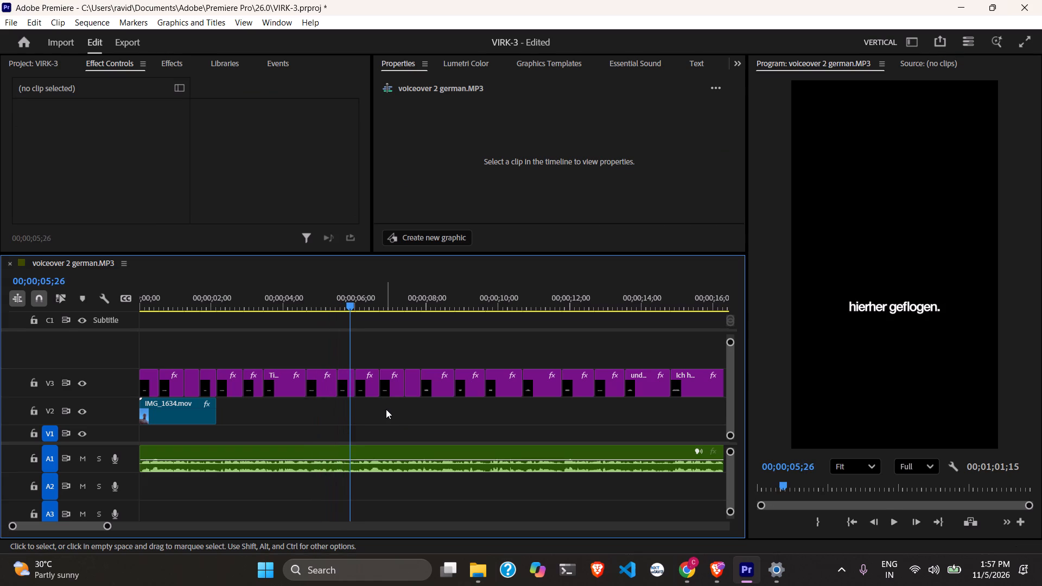
key("space")
key("space")
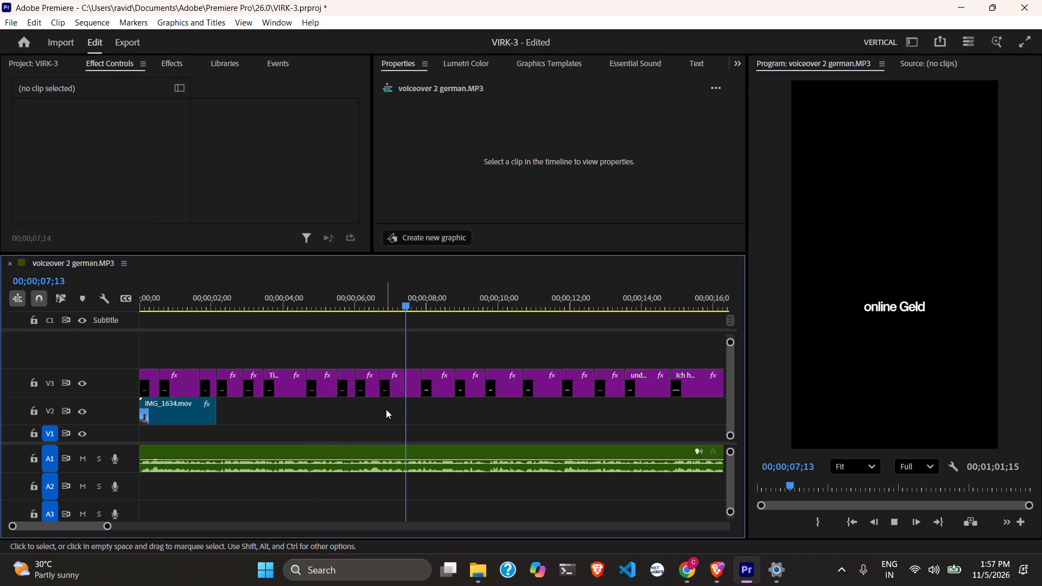
key("space")
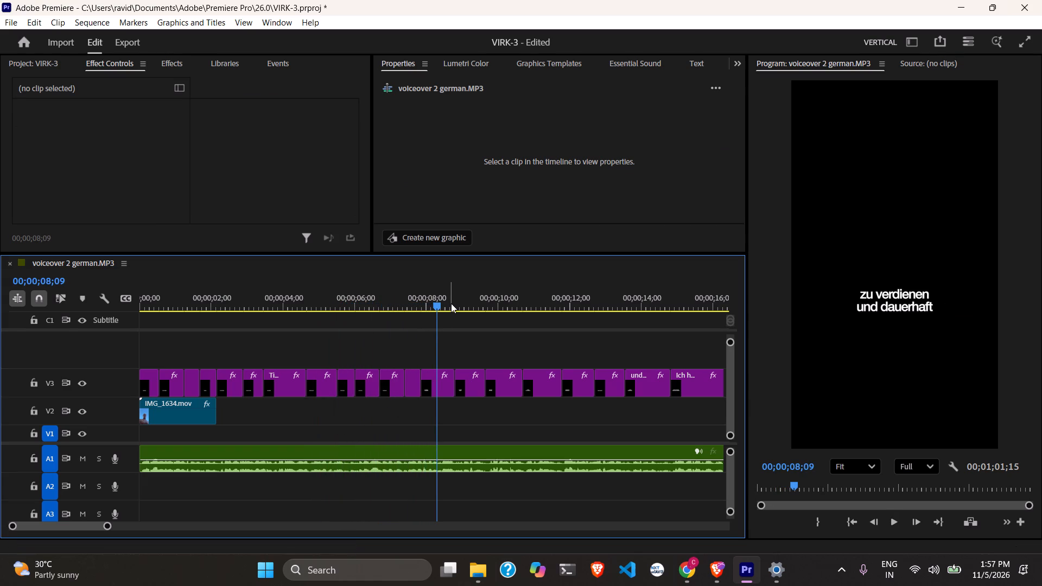
left_click_drag(443, 301, 422, 301)
key("space")
key("space")
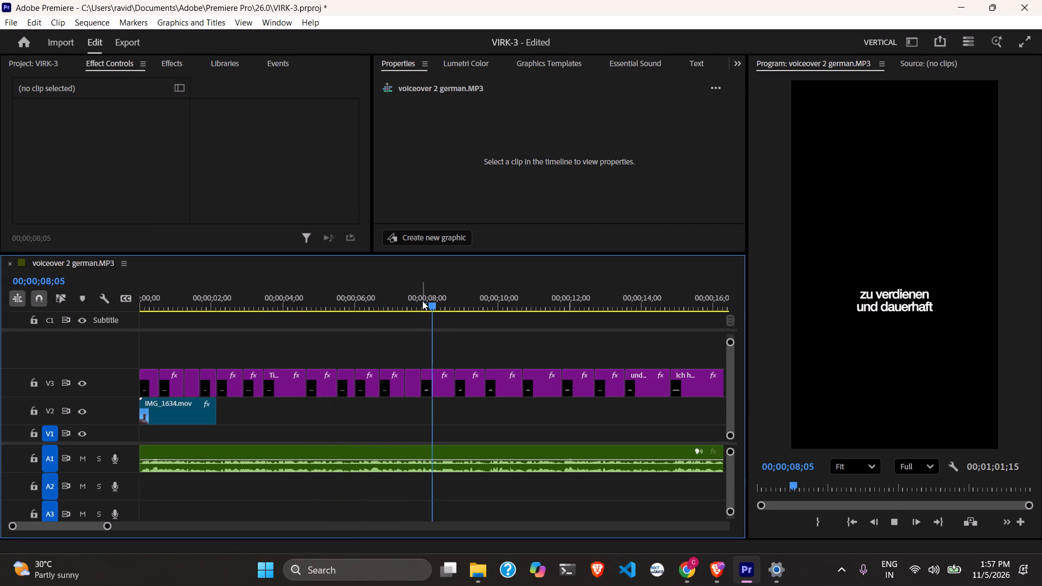
Play on to 00;00;08;12 and split the caption "zu verdienen und dauerhaft" there.
key("space")
key("space")
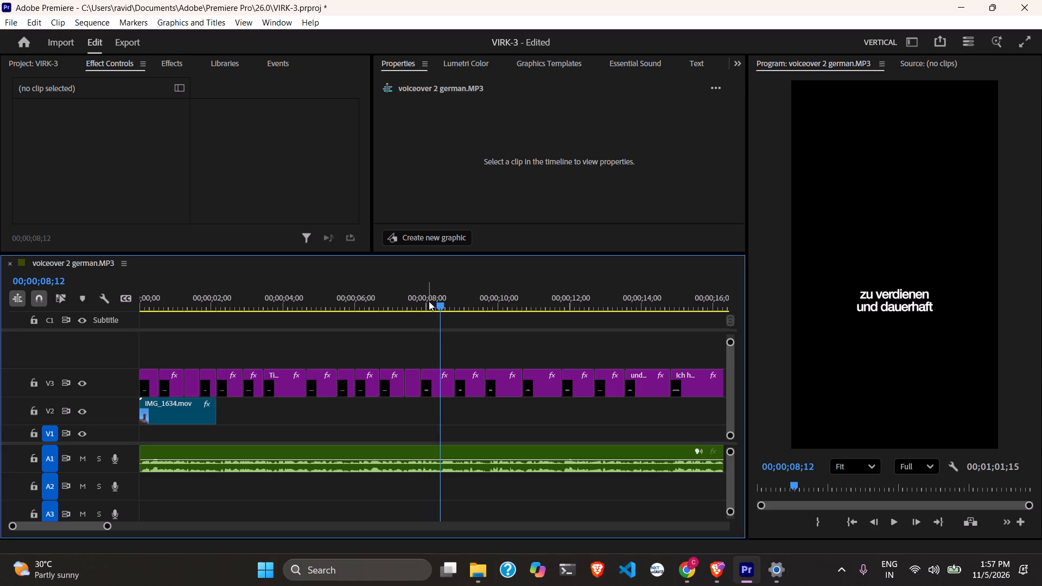
left_click(436, 386)
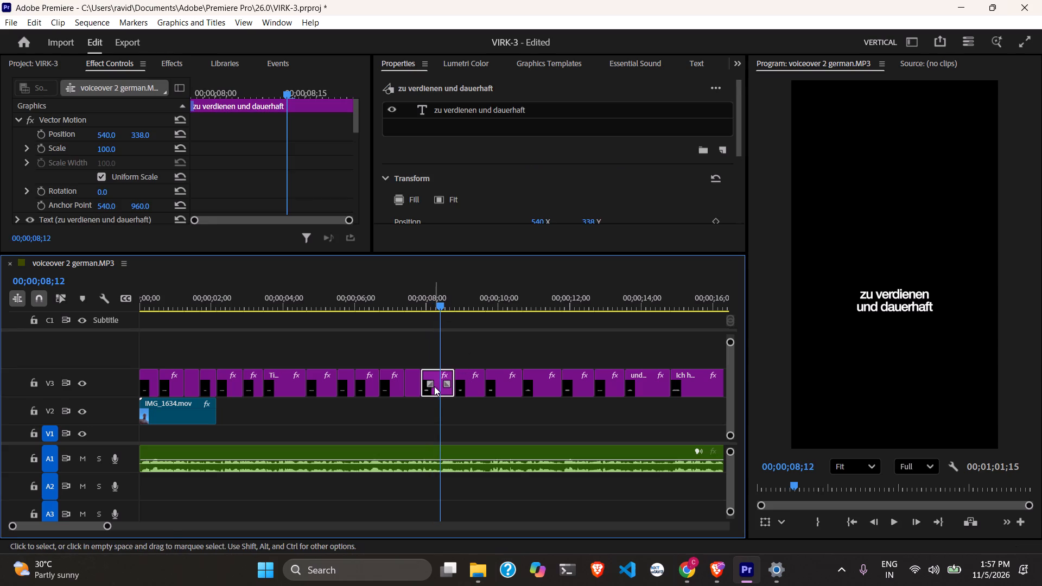
key("ctrl+k")
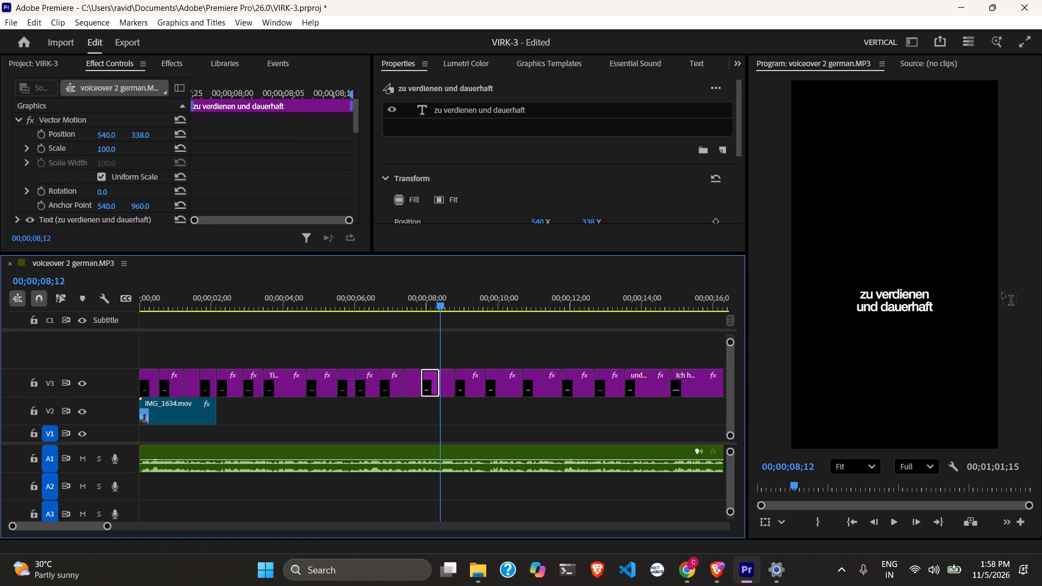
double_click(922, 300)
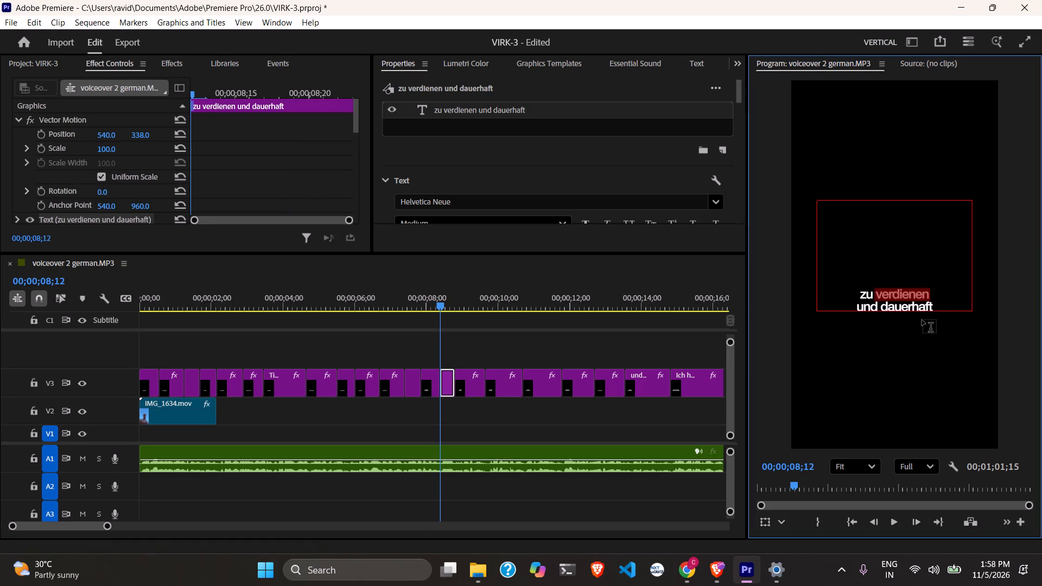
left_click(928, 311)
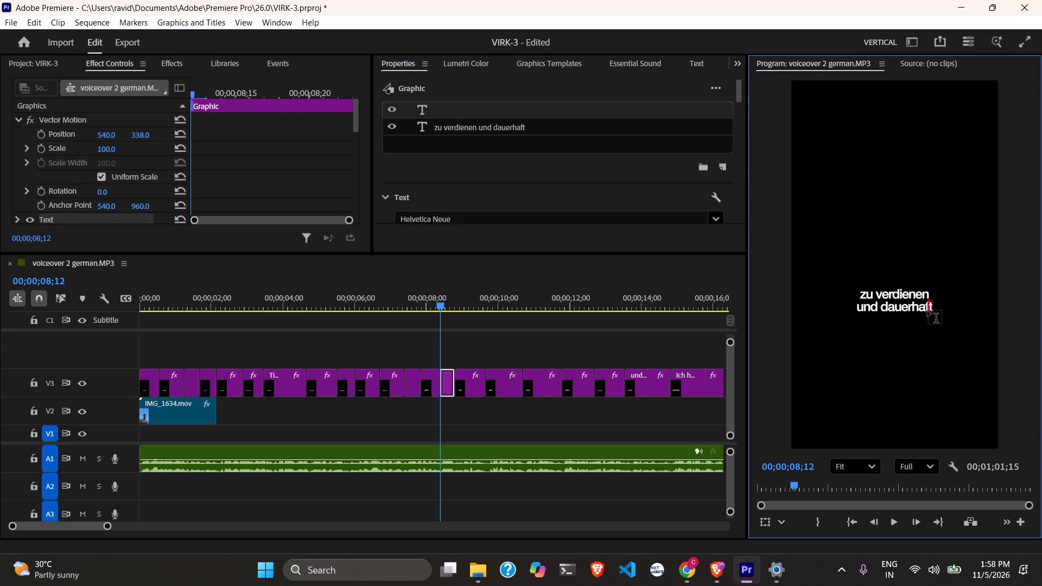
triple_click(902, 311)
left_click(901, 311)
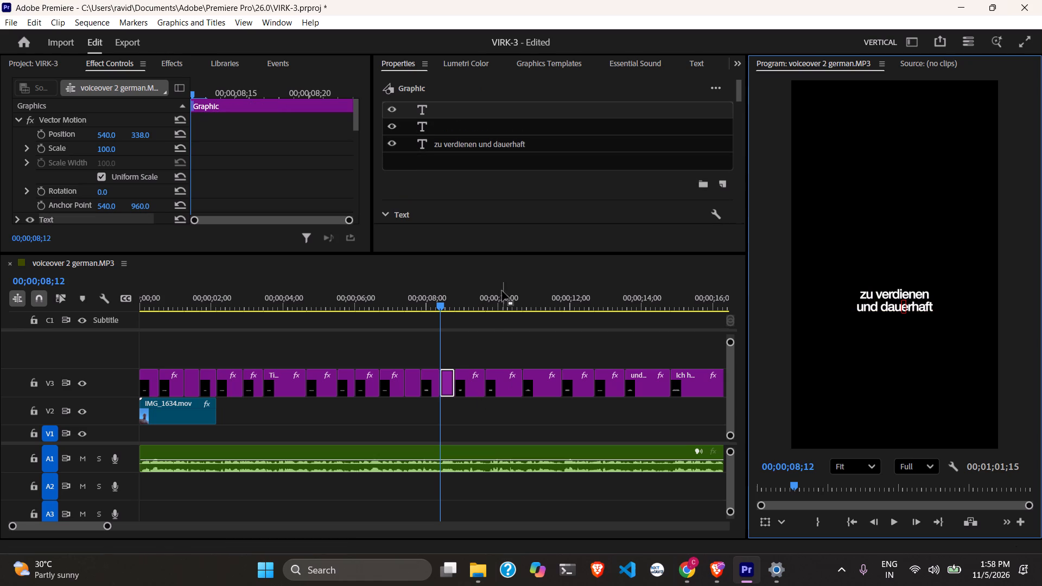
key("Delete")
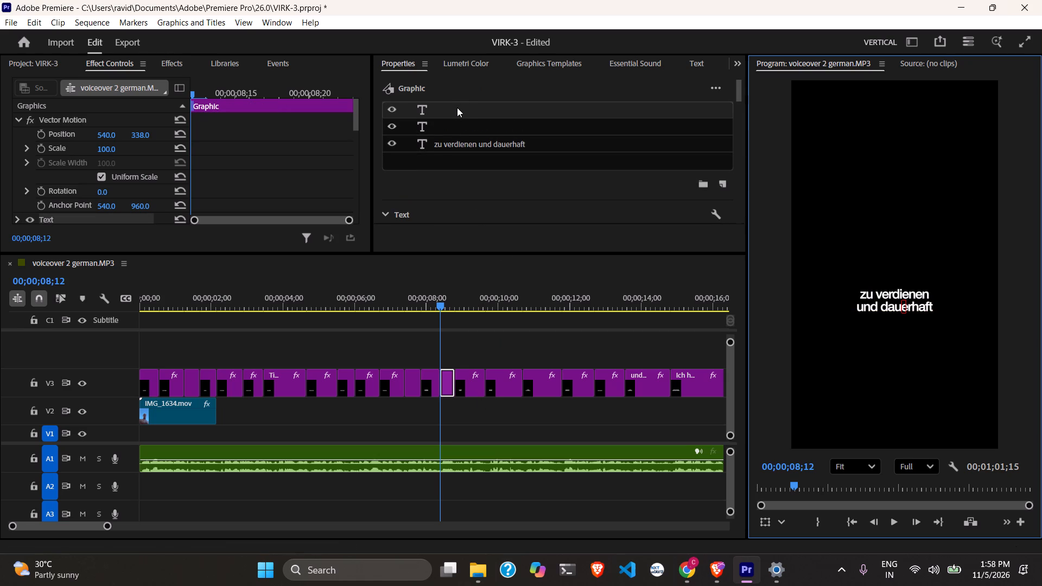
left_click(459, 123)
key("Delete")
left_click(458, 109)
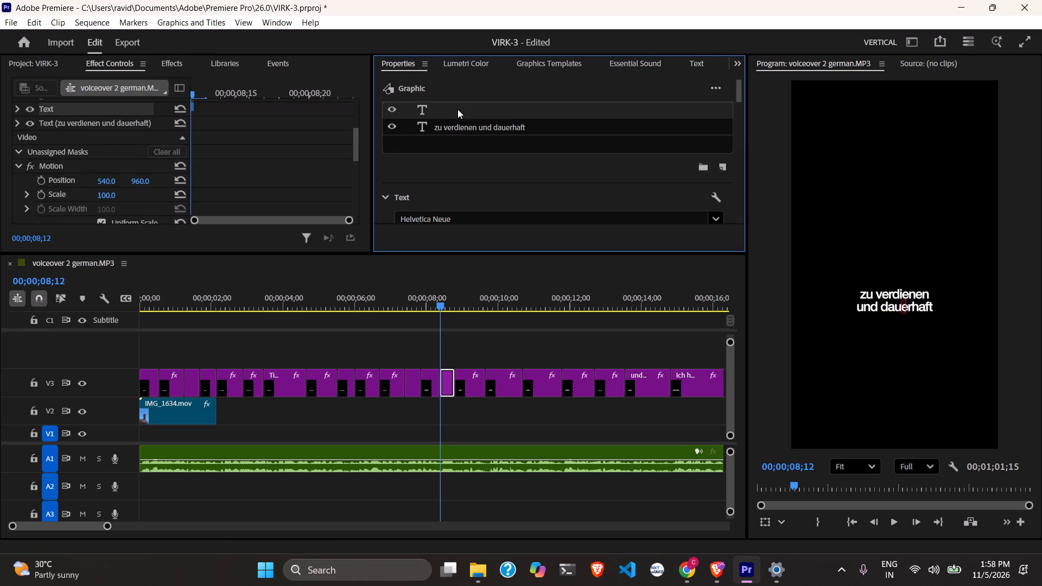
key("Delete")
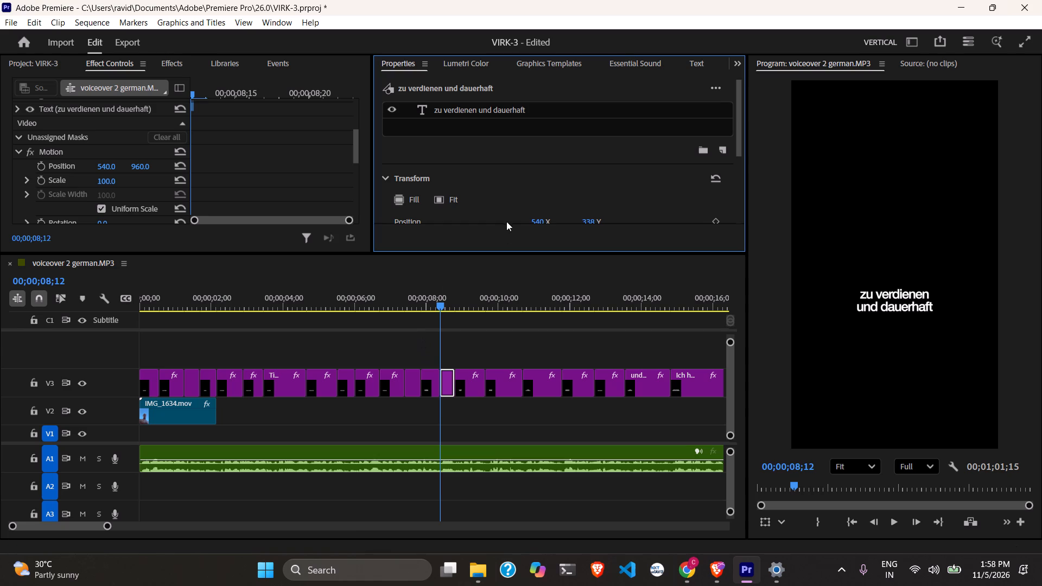
Cut the line "zu verdienen" from the second half of the split caption, leaving only "und dauerhaft".
double_click(898, 299)
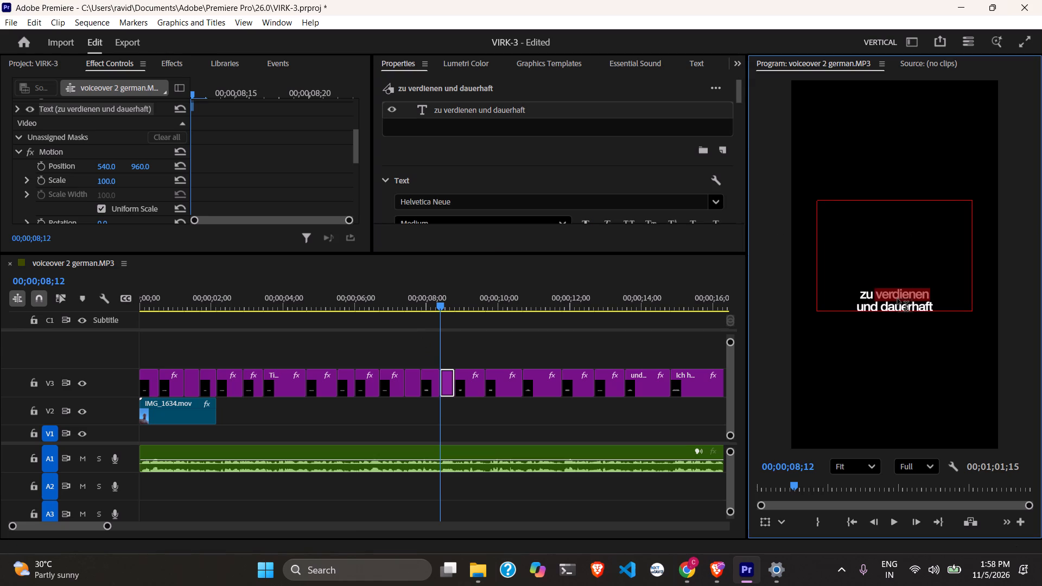
left_click(898, 299)
key("ctrl+x")
Cut "und dauerhaft" and its empty line from the first half of the split caption, leaving "zu verdienen", and deselect it.
left_click(425, 390)
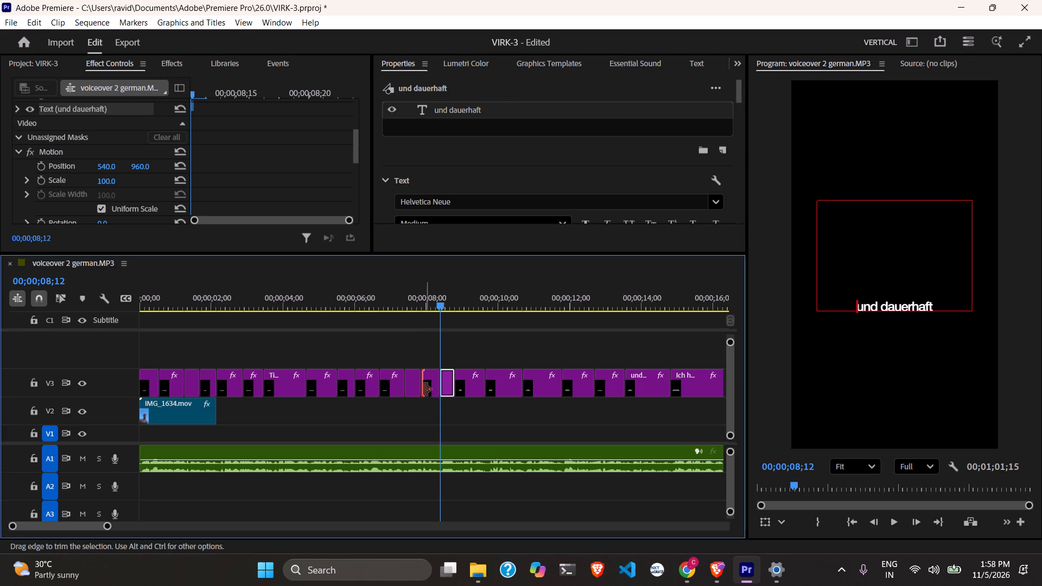
left_click(433, 389)
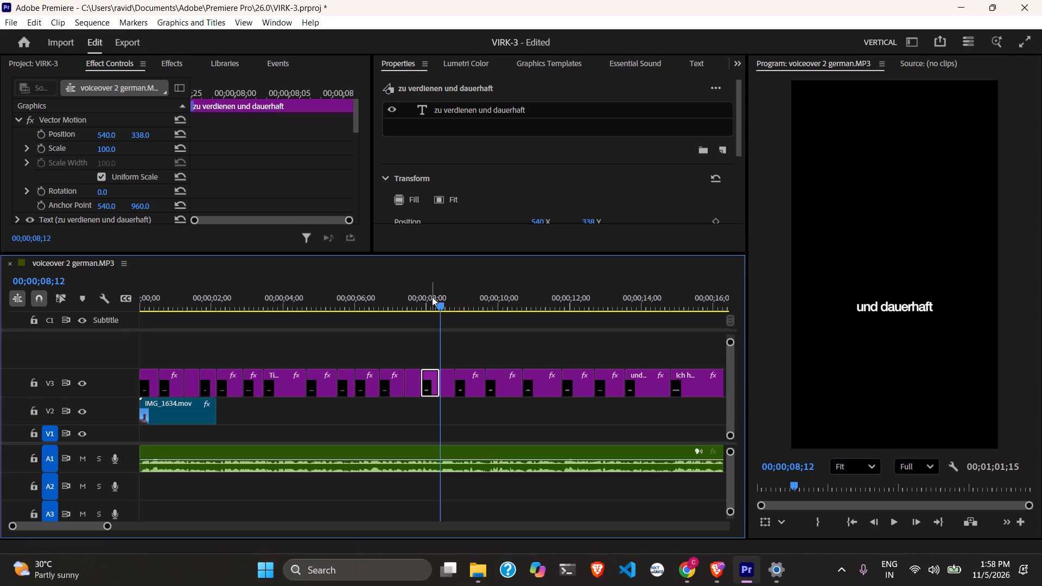
left_click(432, 297)
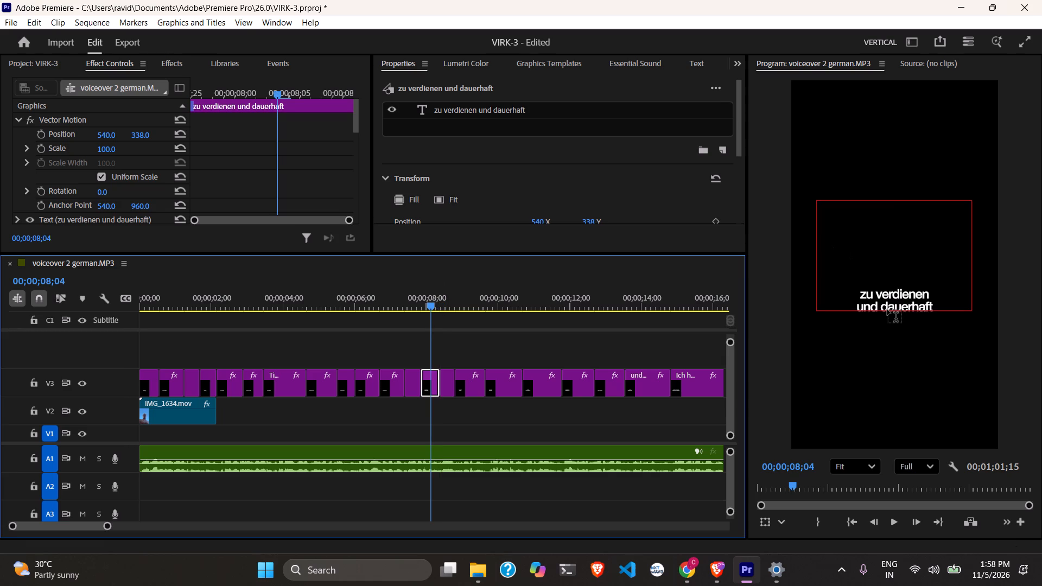
triple_click(887, 310)
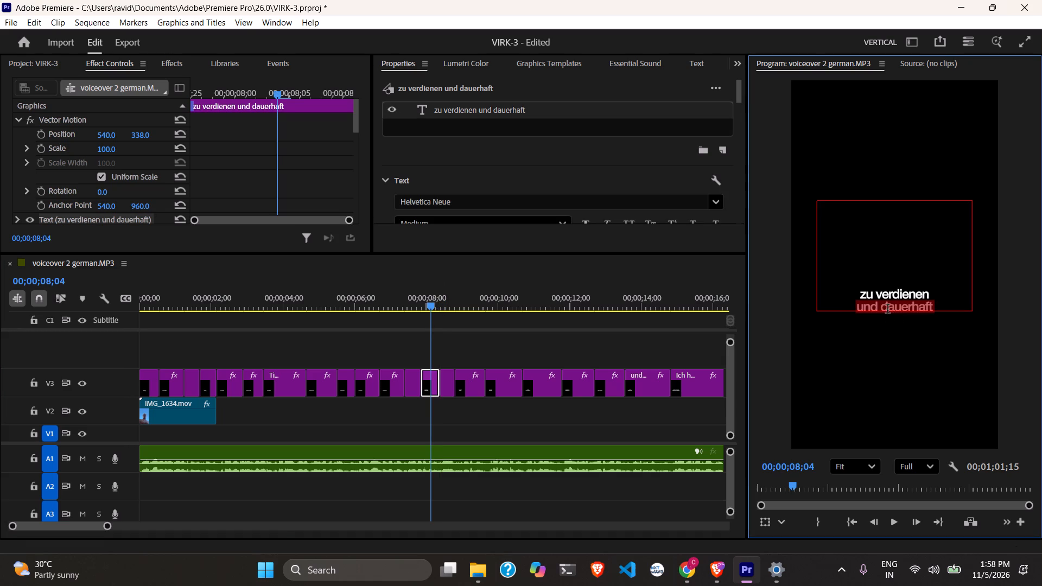
key("ctrl+x")
key("BackSpace")
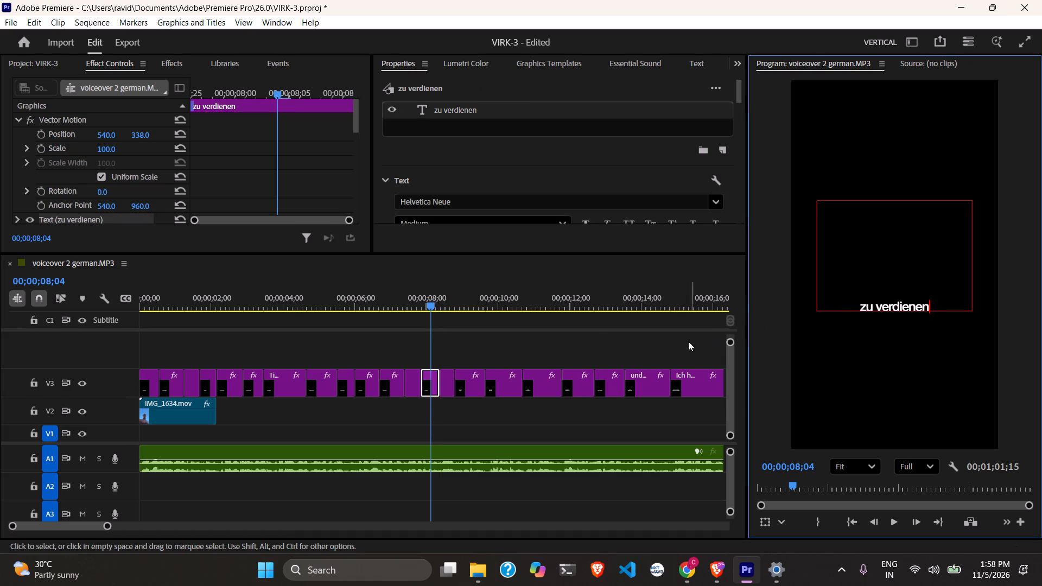
left_click(489, 325)
Play the voiceover in short stretches to 00;00;09;08 and split the caption "um die Welt zu reisen." there.
key("space")
key("space")
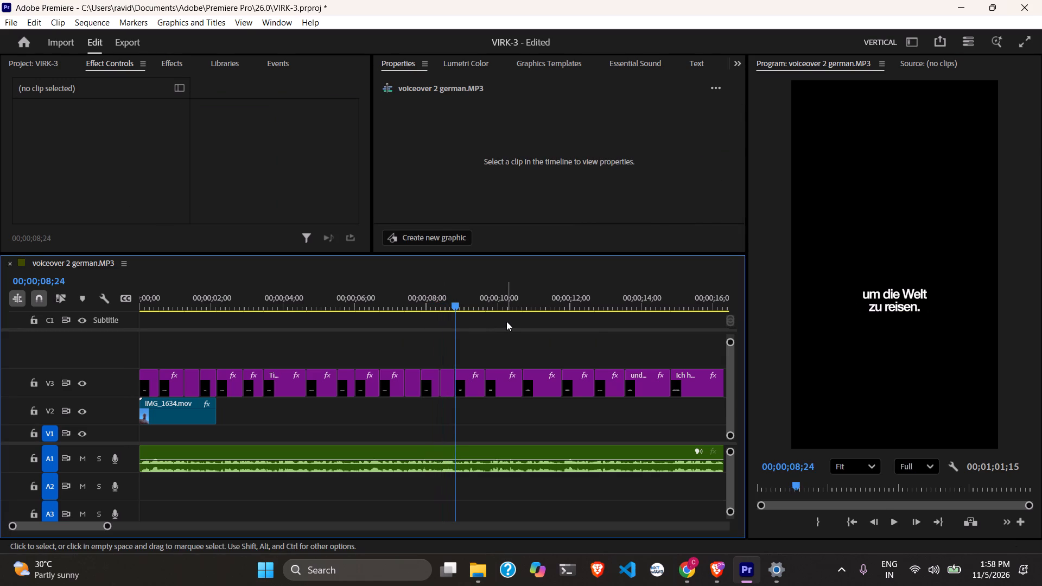
key("space")
key("space")
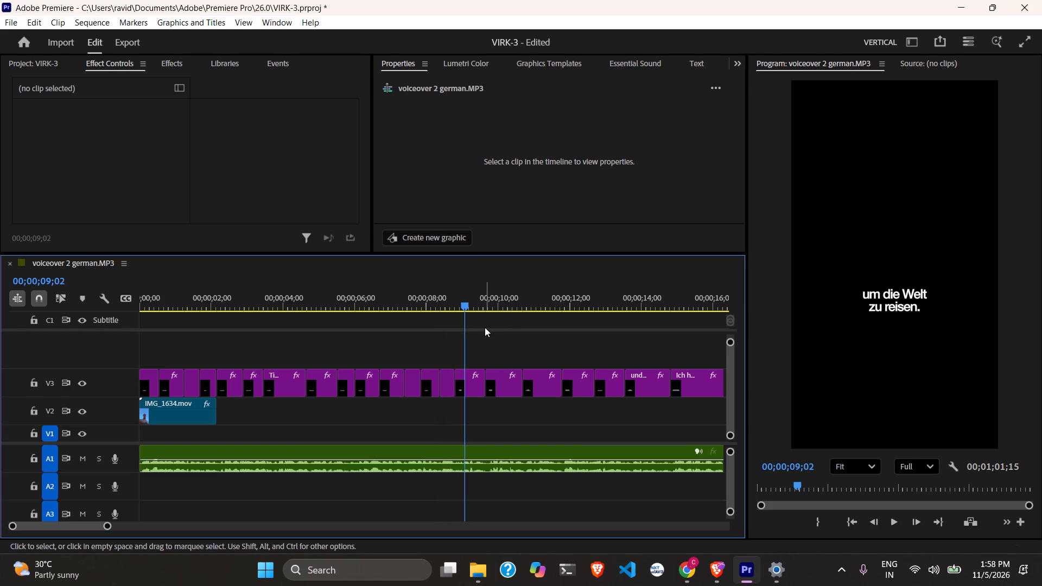
key("space")
key("space")
left_click(461, 384)
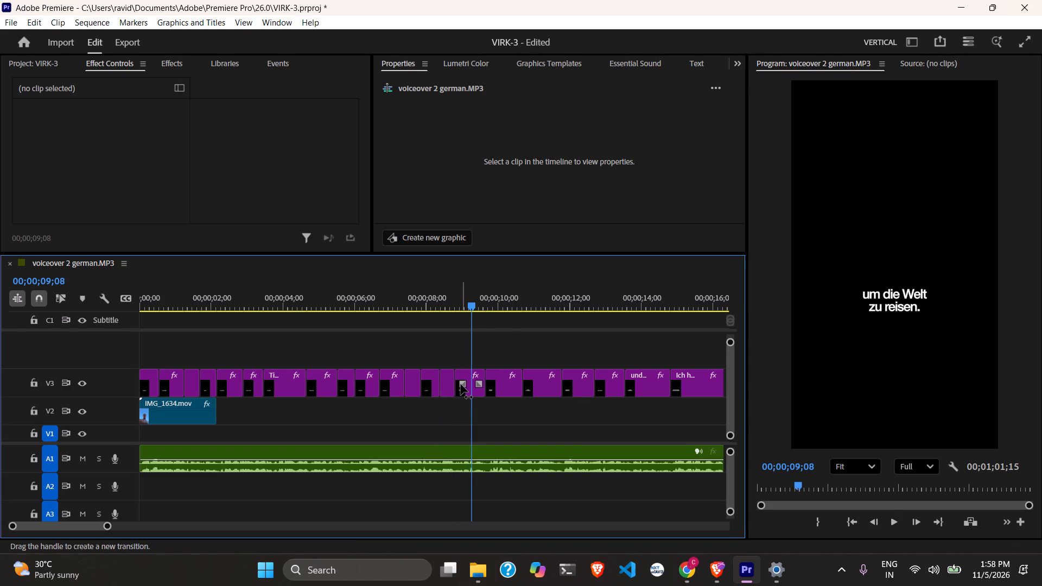
left_click(469, 385)
key("ctrl+k")
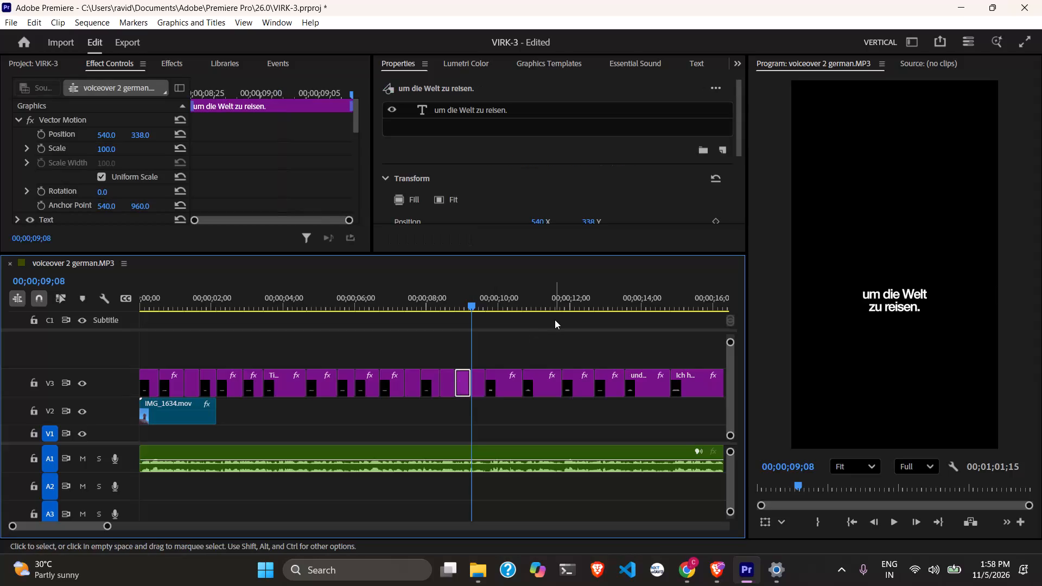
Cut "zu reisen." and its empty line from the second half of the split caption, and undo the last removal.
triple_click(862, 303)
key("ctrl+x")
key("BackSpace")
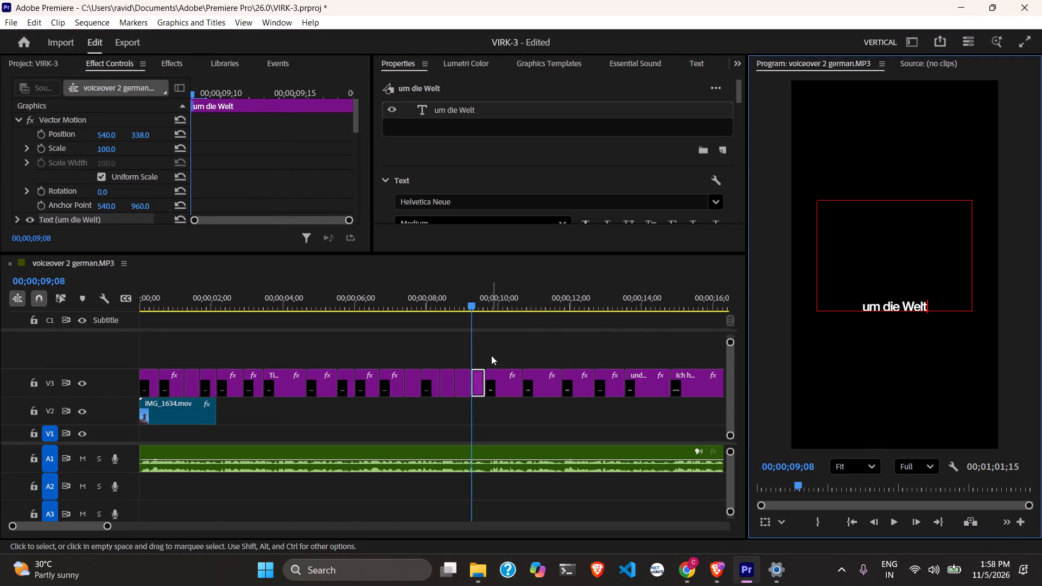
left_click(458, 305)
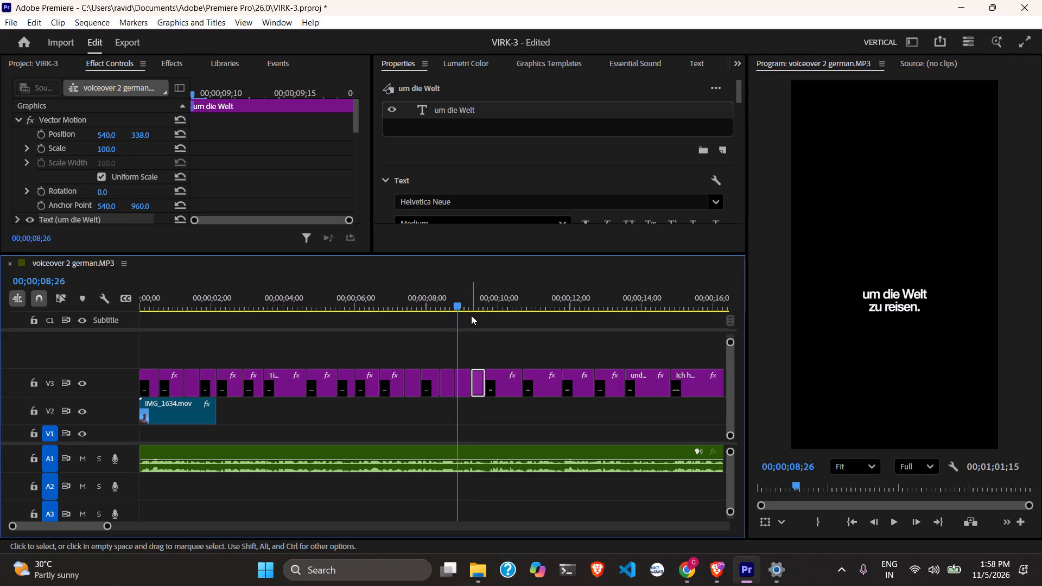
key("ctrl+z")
Cut "zu reisen." and its empty line from the first half of the split caption, leaving "um die Welt", and deselect it.
left_click(461, 379)
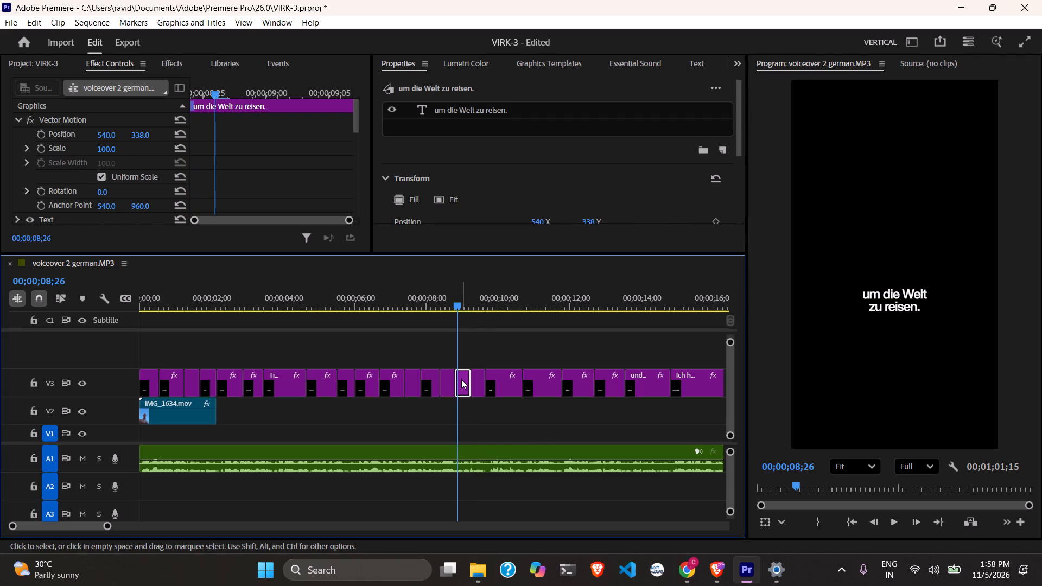
triple_click(881, 305)
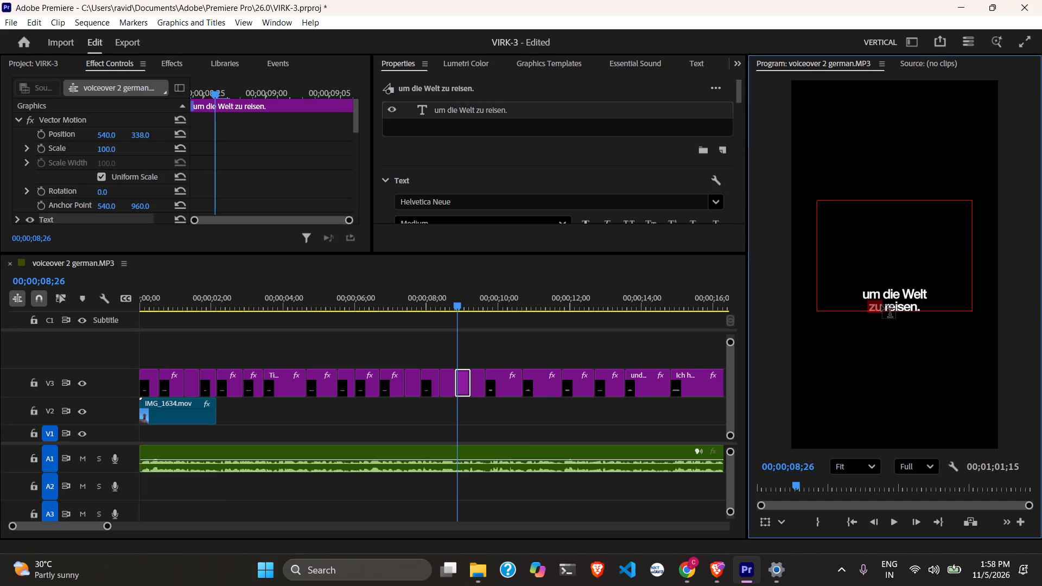
key("ctrl+x")
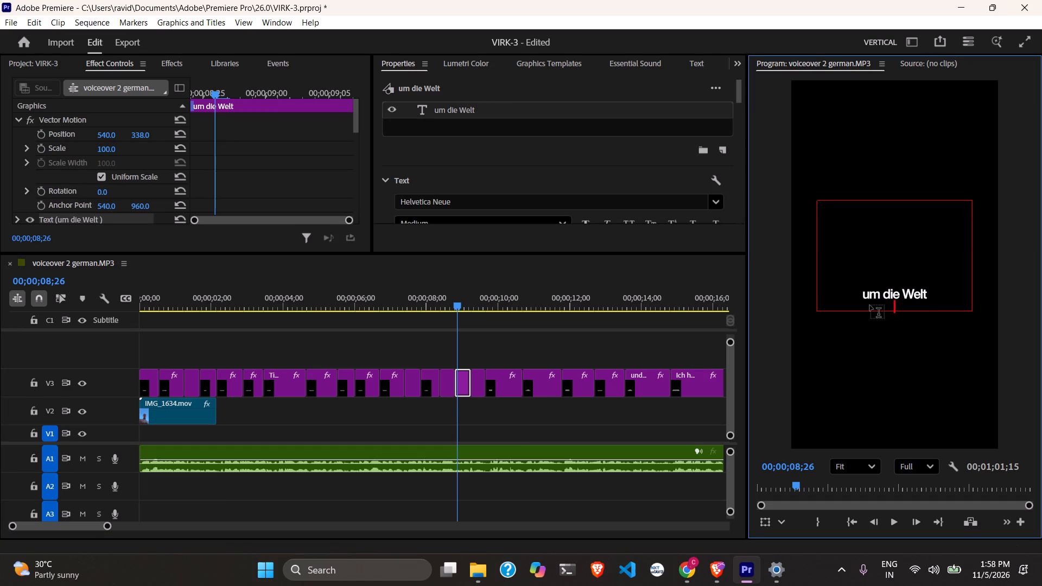
key("BackSpace")
left_click(486, 352)
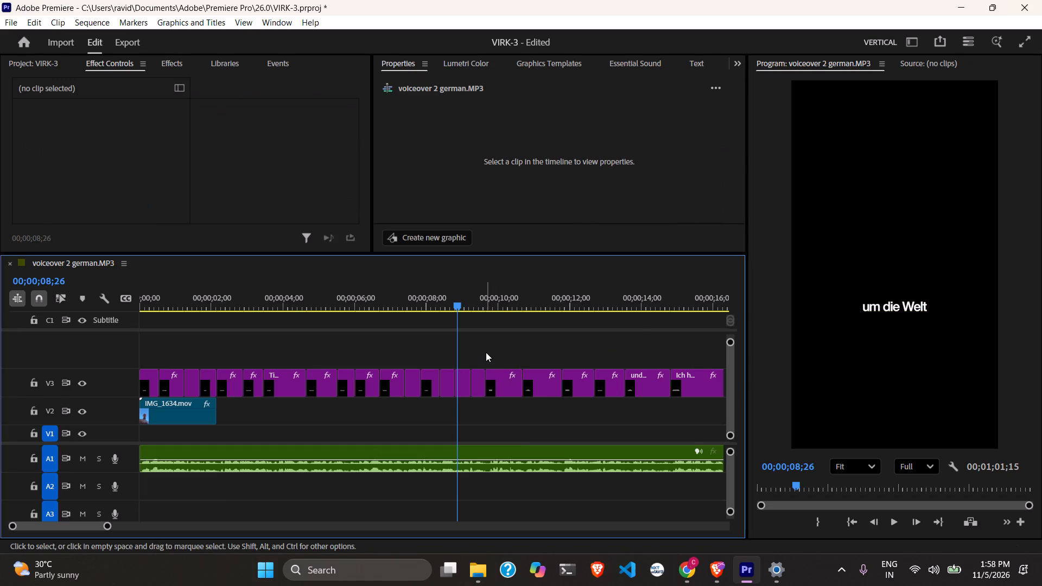
Replace the text of the split caption's second half at 00;00;09;14 with the cut line "zu reisen." and deselect it.
key("space")
key("space")
left_click(479, 377)
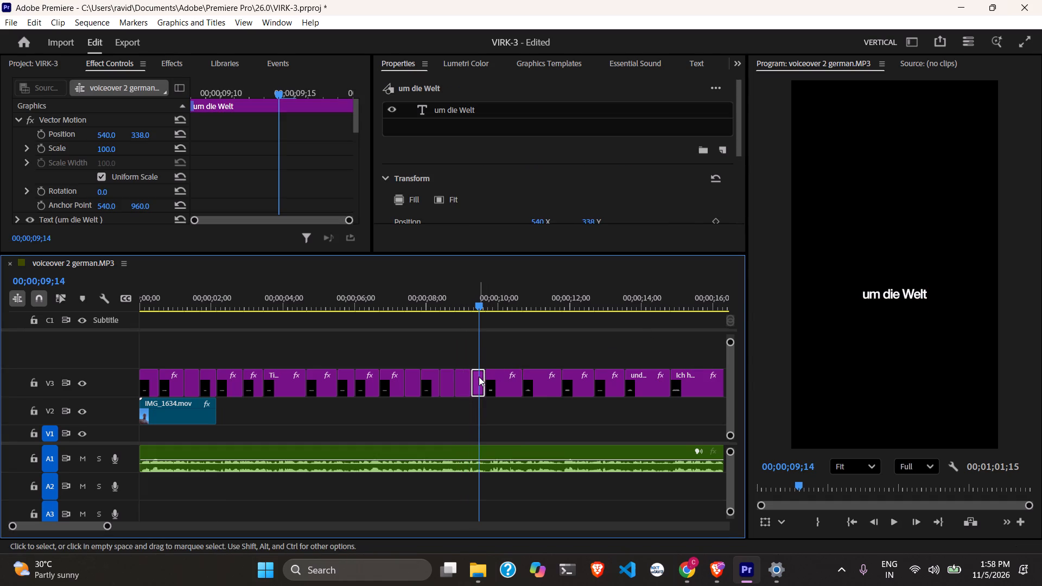
triple_click(869, 298)
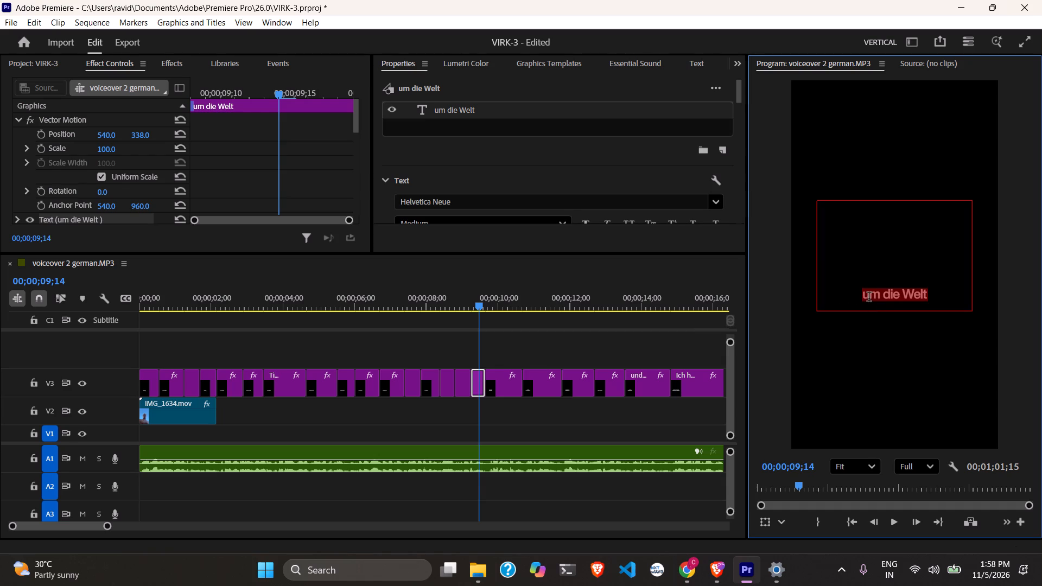
key("ctrl+v")
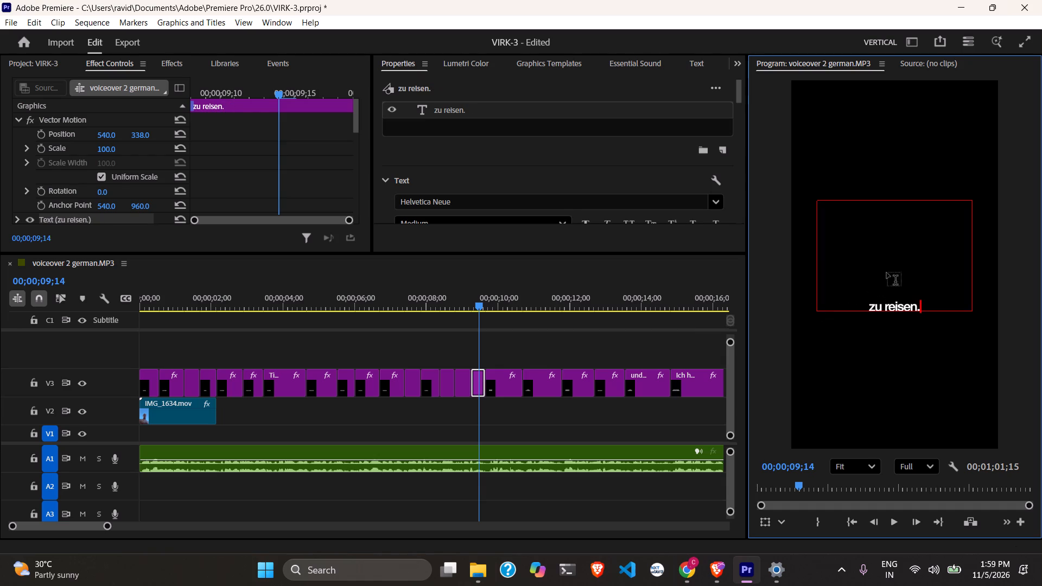
left_click(530, 424)
Replay the newly split captions up to 00;00;10;07 and split the caption "Aber es gab ein Problem." there.
left_click(433, 311)
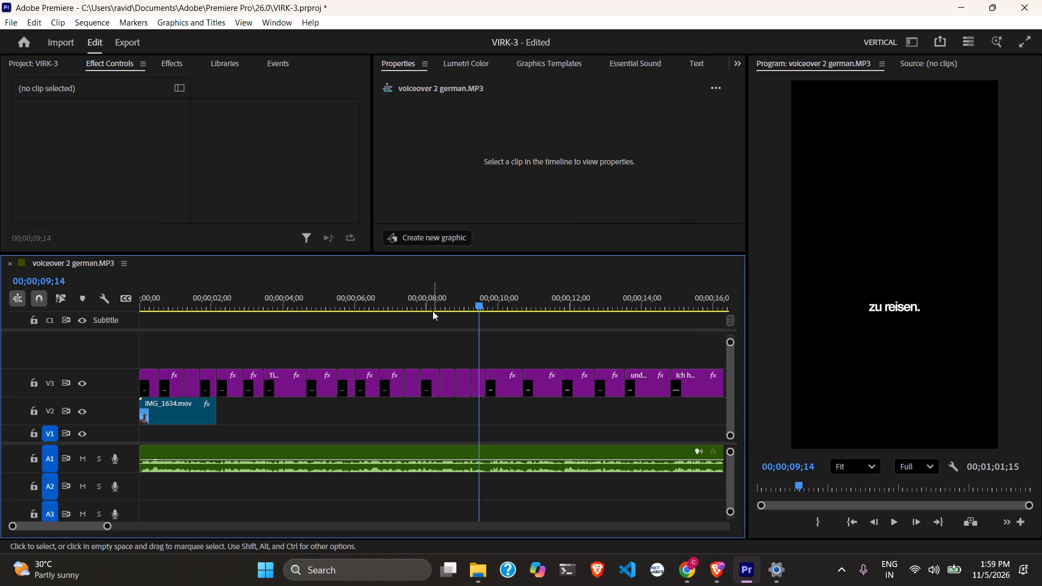
left_click(415, 302)
key("space")
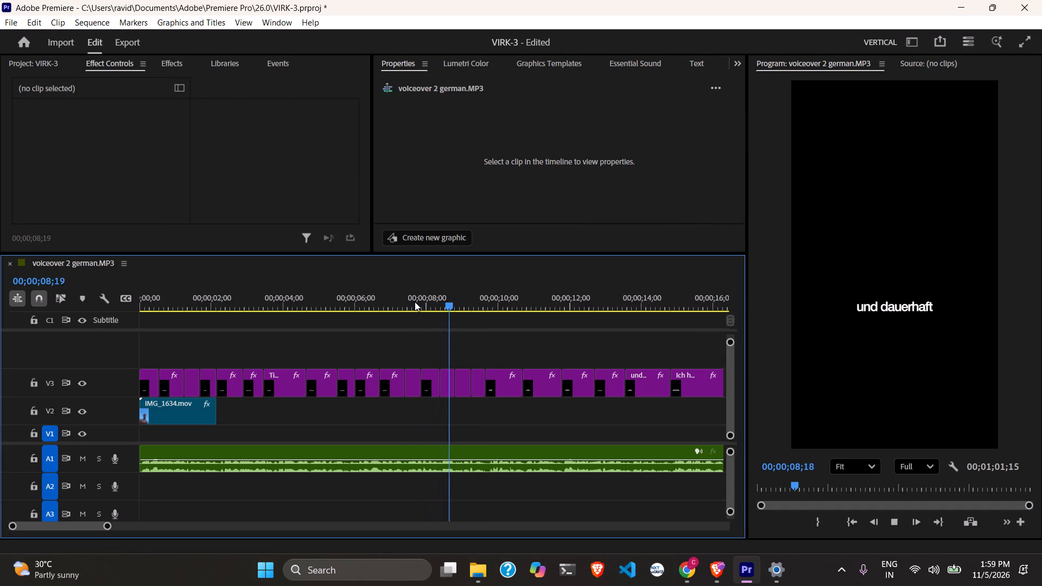
key("space")
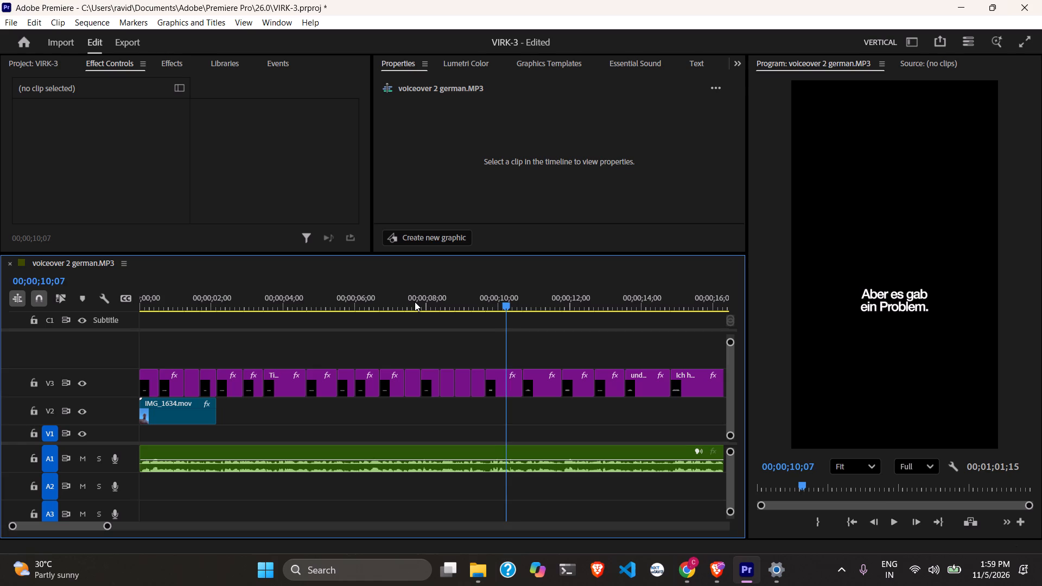
left_click(505, 380)
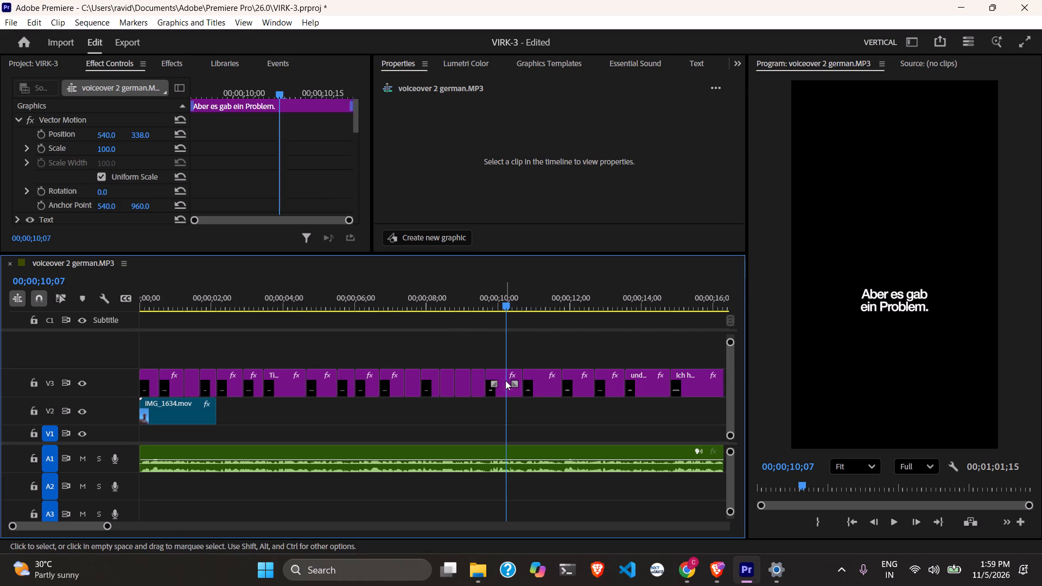
key("ctrl+k")
left_click(510, 380)
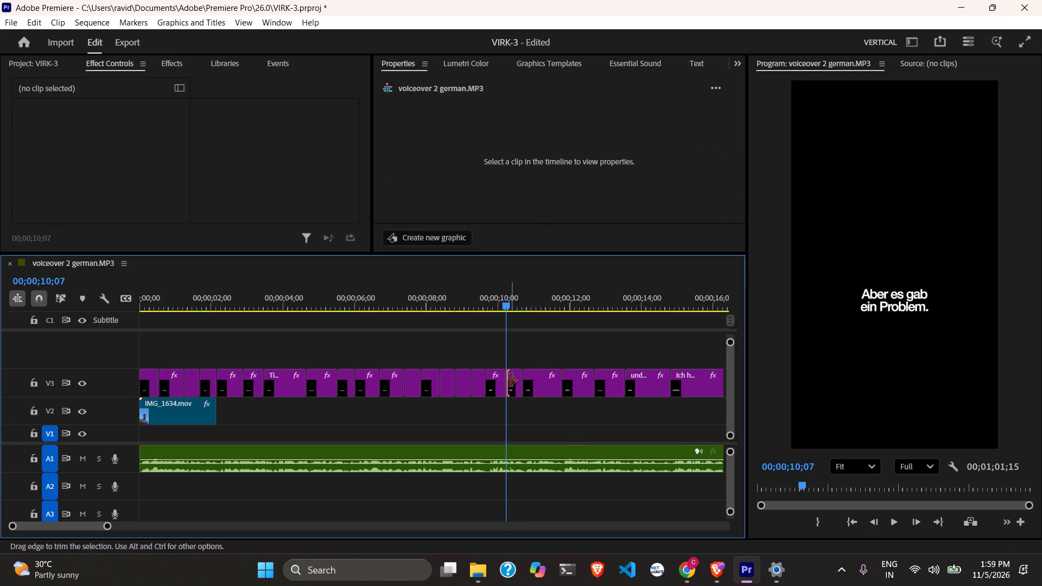
Cut "Aber es gab" from the second half of the split caption at 00;00;10;07, leaving "ein Problem.".
left_click(514, 380)
triple_click(893, 295)
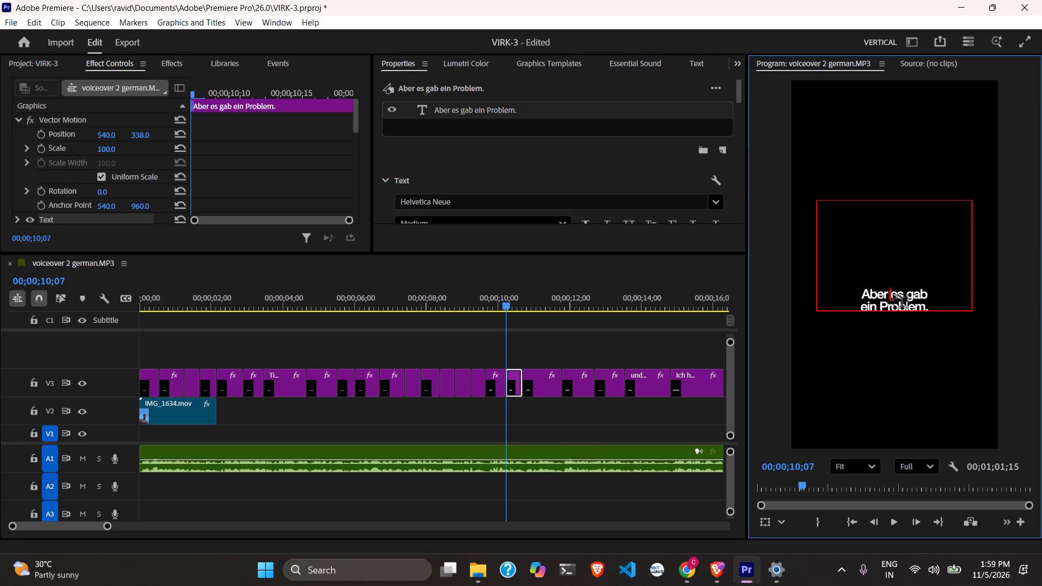
key("ctrl+x")
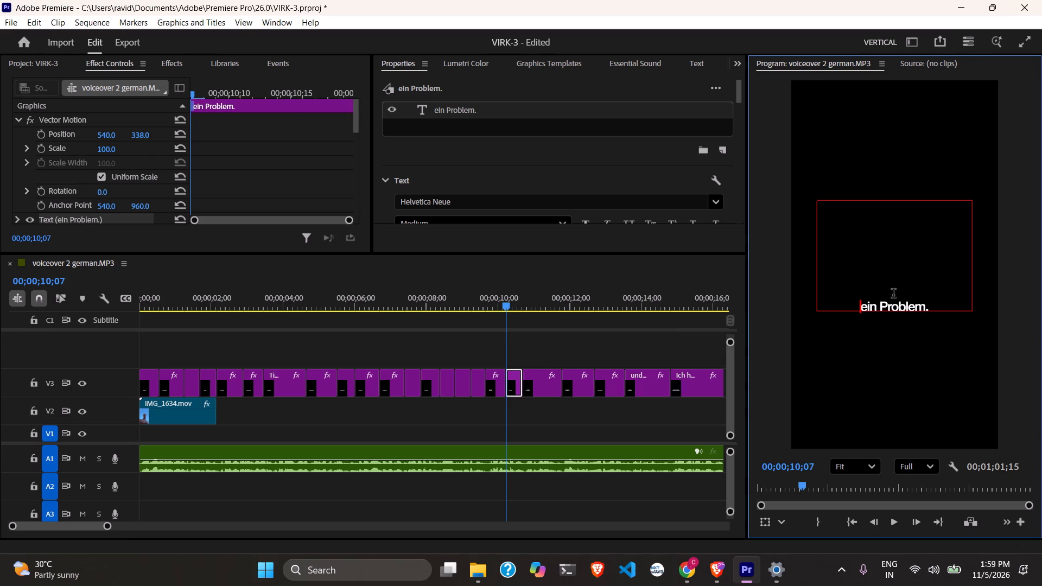
Cut "ein Problem." and its empty line from the first half of the split caption, leaving "Aber es gab", and deselect it.
left_click(496, 385)
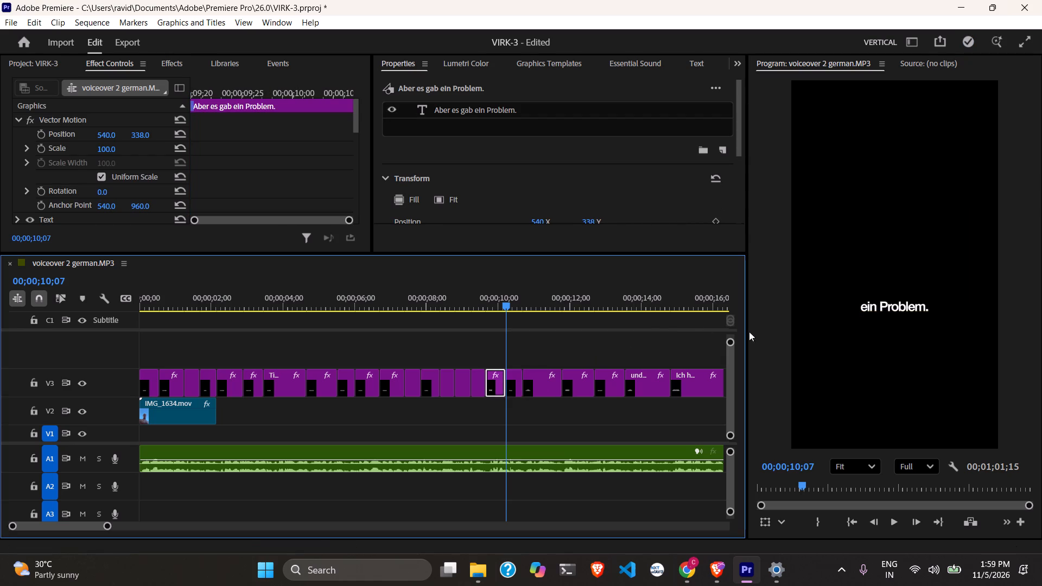
left_click(495, 304)
key("space")
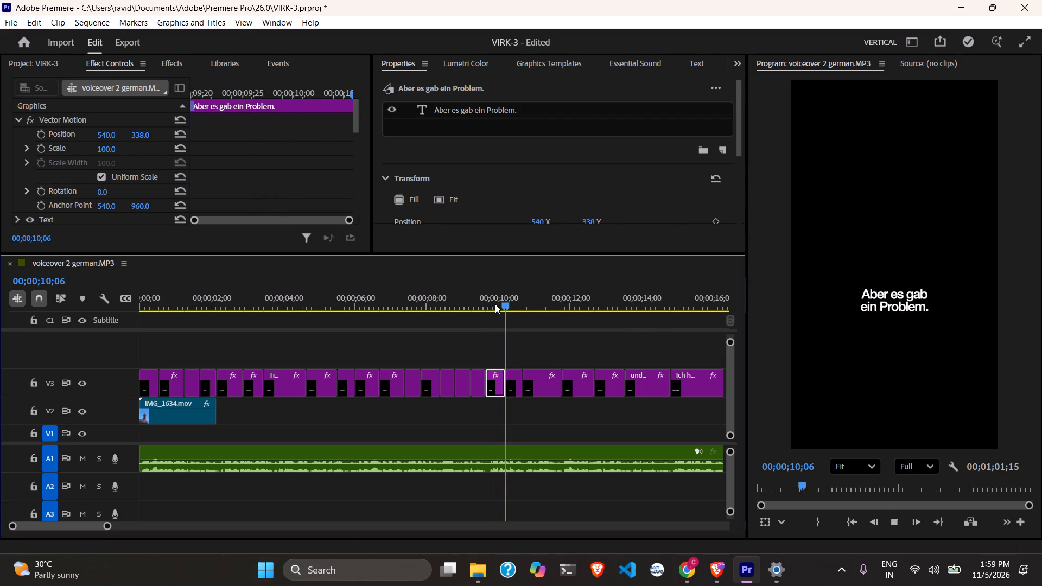
key("space")
left_click(491, 304)
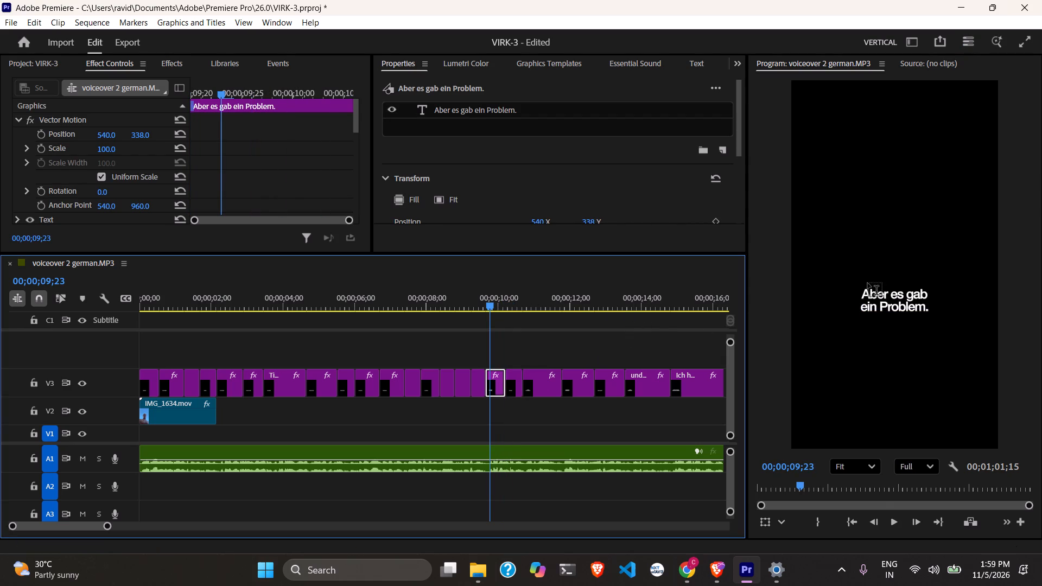
triple_click(888, 305)
left_click(888, 305)
key("ctrl+x")
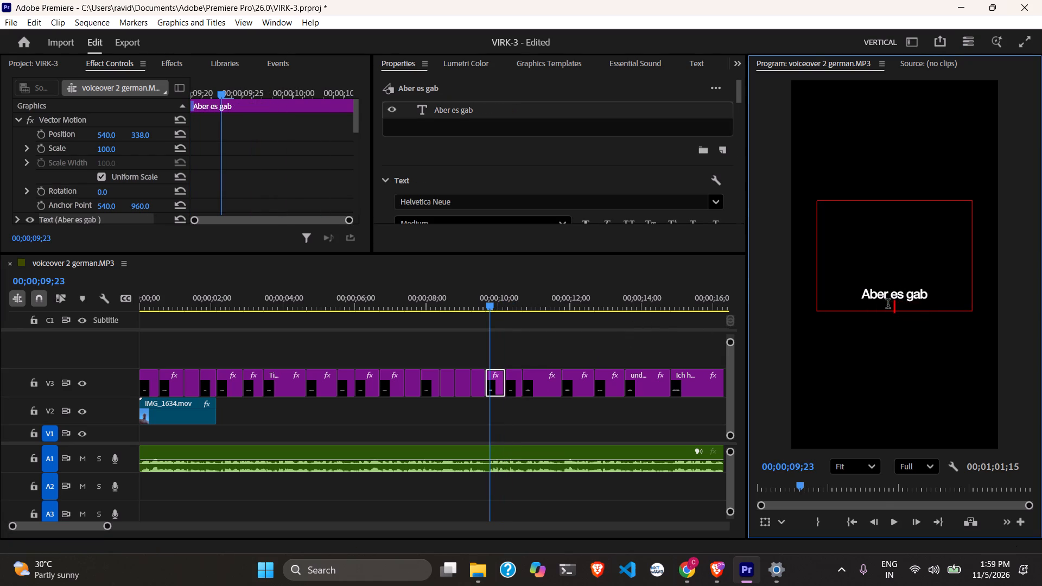
key("BackSpace")
left_click(579, 325)
Play the voiceover from 00;00;09;23 to 00;00;11;18 to check the timing of the edited captions and "Ich hatte keine Ahnung wie.".
key("space")
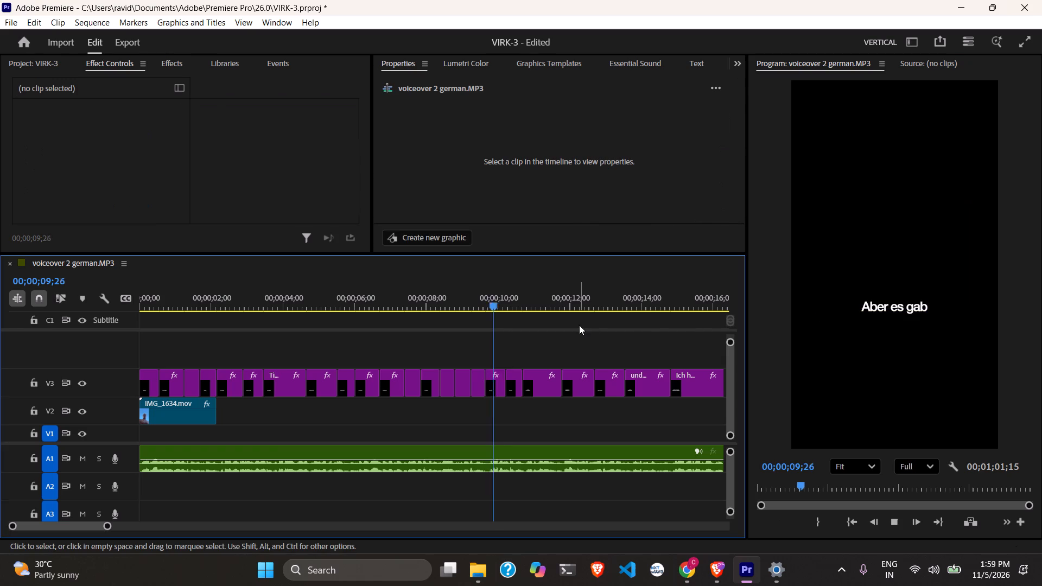
key("space")
key("space")
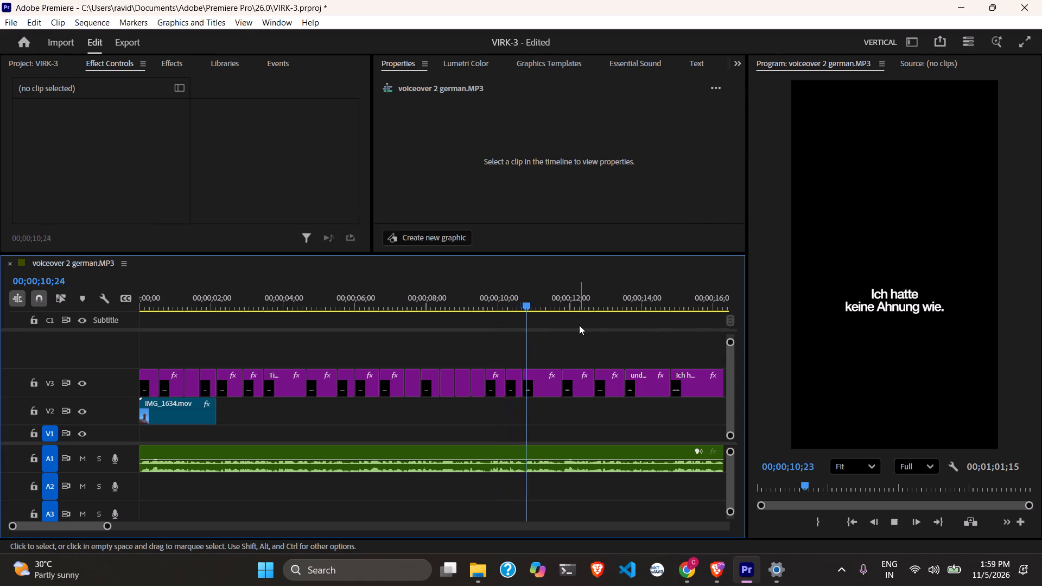
key("space")
key("space")
key("space")
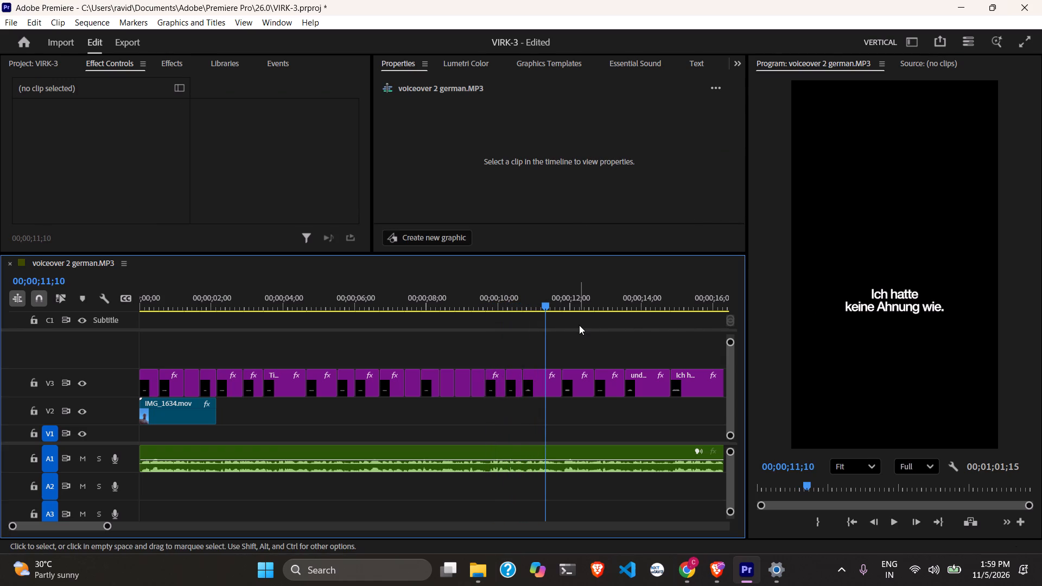
key("space")
key("space")
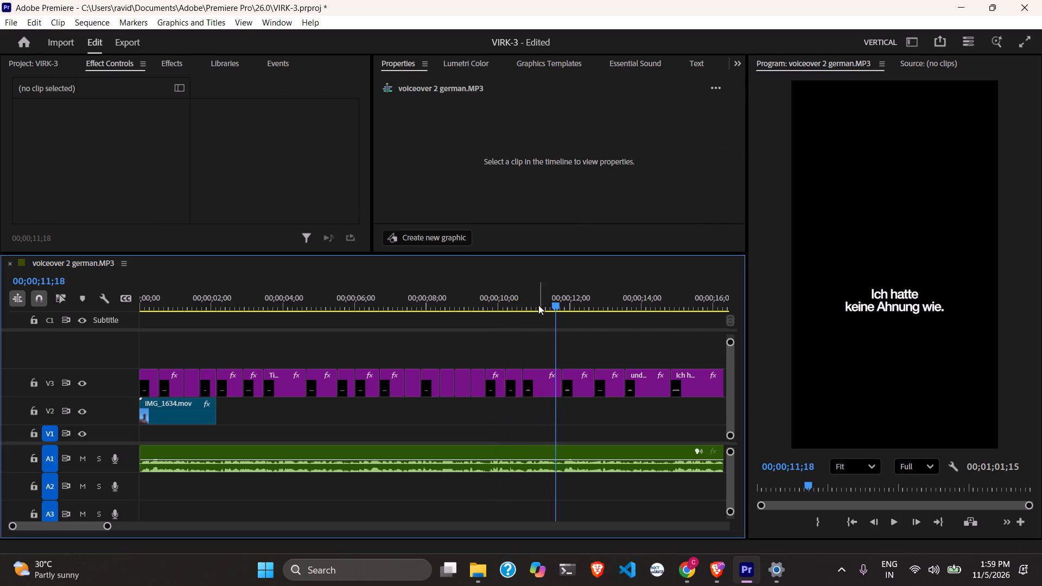
Replay the voiceover around 00;00;11;04 to find the phrase break and split the caption "Ich hatte keine Ahnung wie." there.
left_click(536, 306)
left_click(524, 308)
key("space")
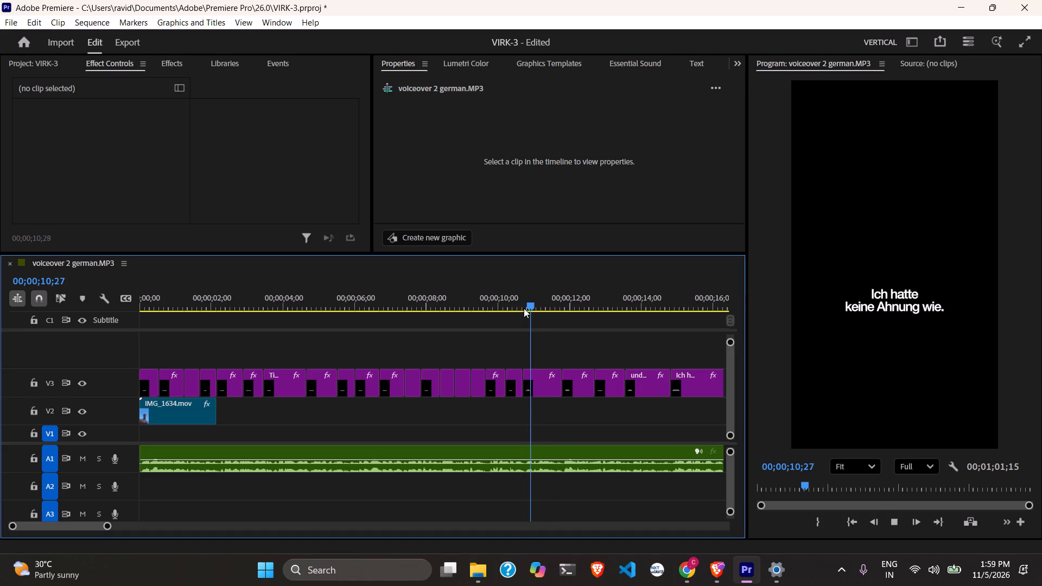
key("space")
key("space")
key("space")
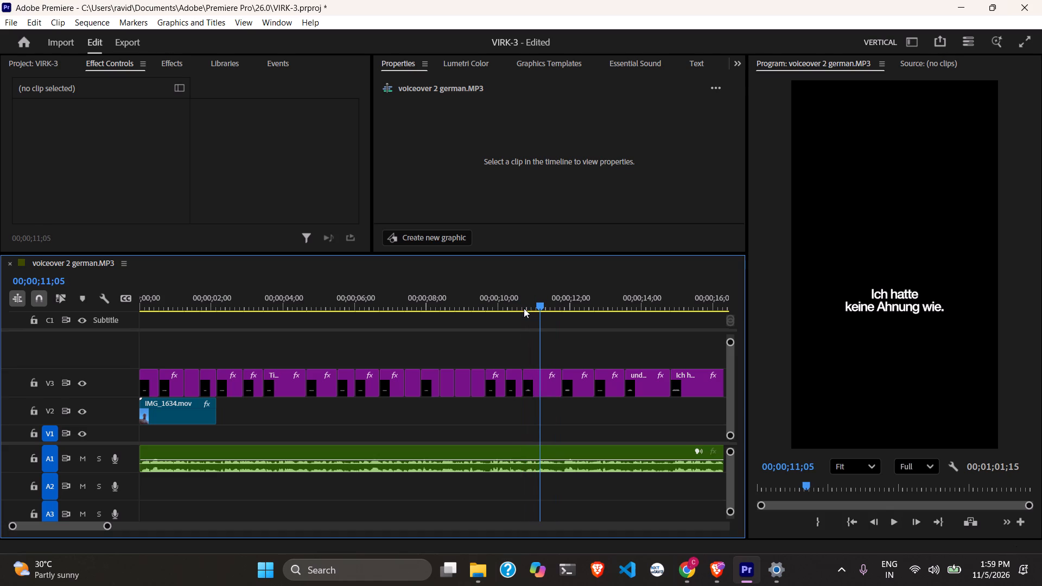
key("space")
key("space")
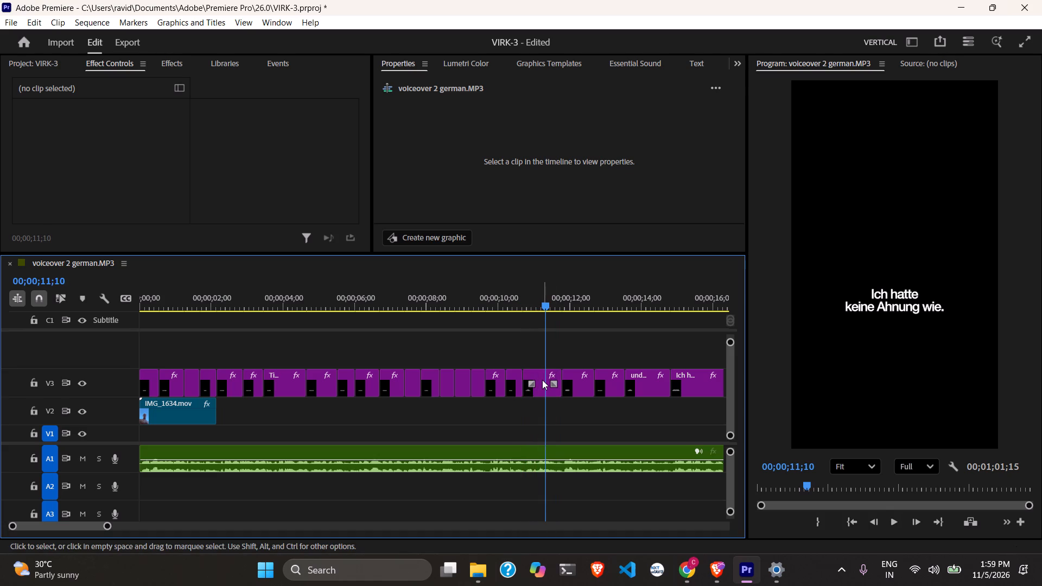
left_click(531, 305)
key("space")
key("space")
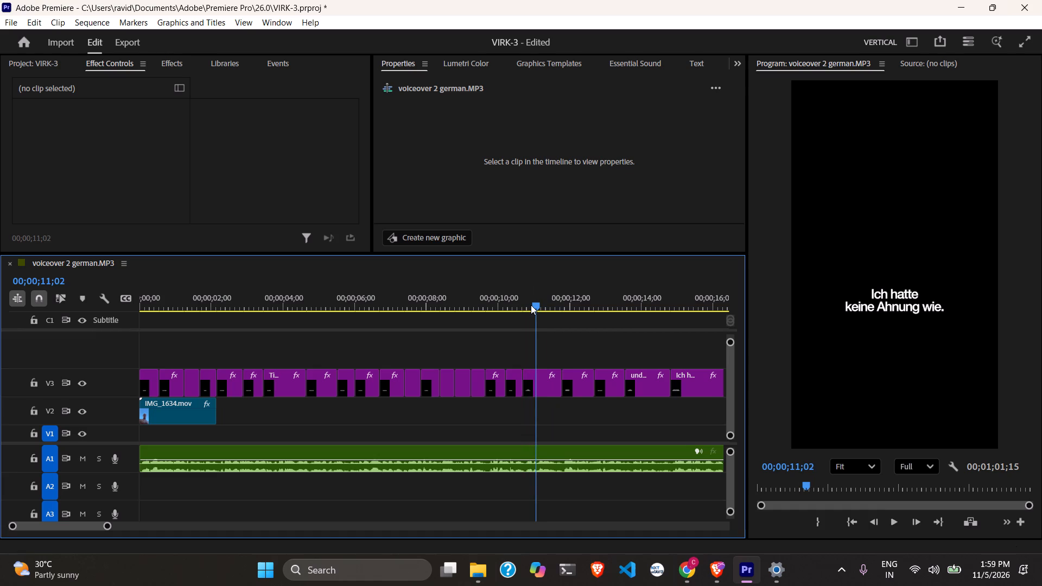
key("space")
key("space")
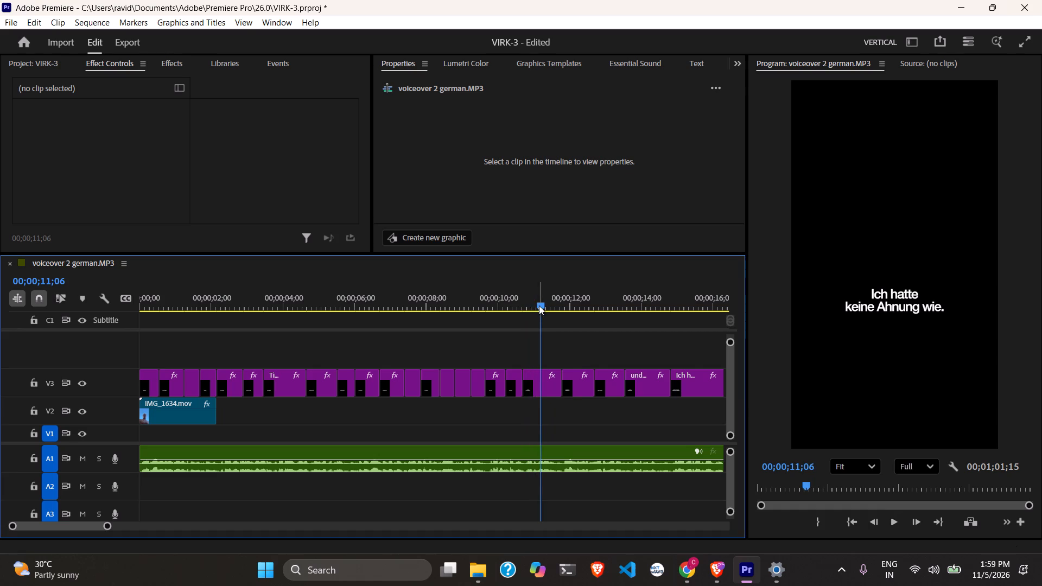
left_click(535, 305)
key("space")
key("space")
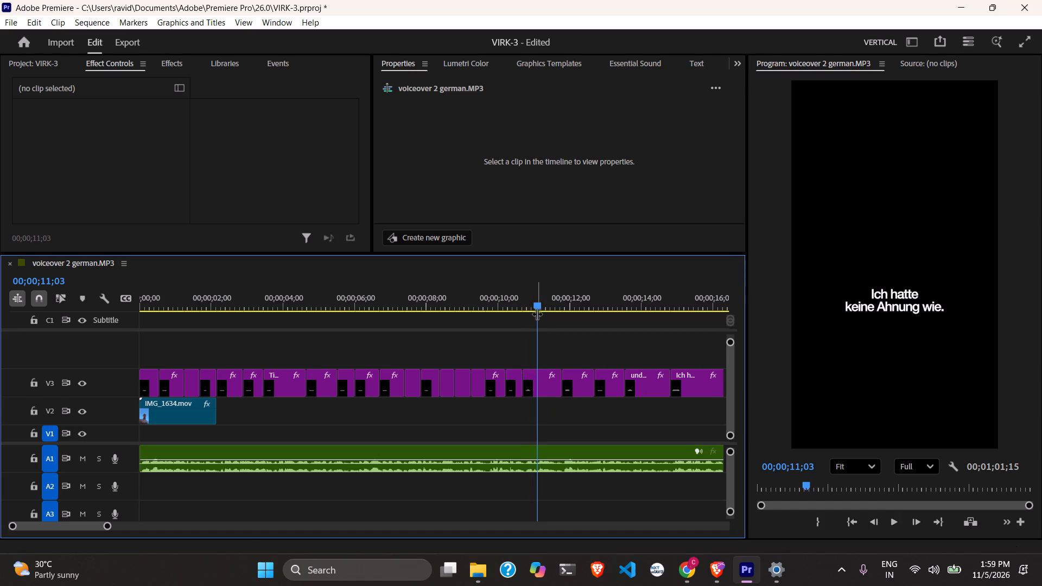
key("space")
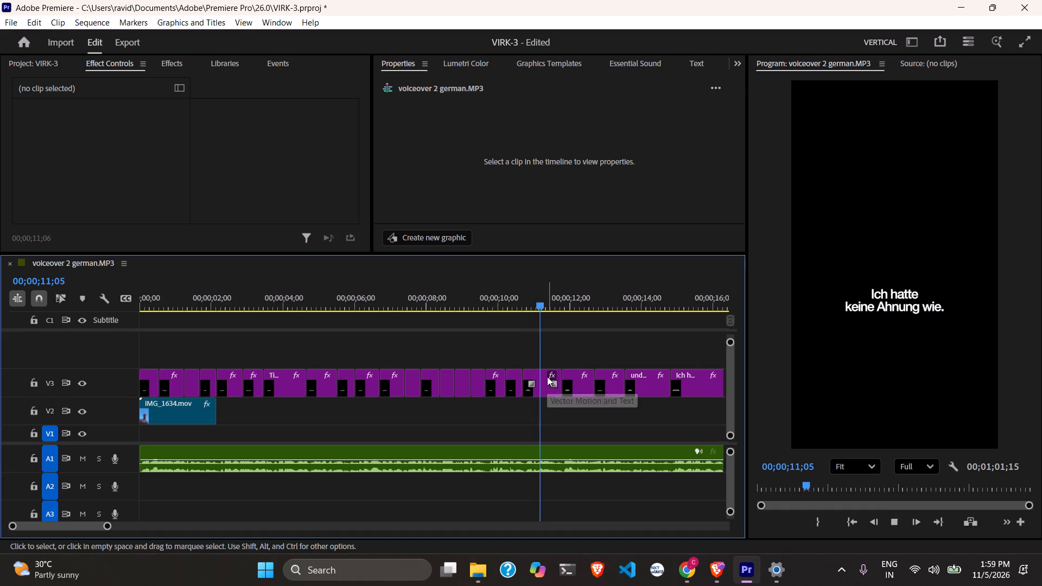
key("space")
left_click(537, 308)
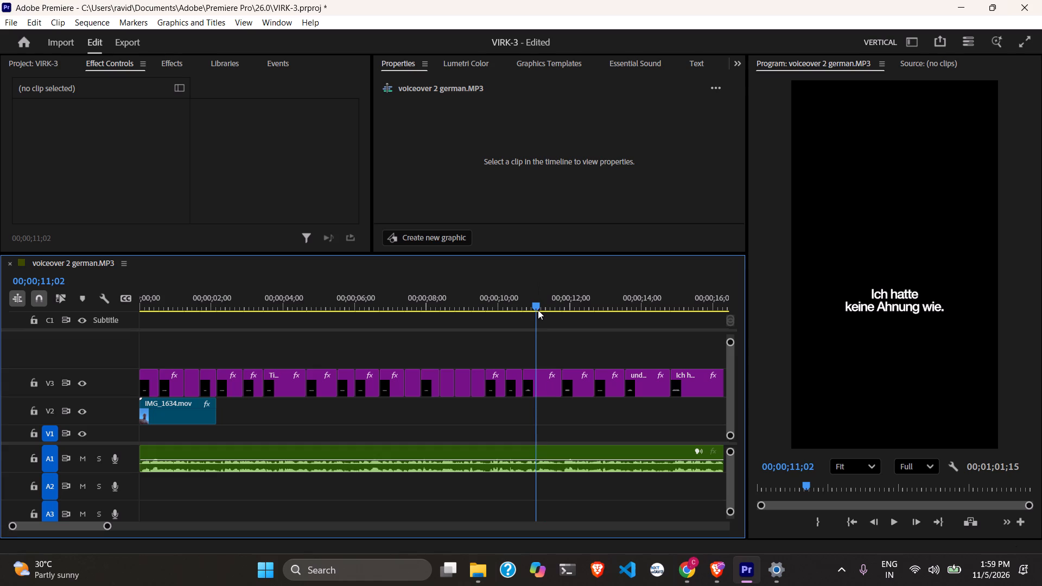
left_click(526, 308)
key("space")
key("space")
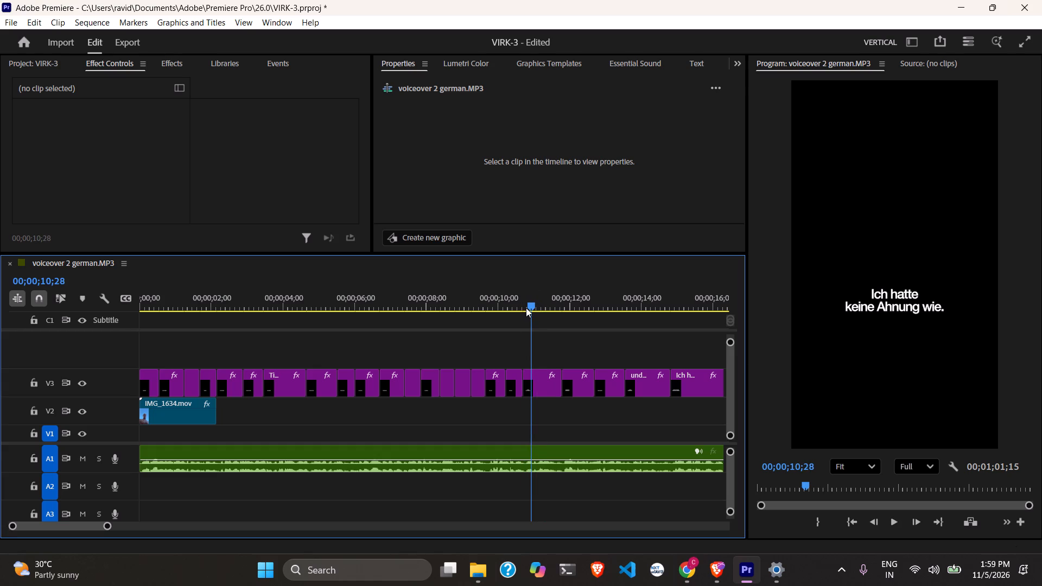
key("space")
key("space")
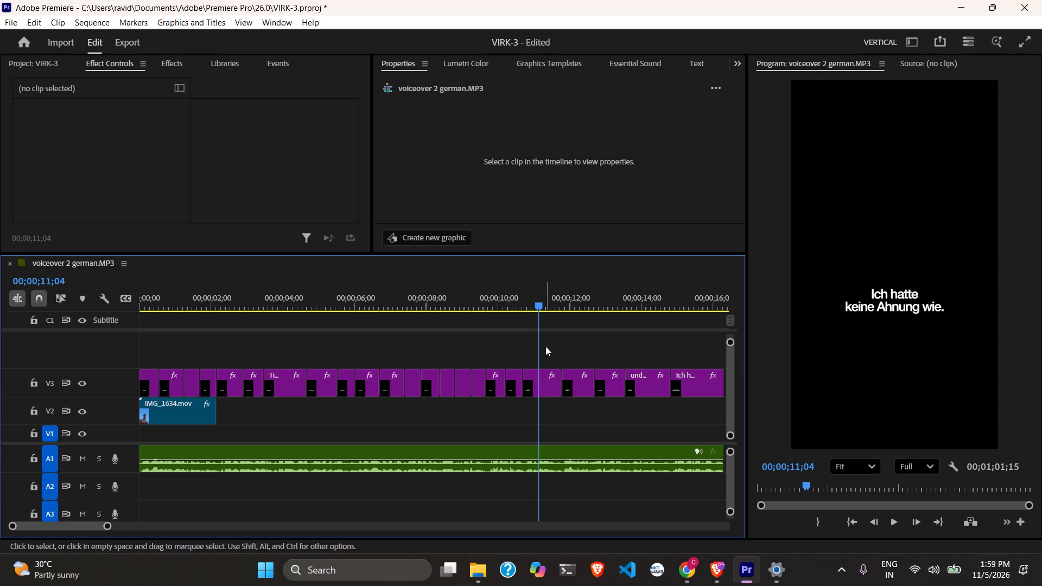
left_click(547, 377)
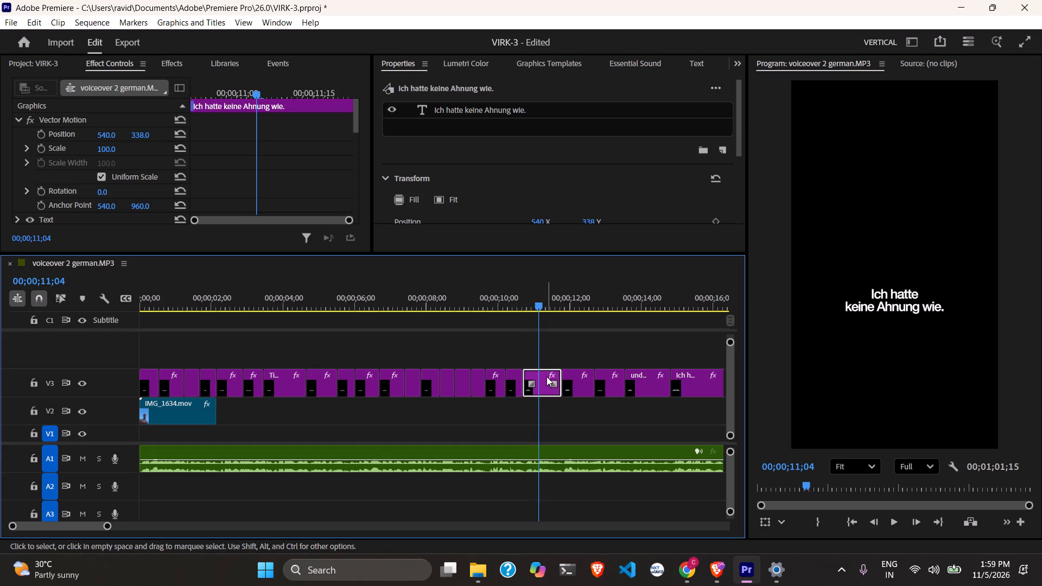
key("ctrl+k")
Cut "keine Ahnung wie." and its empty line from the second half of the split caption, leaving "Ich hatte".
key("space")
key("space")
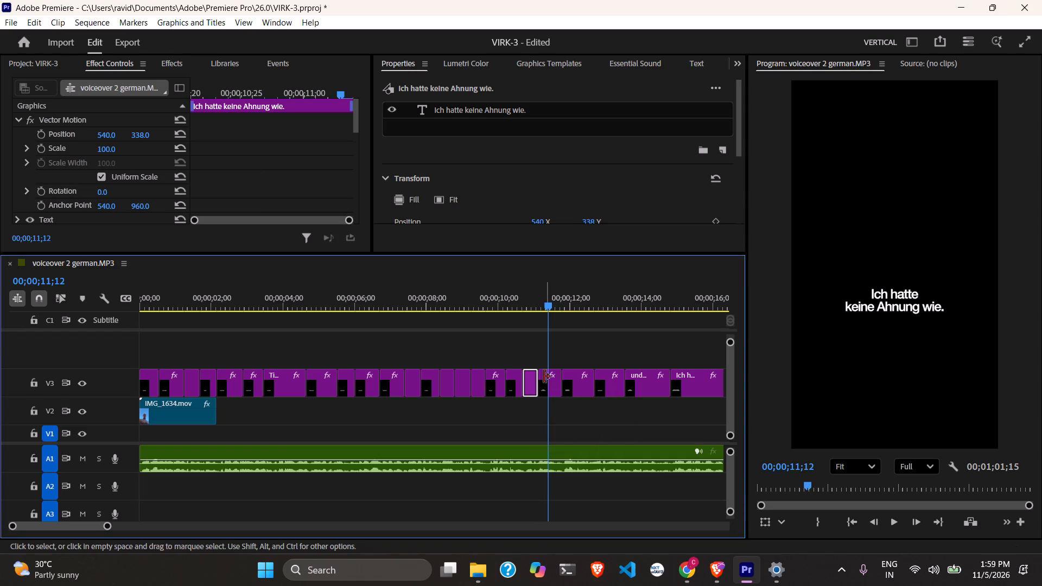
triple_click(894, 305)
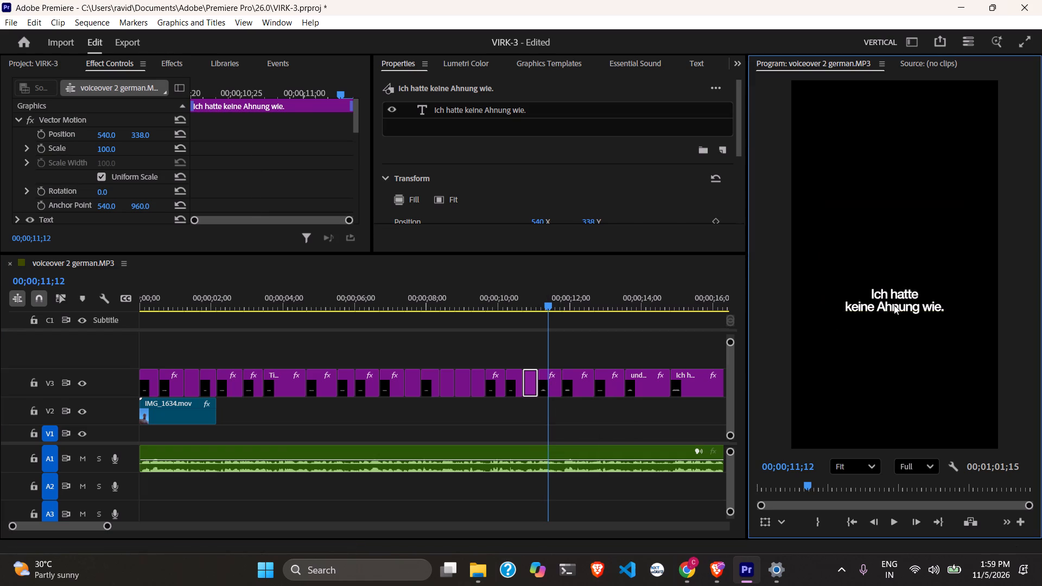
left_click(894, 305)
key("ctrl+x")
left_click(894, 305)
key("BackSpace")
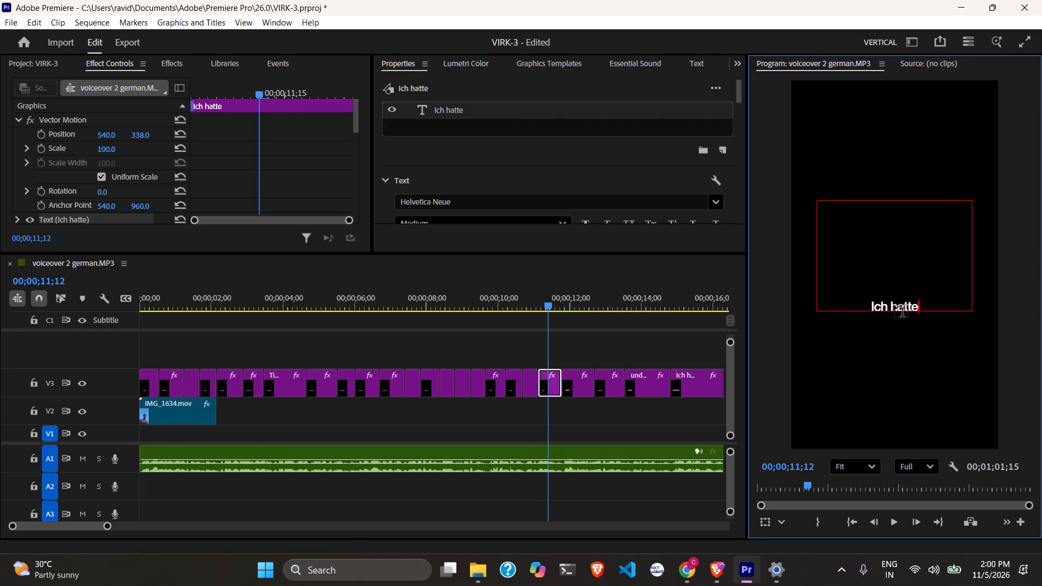
Cut "keine Ahnung wie." and its empty line from the first half of the split caption, leaving "Ich hatte".
left_click(525, 301)
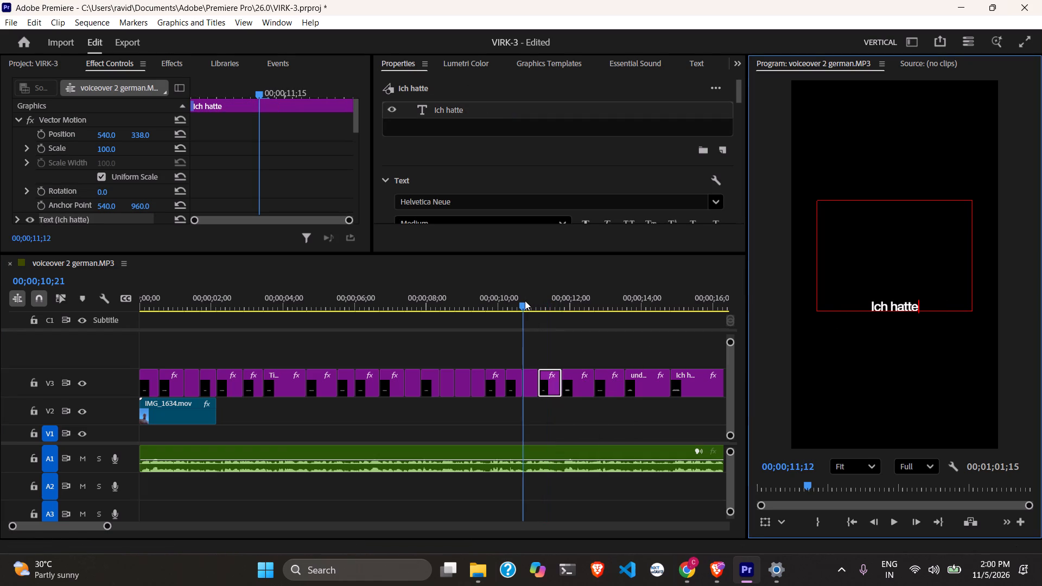
key("space")
key("space")
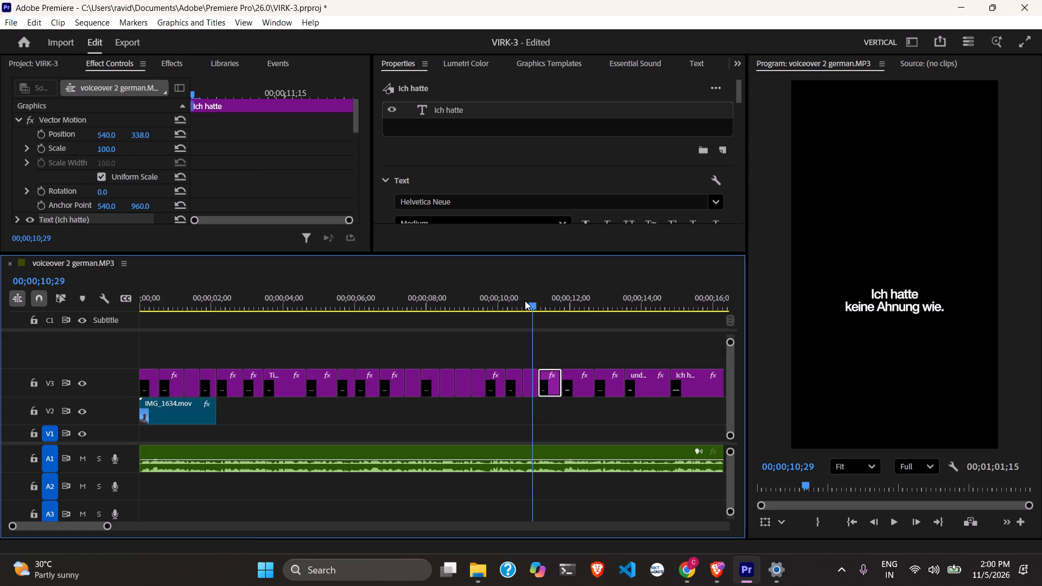
triple_click(881, 304)
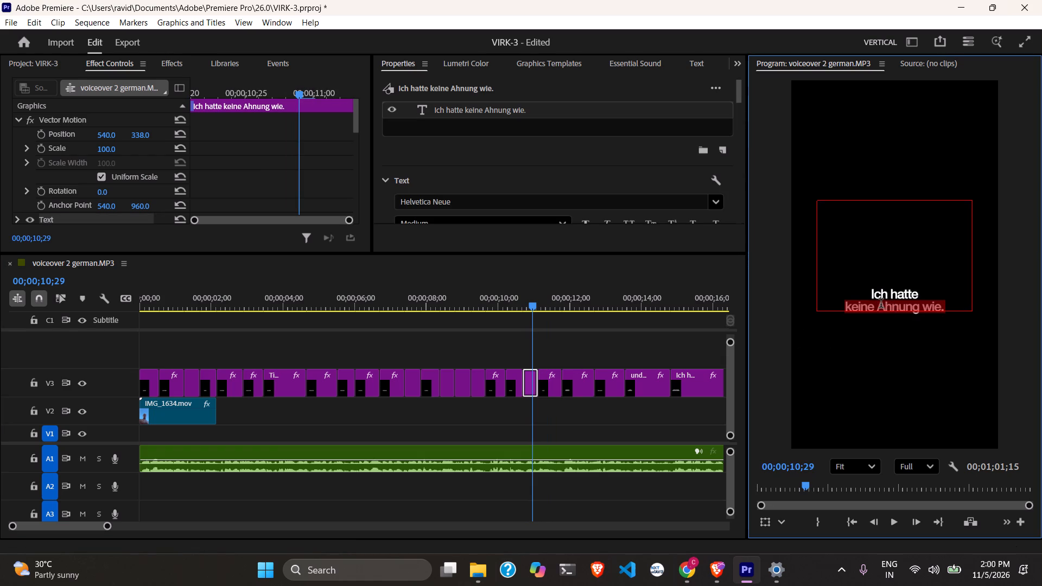
key("ctrl+x")
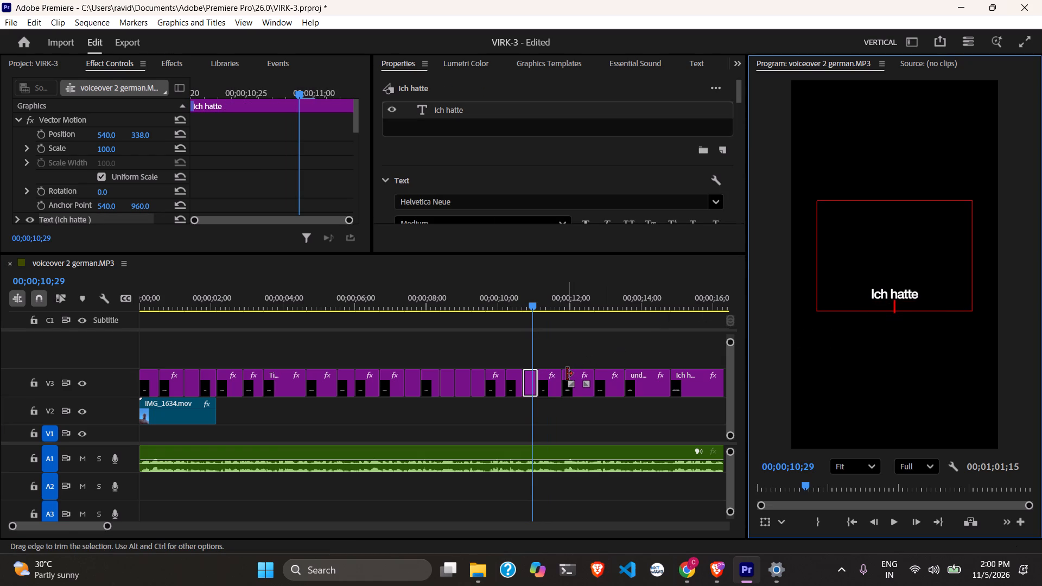
key("BackSpace")
Replace the text of the split caption's second half with the cut line "keine Ahnung wie." and deselect it.
left_click(558, 385)
left_click(545, 381)
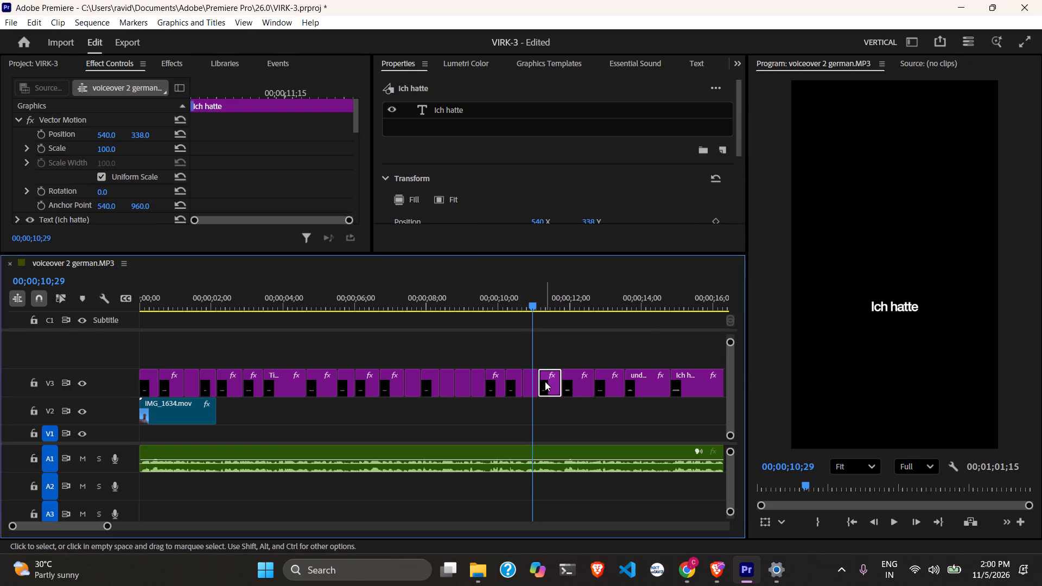
key("space")
key("space")
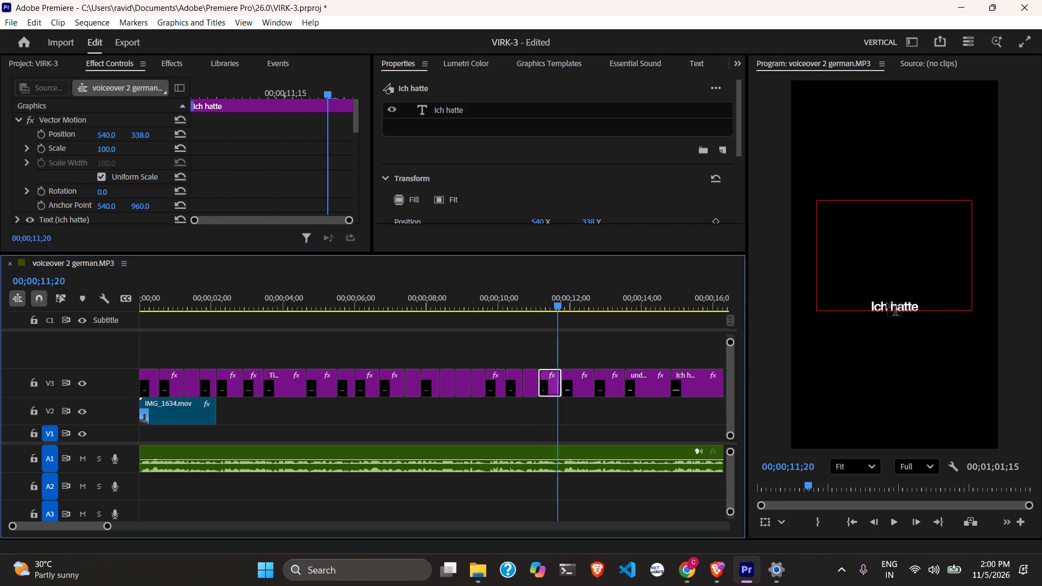
triple_click(887, 303)
key("ctrl+v")
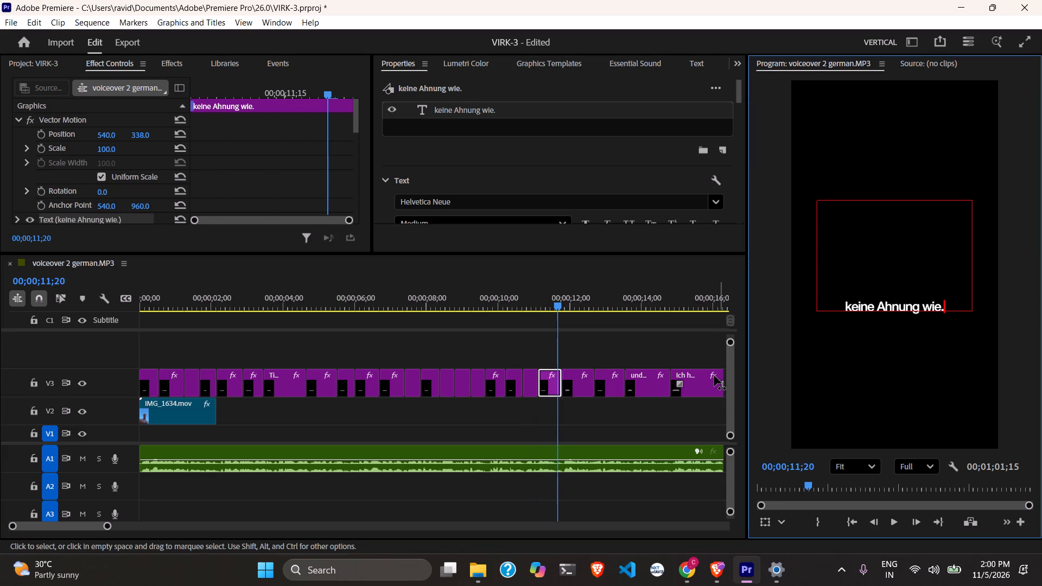
left_click(576, 414)
Play on to 00;00;12;08 and split the caption "Also habe ich zunächst an mir" there.
key("space")
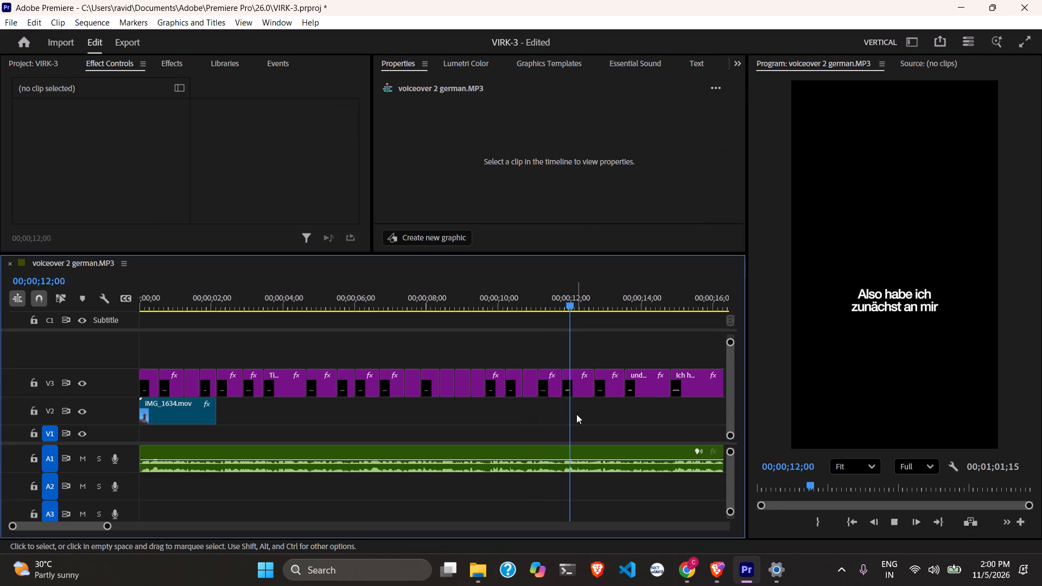
key("space")
key("space")
key("space")
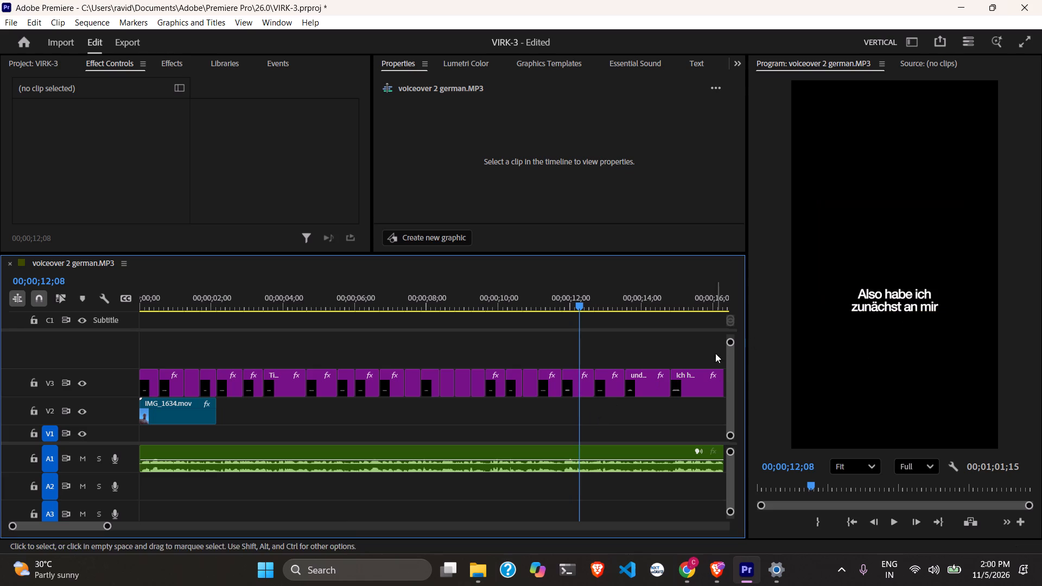
left_click(570, 381)
left_click(574, 389)
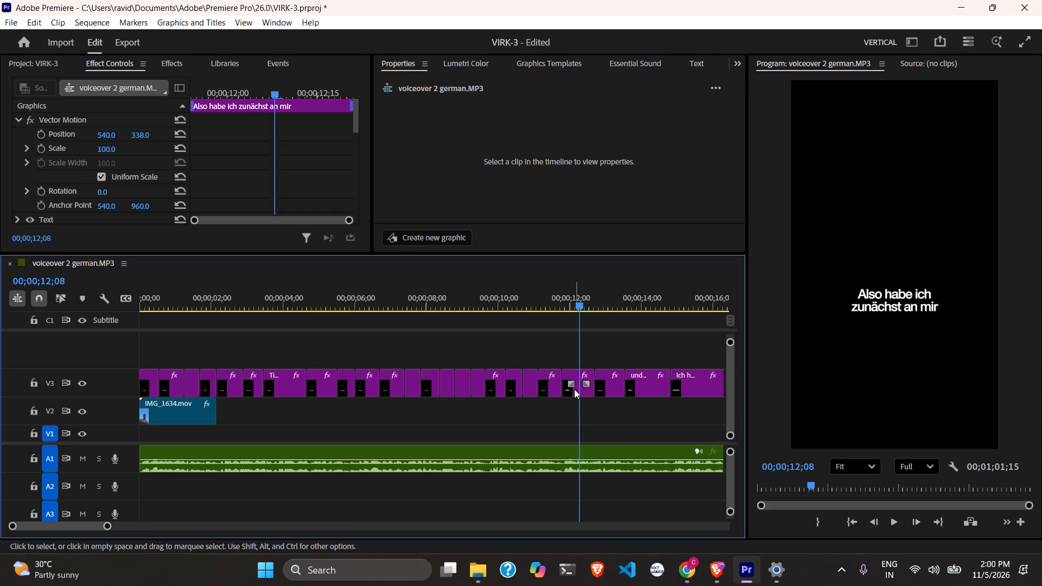
key("ctrl+k")
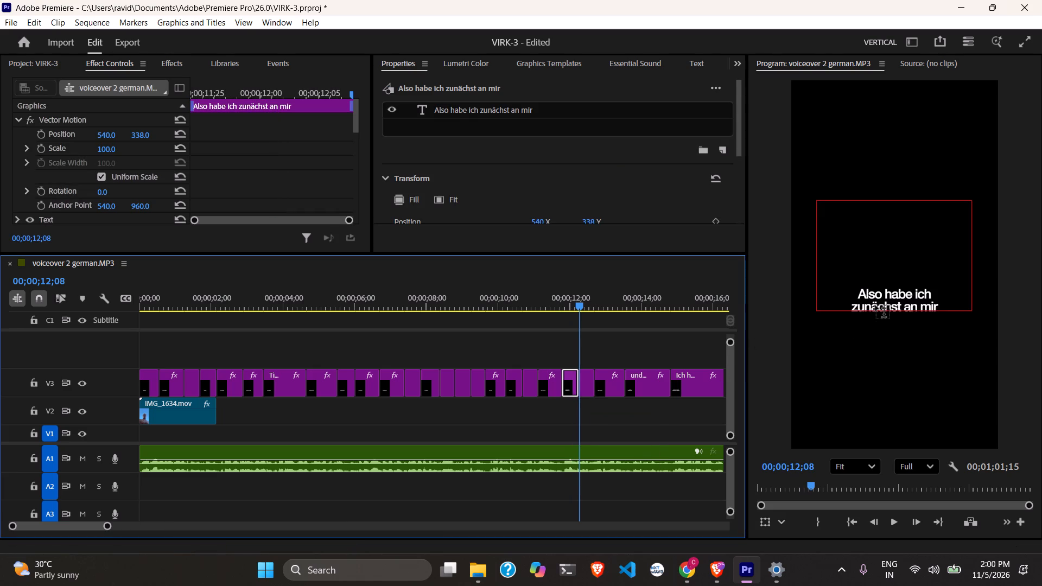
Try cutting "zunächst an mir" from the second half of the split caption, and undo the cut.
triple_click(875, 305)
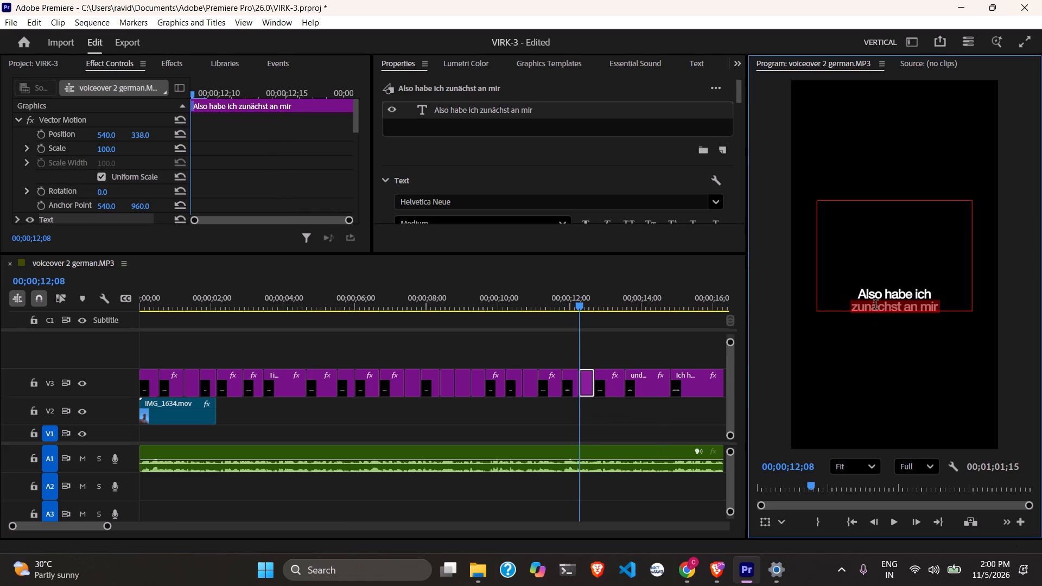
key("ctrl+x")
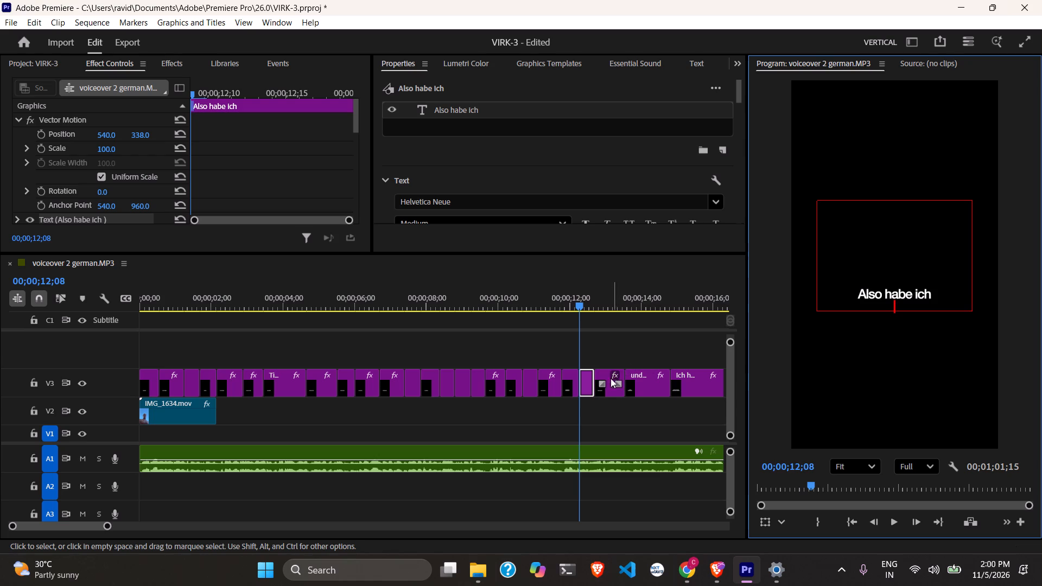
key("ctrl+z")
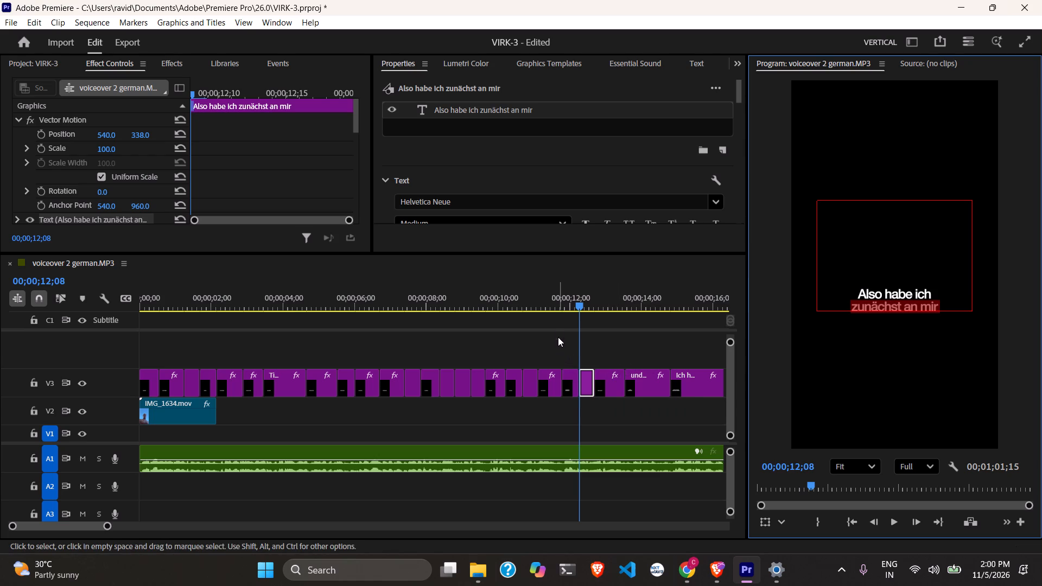
Replay the split around 00;00;12;00 and cut "zunächst an mir" and its empty line from the first half, leaving "Also habe ich".
left_click(557, 328)
left_click(563, 299)
key("space")
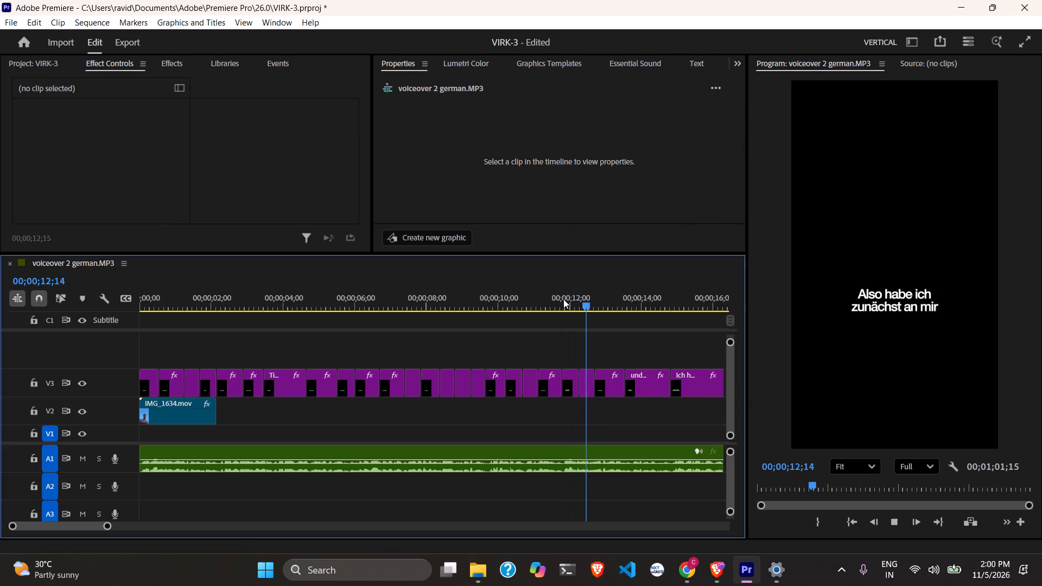
key("space")
left_click(563, 299)
left_click_drag(563, 299, 562, 299)
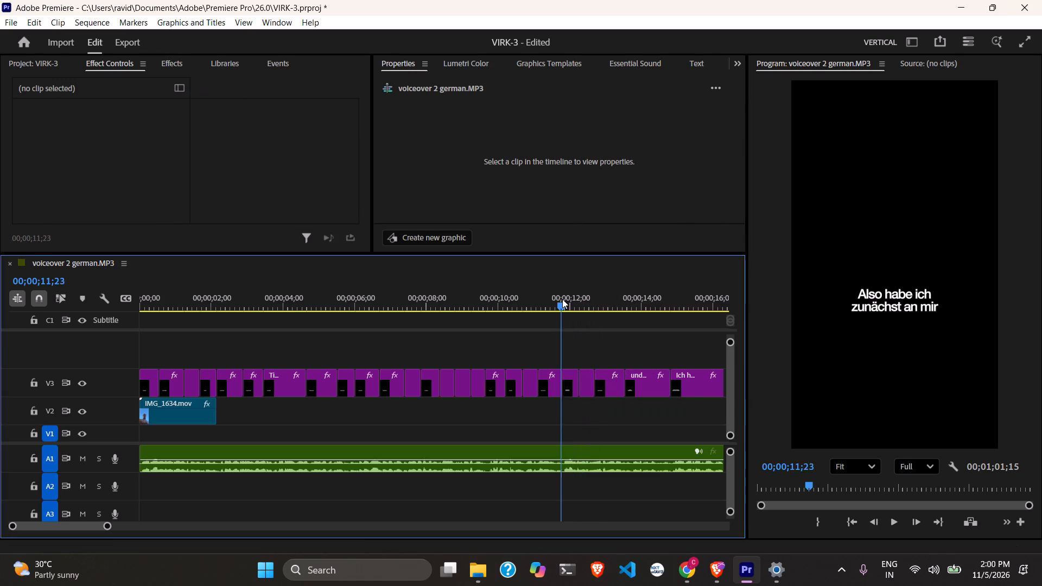
left_click_drag(562, 299, 583, 297)
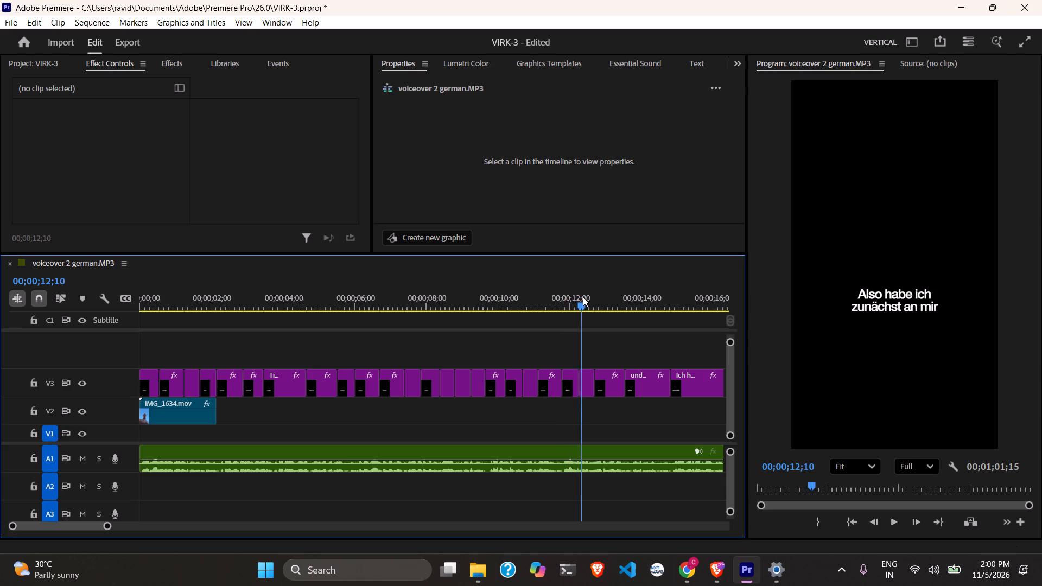
left_click_drag(583, 297, 573, 294)
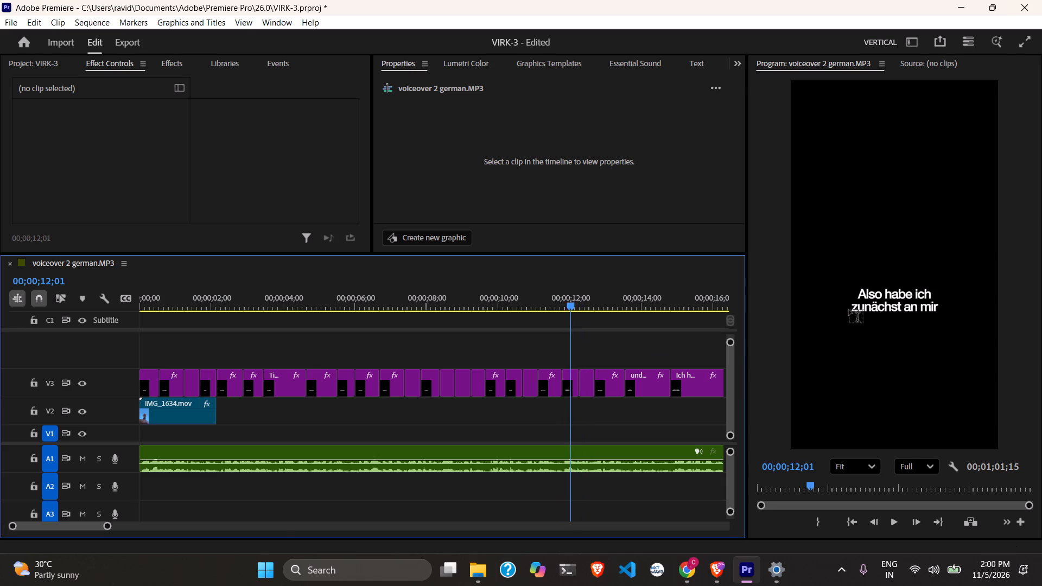
double_click(856, 305)
left_click(856, 305)
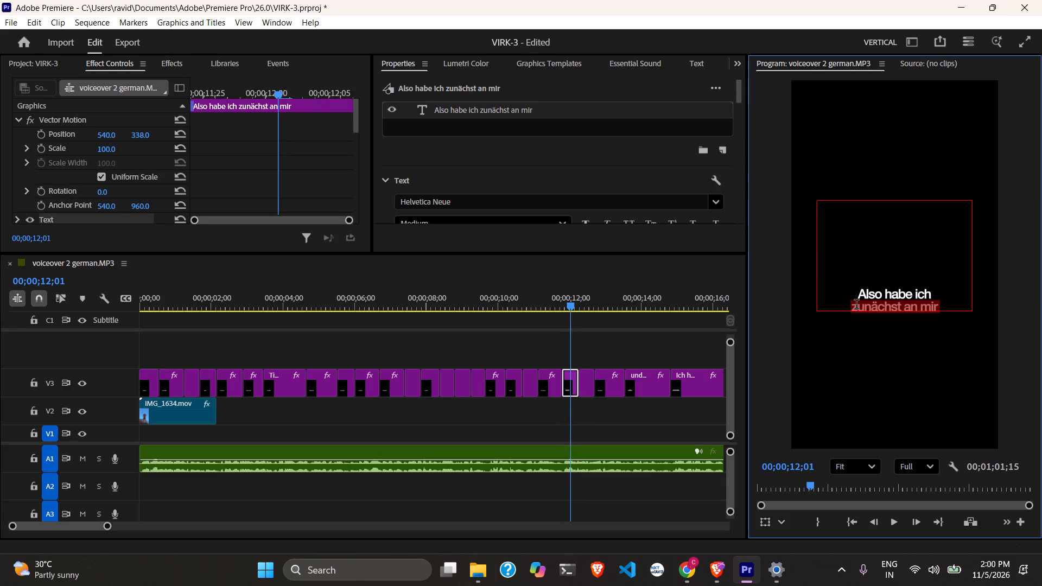
key("ctrl+x")
key("BackSpace")
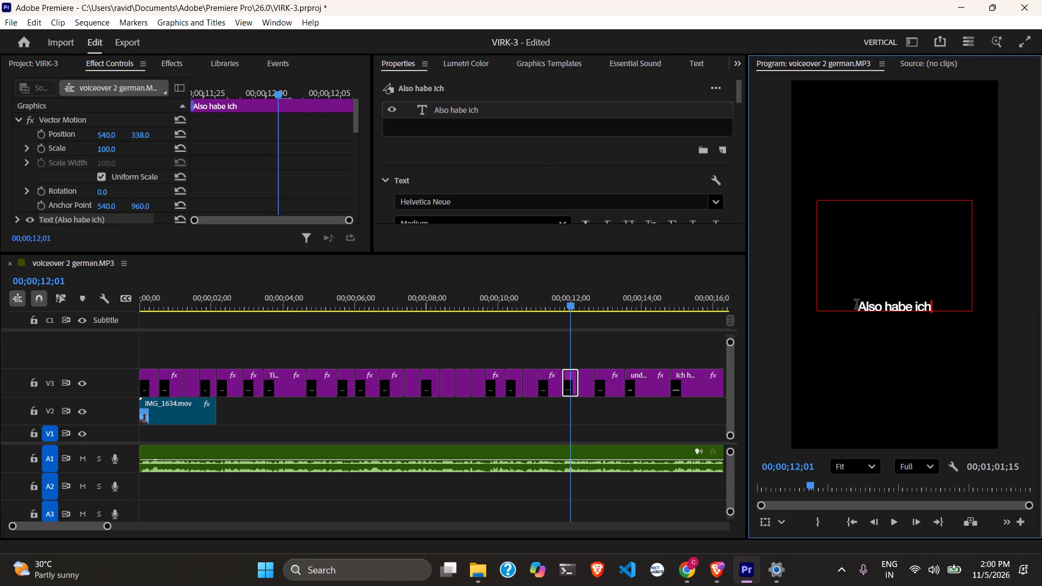
Cut "Also habe ich" from the second half of the split caption, leaving "zunächst an mir", and deselect it.
left_click(588, 384)
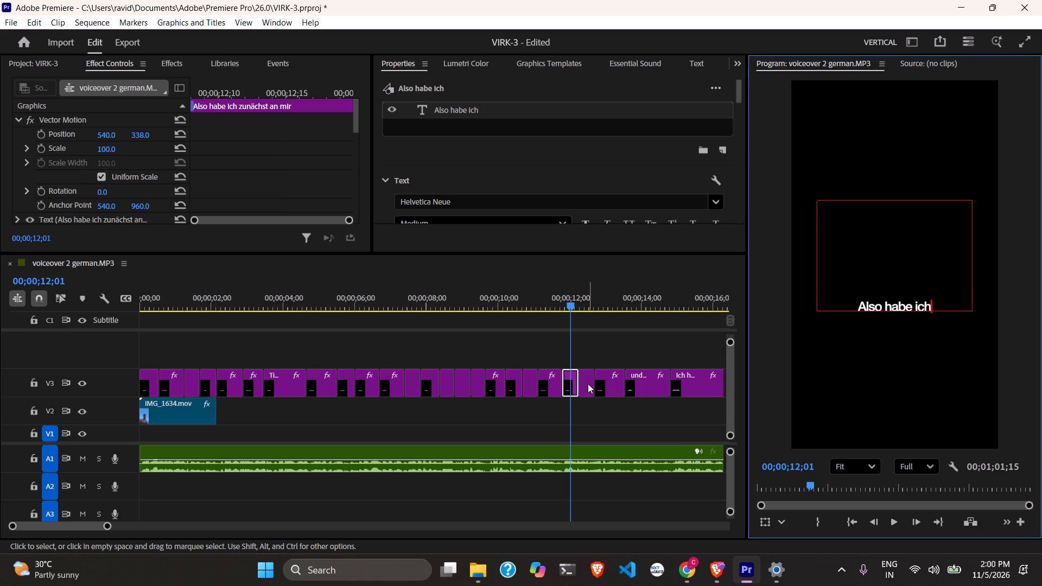
left_click(583, 305)
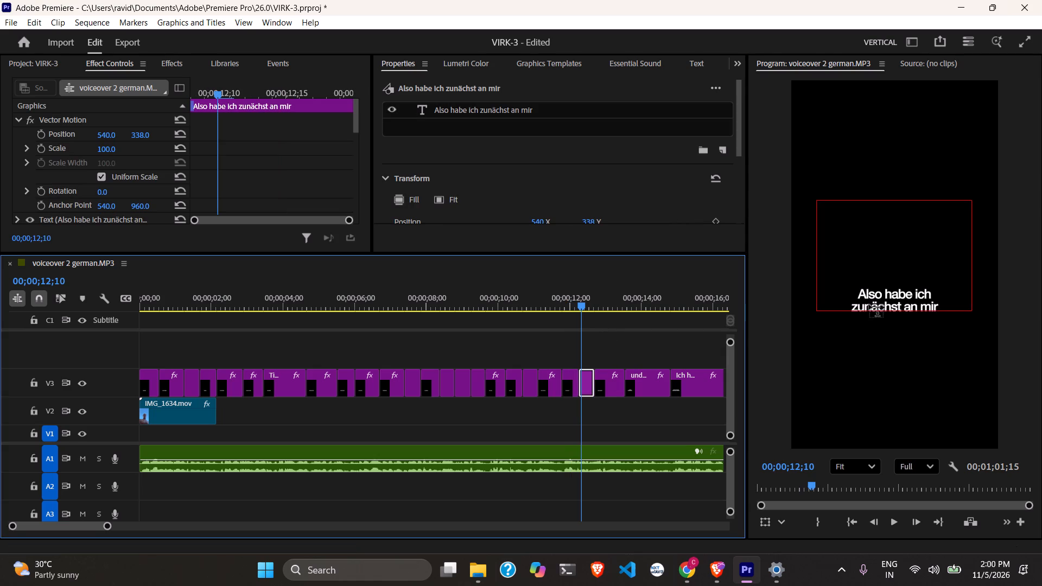
triple_click(875, 293)
key("ctrl+x")
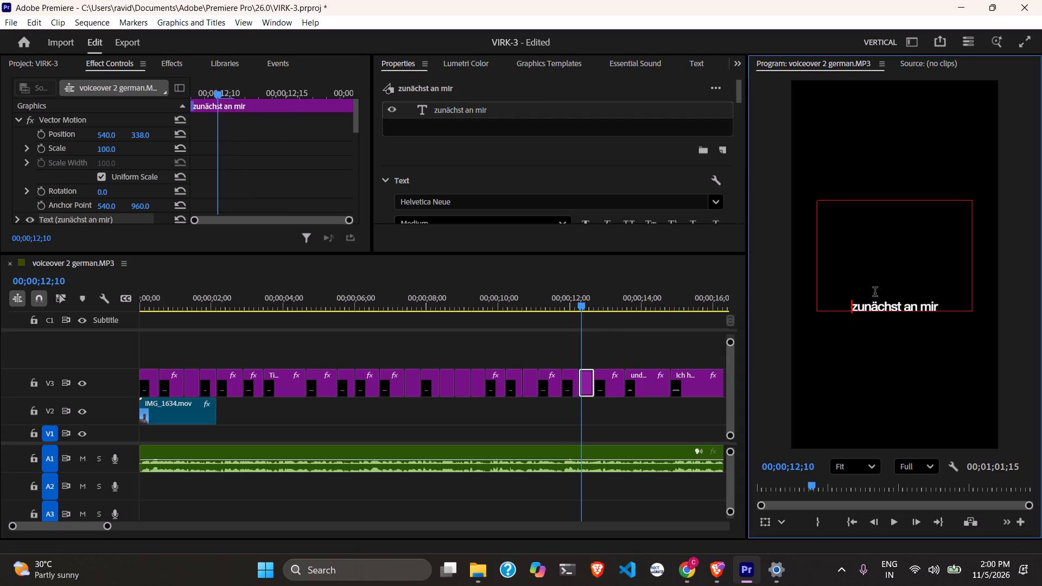
left_click(632, 413)
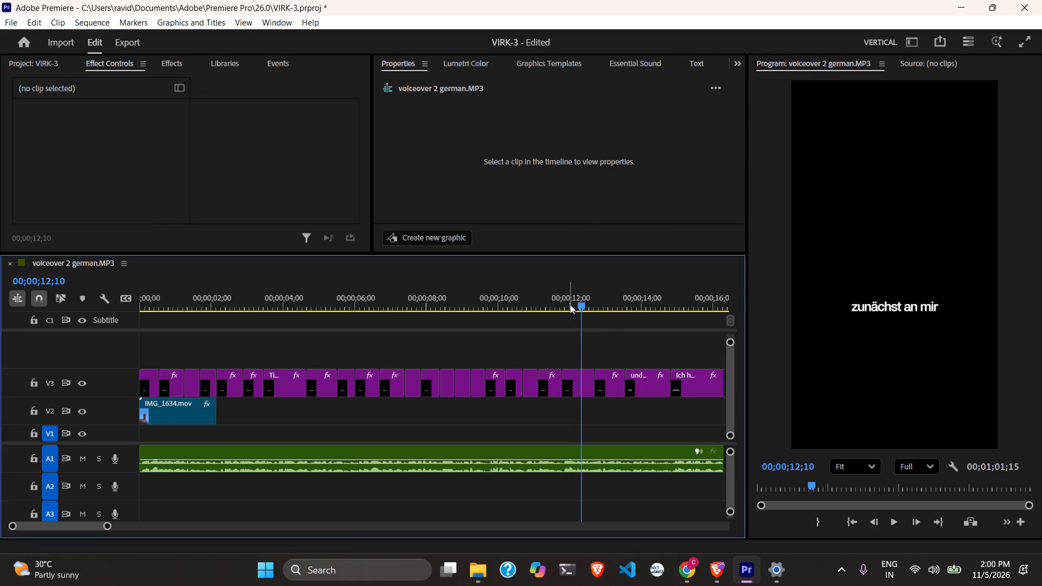
Play back the two new captions from about 00;00;12;00 and save the project.
left_click(570, 301)
key("space")
key("space")
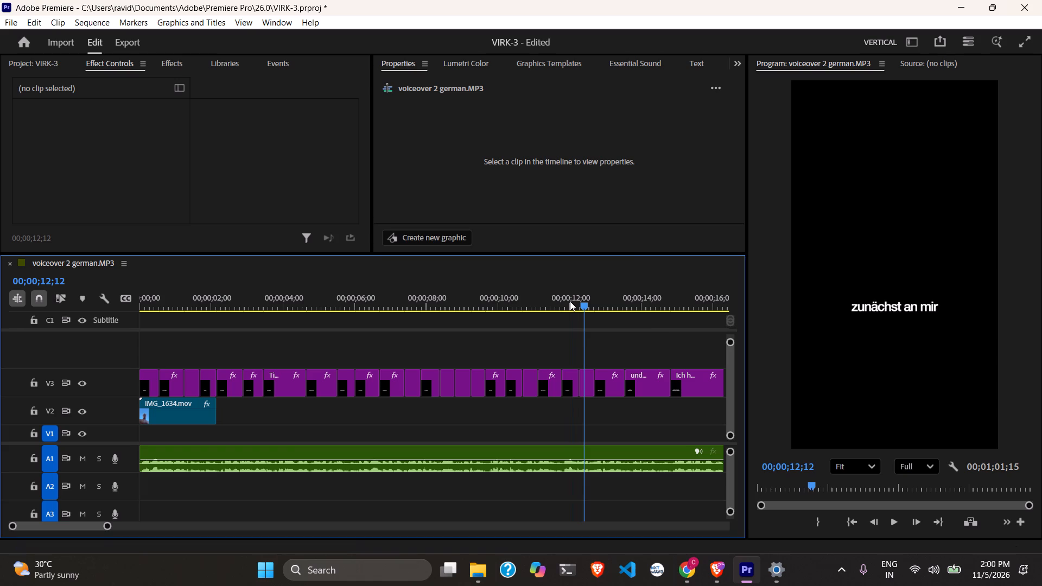
key("ctrl+s")
Play on to 00;00;14;06 and split the caption "und alles Mögliche probiert." there.
key("space")
key("space")
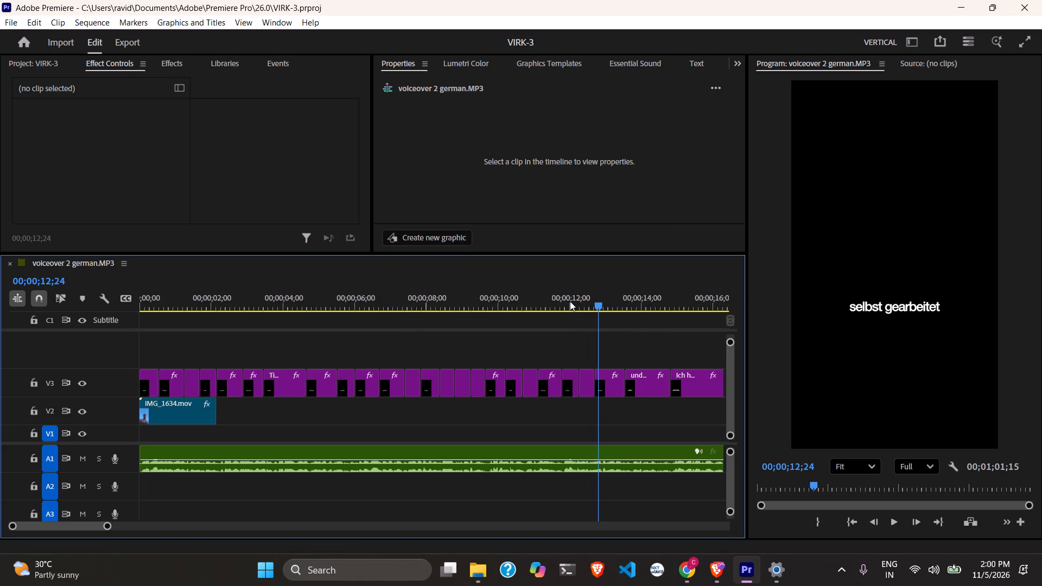
key("space")
key("space")
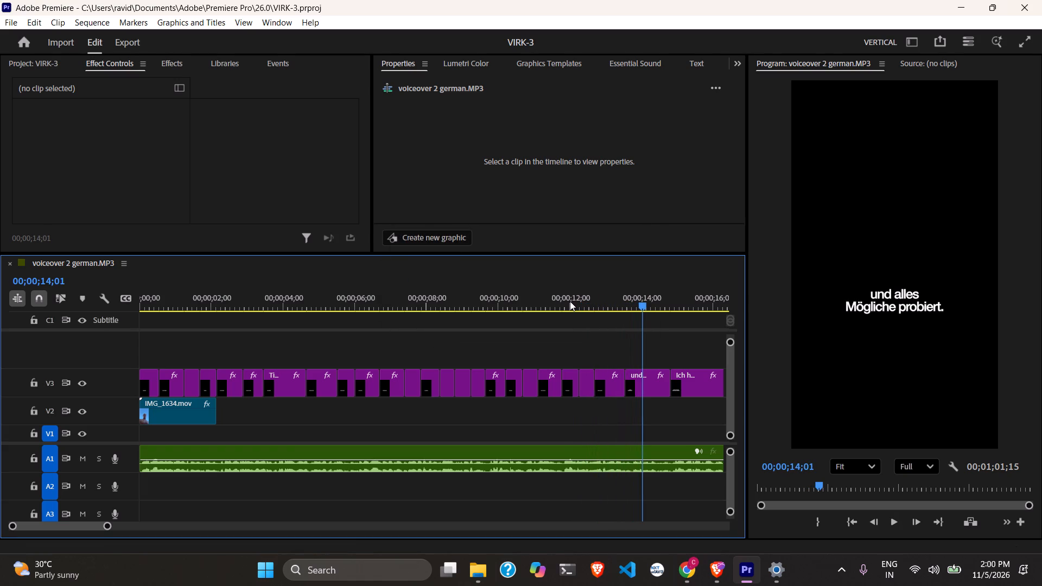
key("space")
key("space")
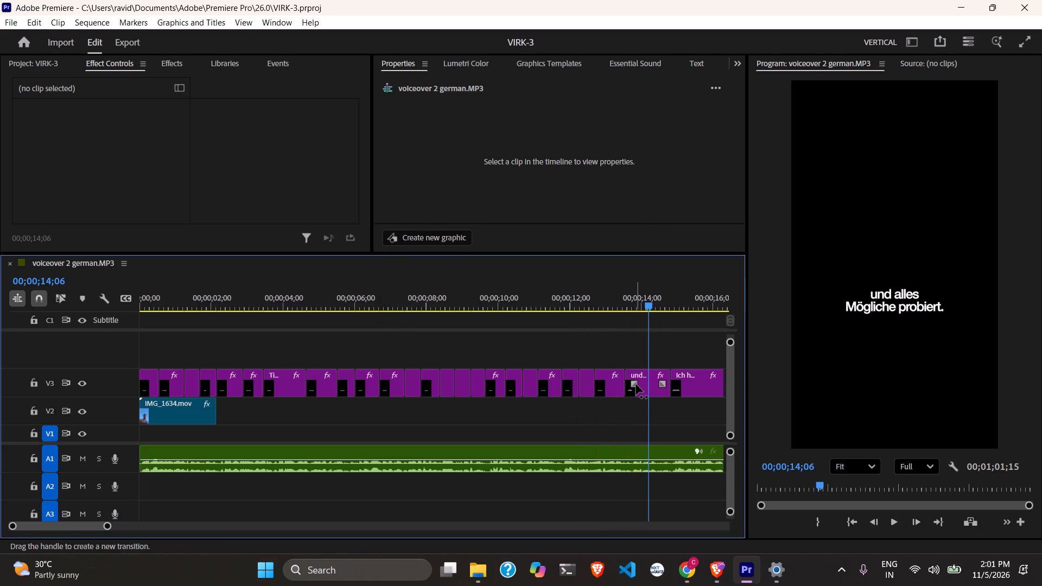
left_click(636, 384)
left_click(638, 388)
key("ctrl+k")
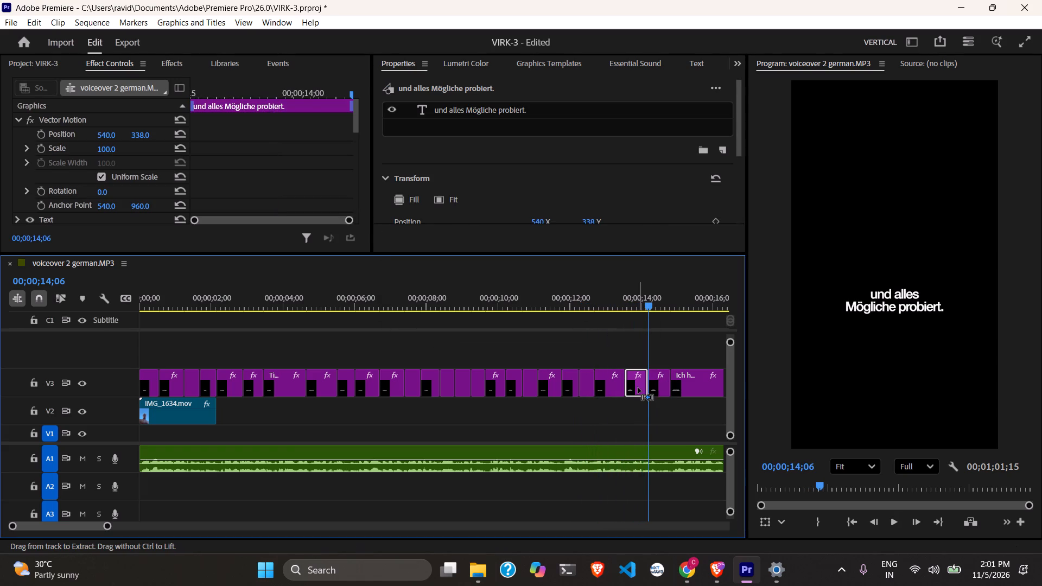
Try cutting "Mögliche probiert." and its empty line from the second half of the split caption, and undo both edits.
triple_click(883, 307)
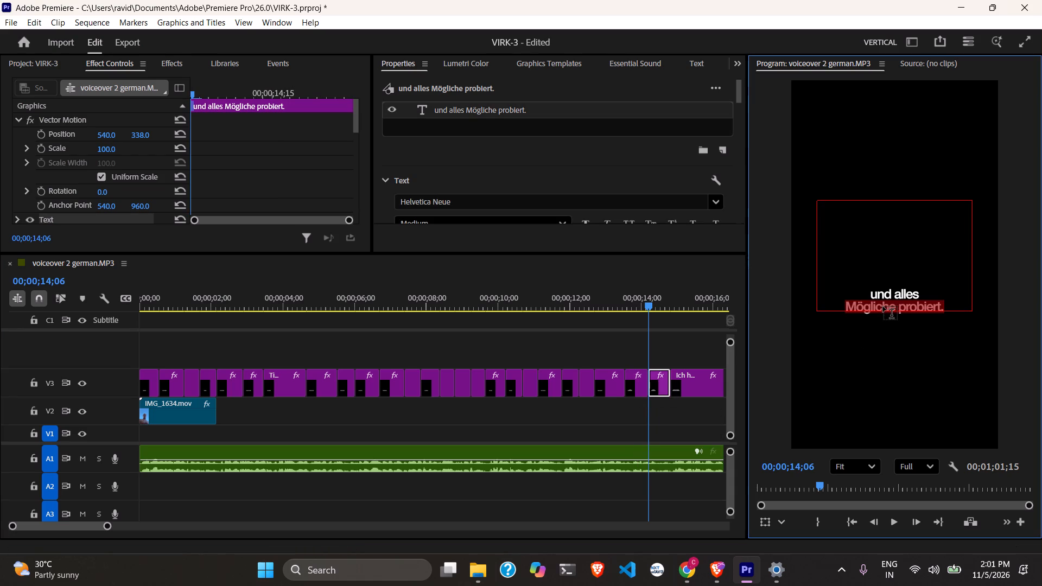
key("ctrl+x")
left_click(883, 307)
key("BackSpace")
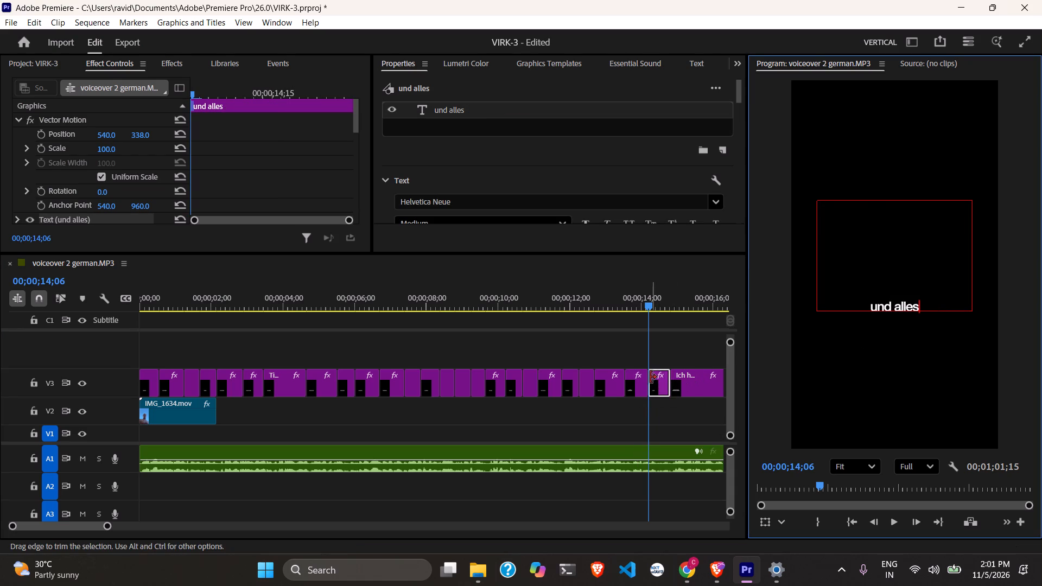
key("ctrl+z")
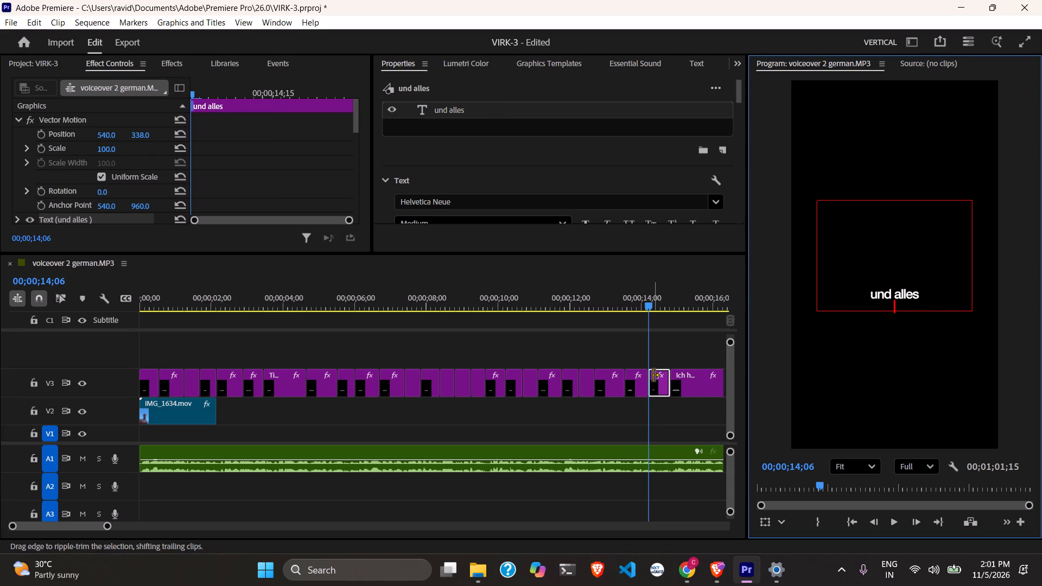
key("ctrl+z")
Cut "Mögliche probiert." and its empty line from the first half of the split caption, leaving "und alles".
left_click(640, 378)
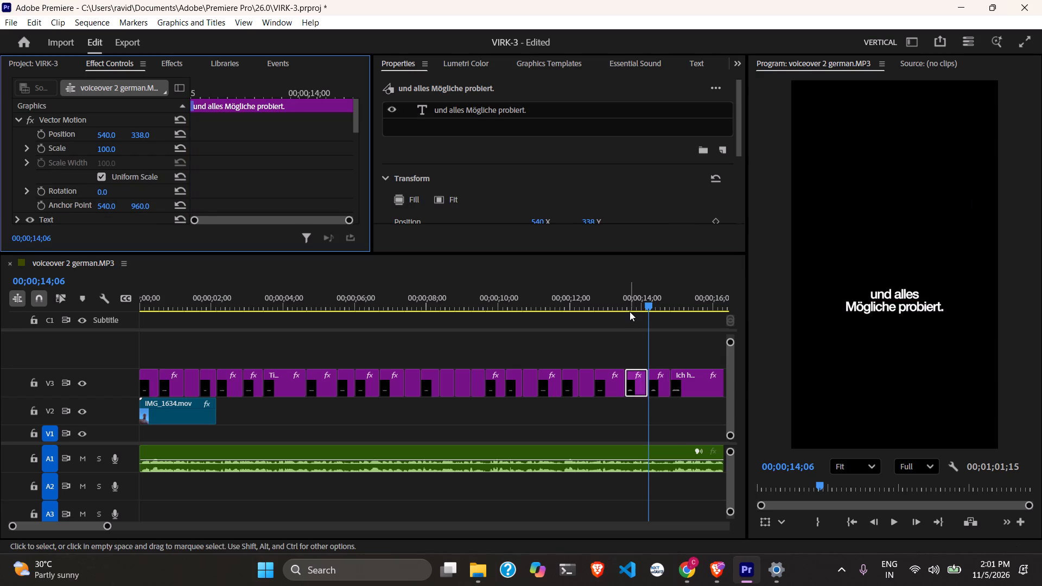
left_click(630, 309)
triple_click(871, 310)
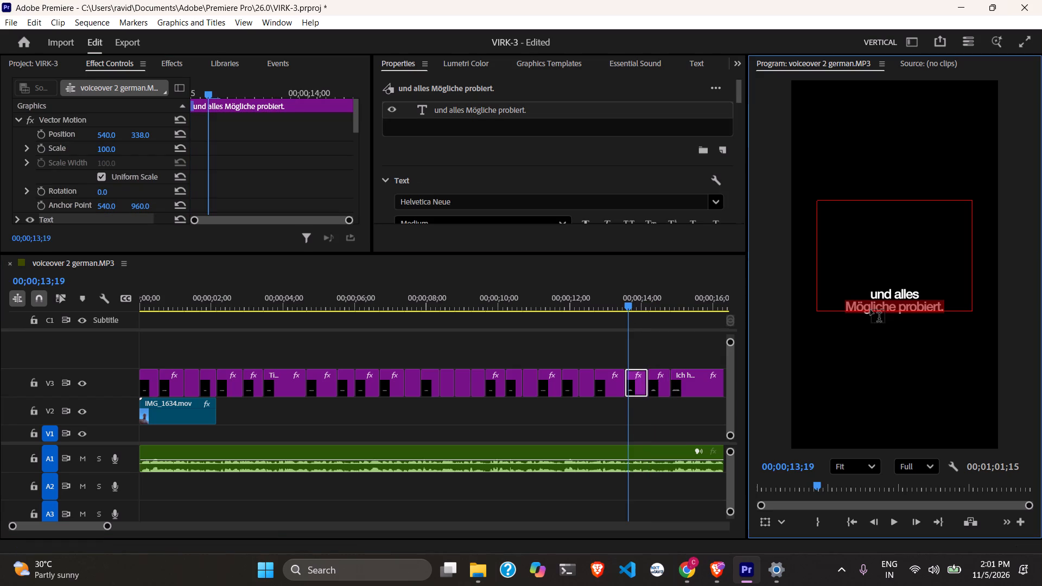
key("ctrl+x")
key("BackSpace")
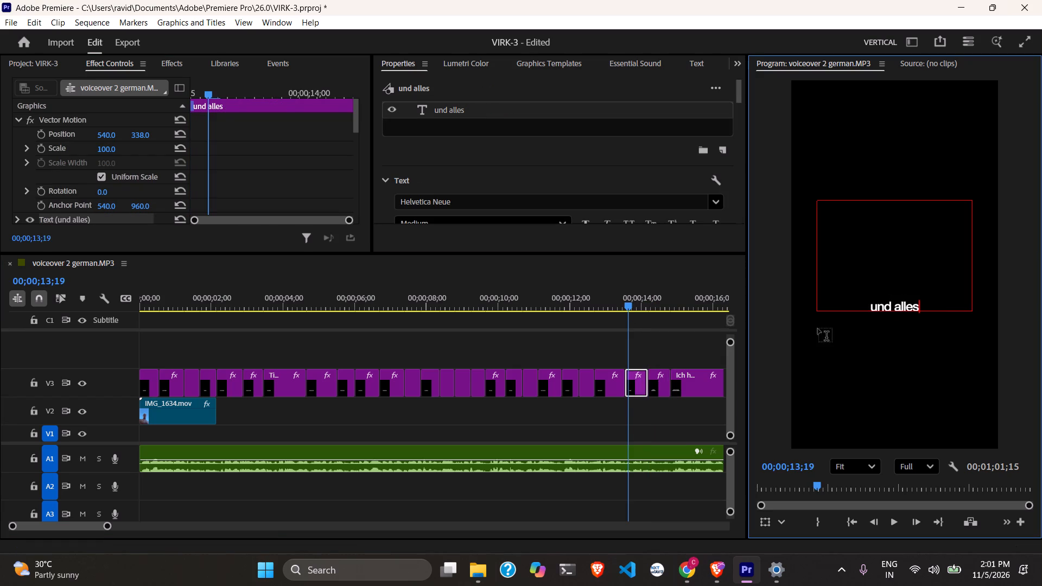
Cut "und alles" from the second half of the split caption, leaving "Mögliche probiert.", and save the project.
left_click(662, 384)
key("space")
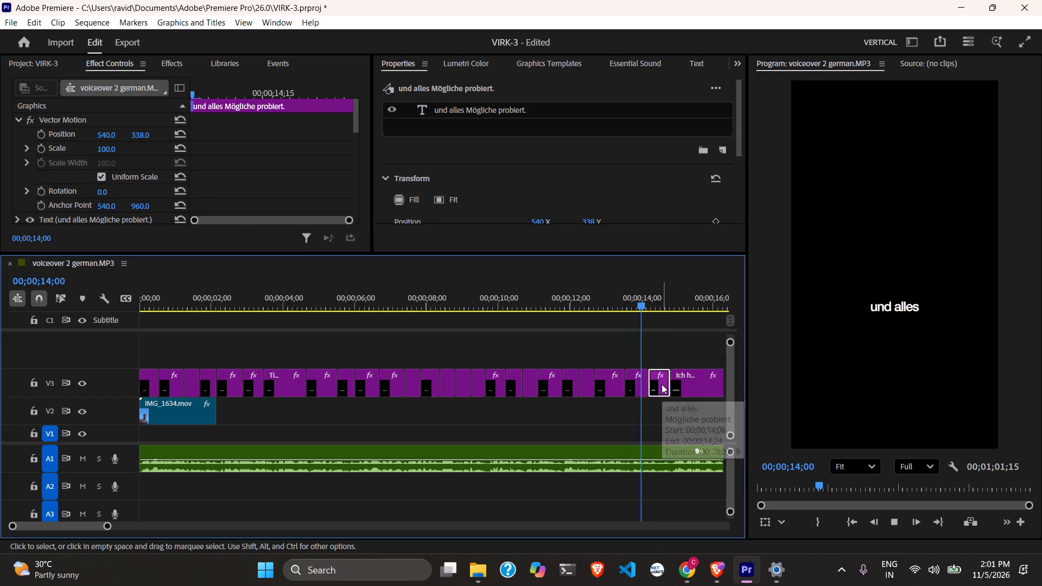
key("space")
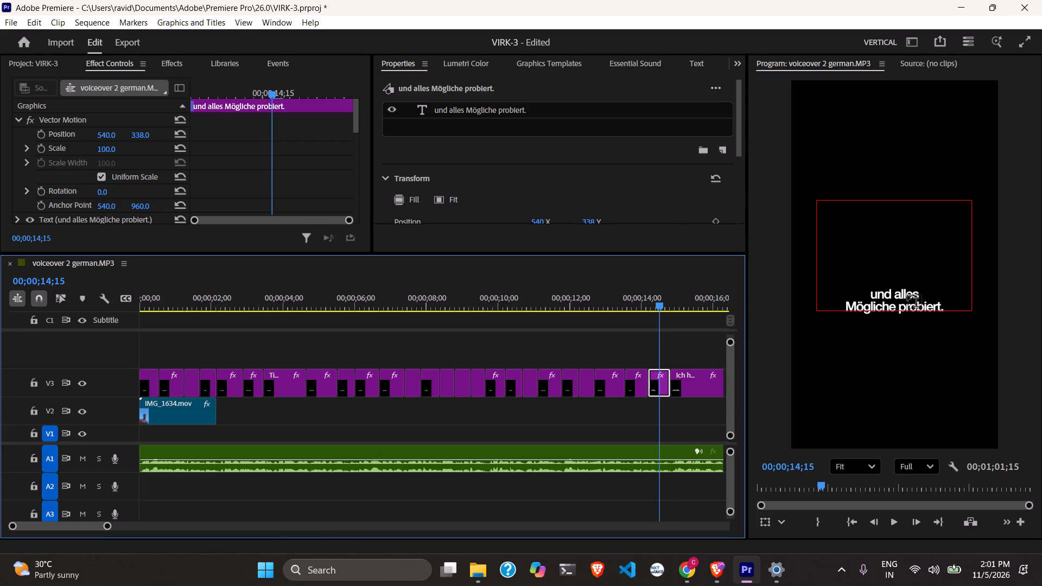
triple_click(907, 295)
key("ctrl+x")
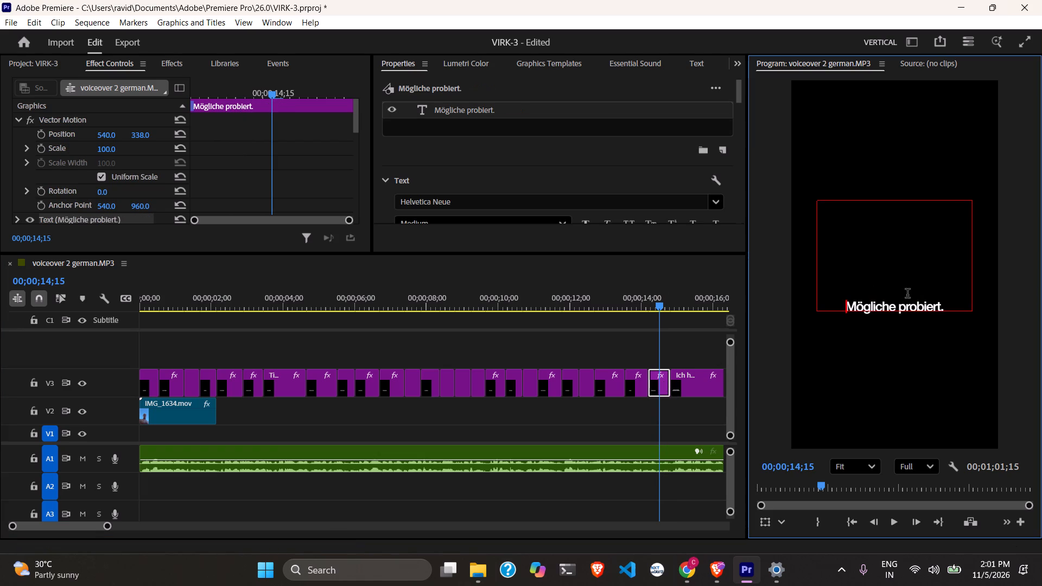
left_click(595, 435)
key("ctrl+s")
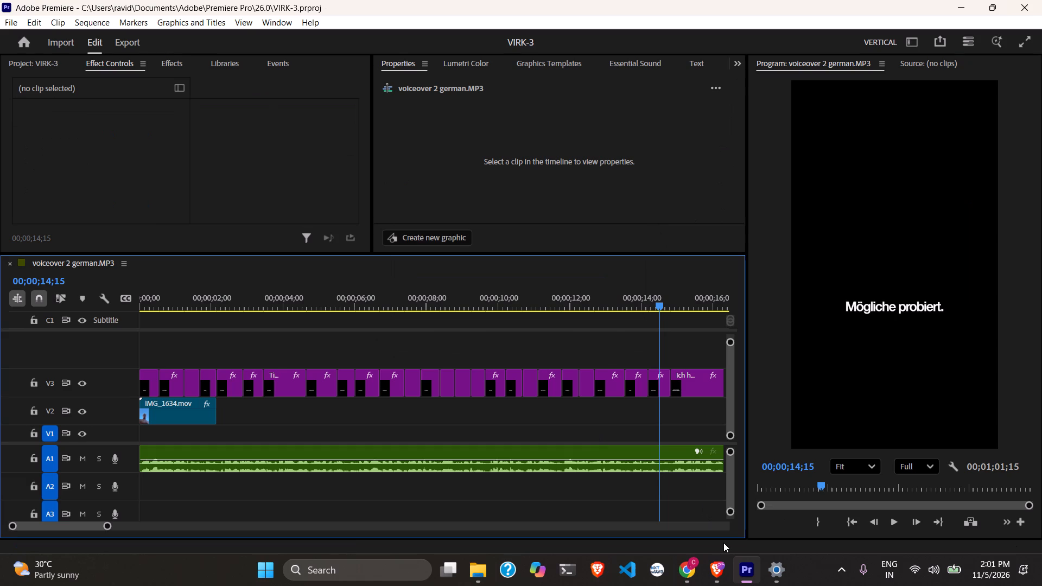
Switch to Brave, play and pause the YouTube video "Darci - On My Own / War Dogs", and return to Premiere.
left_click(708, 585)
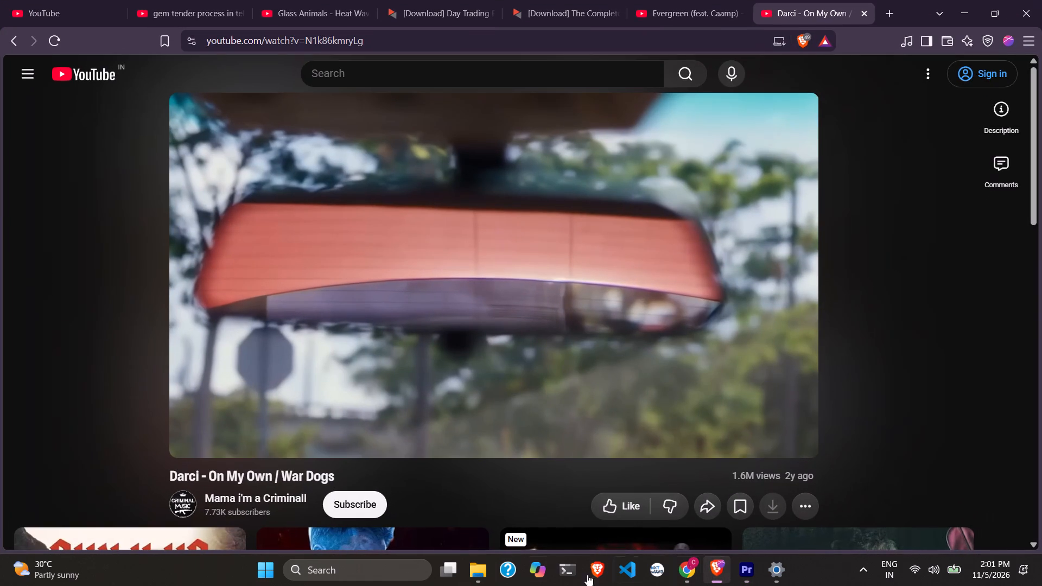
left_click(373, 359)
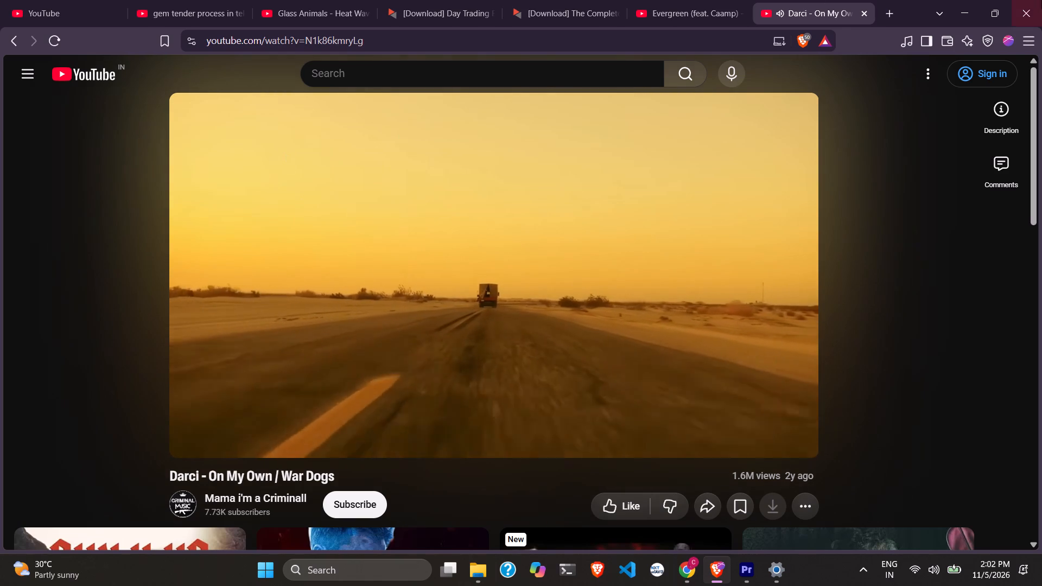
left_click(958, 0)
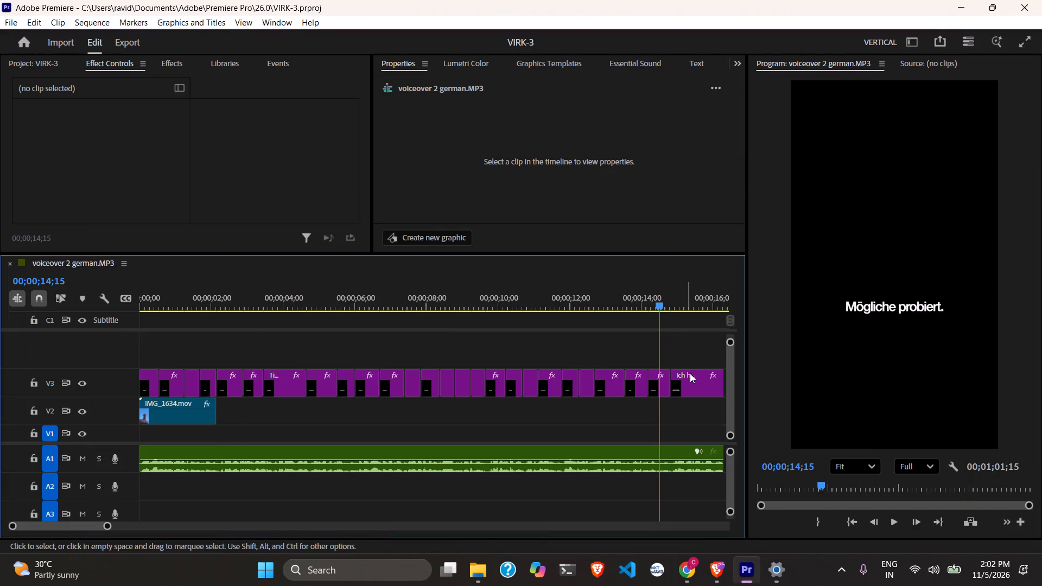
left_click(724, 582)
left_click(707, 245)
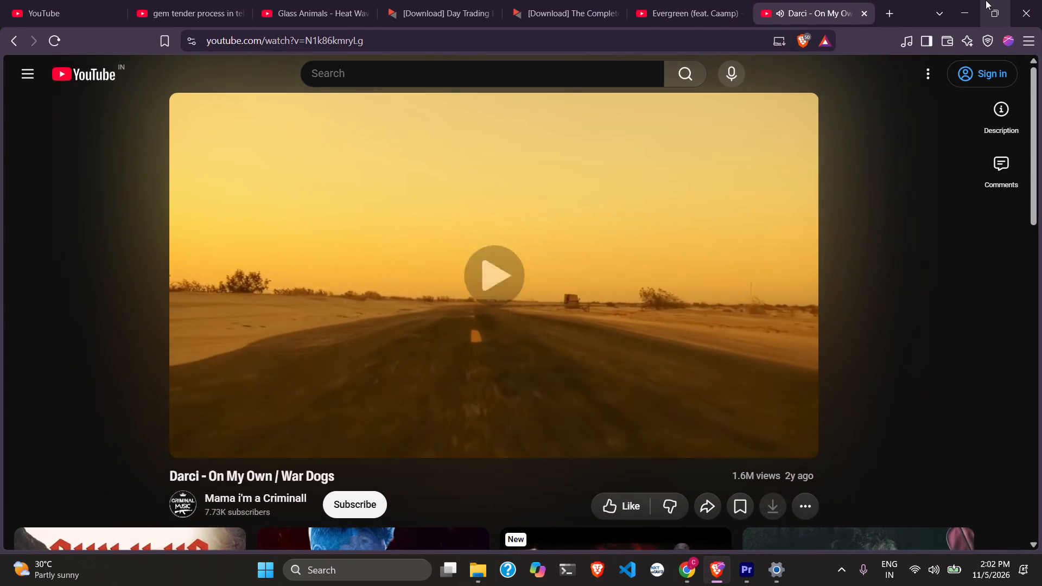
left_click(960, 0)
Play the voiceover briefly, switch to Brave to toggle the YouTube video's playback, and return to Premiere.
key("space")
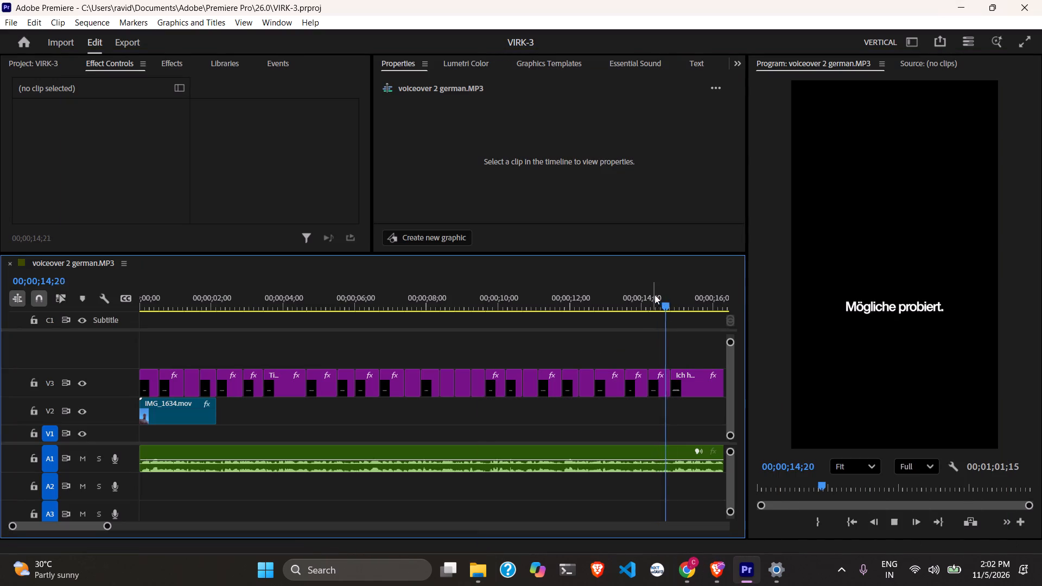
key("space")
left_click(722, 564)
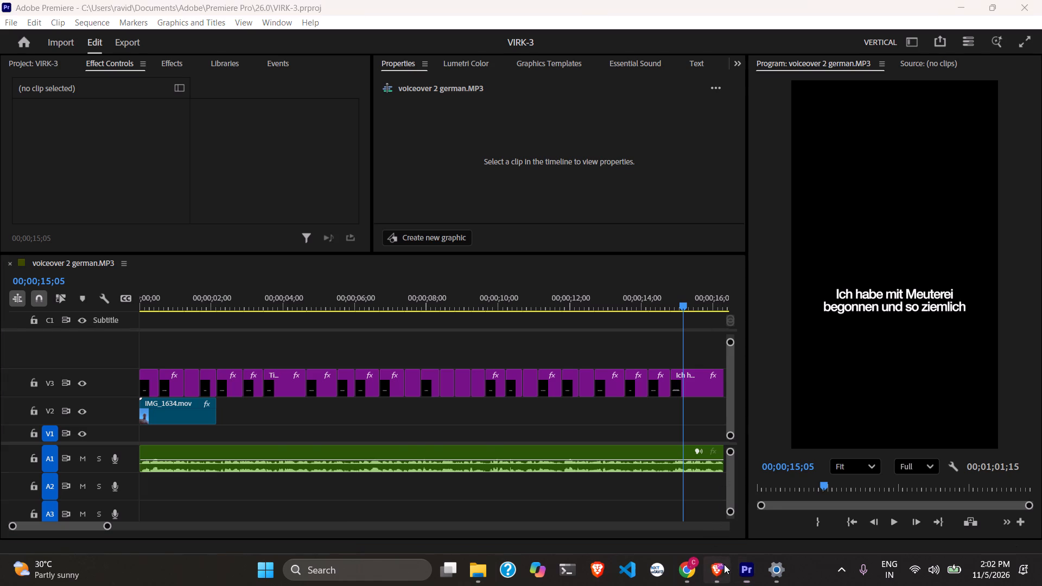
key("space")
left_click(977, 0)
Play the voiceover to find the phrase break and split the caption "Ich habe mit Meuterei begonnen und so ziemlich" at 00;00;15;23.
key("space")
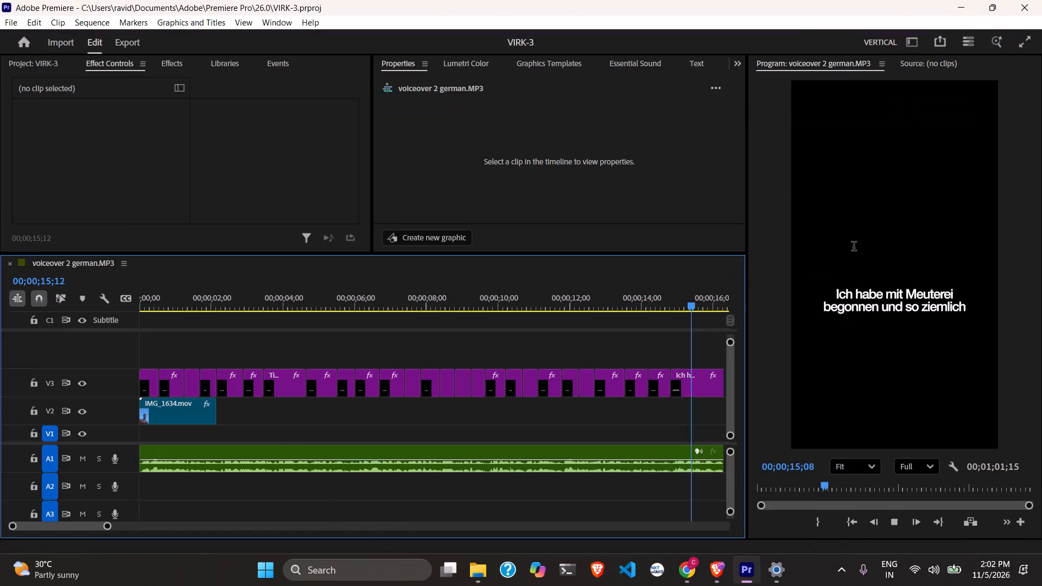
key("space")
key("space")
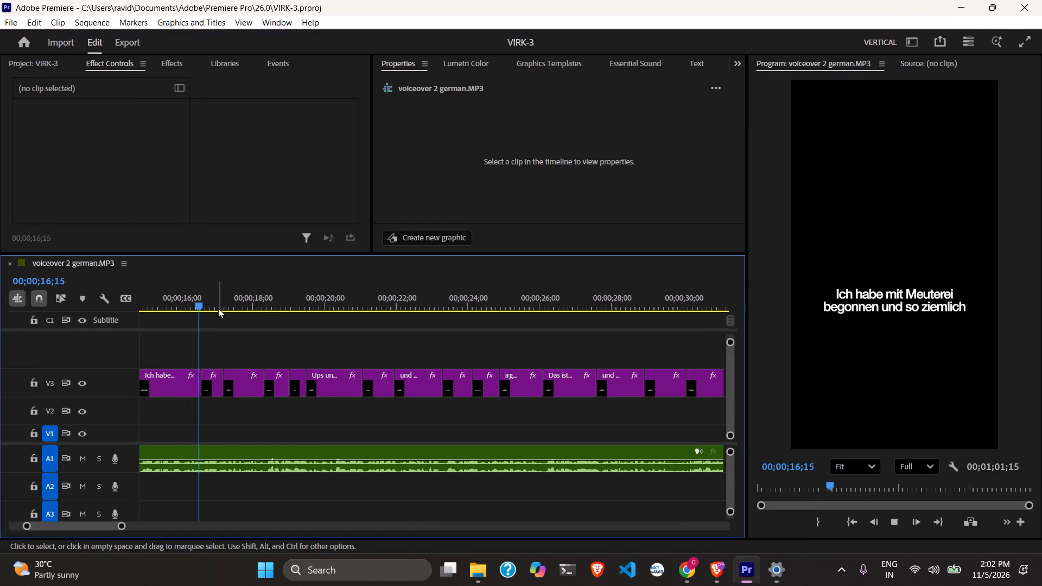
key("space")
left_click_drag(208, 298, 103, 308)
key("space")
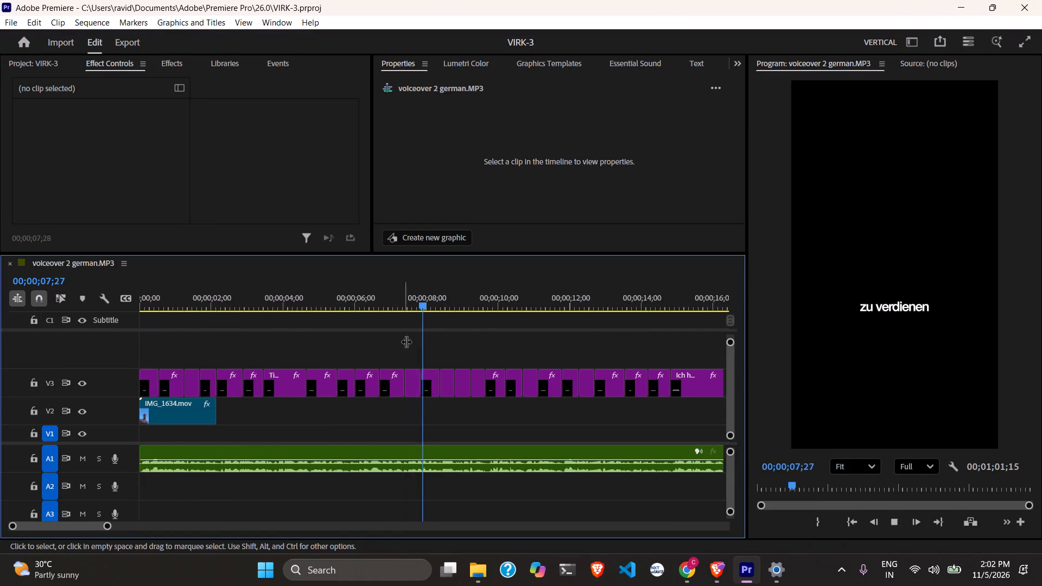
left_click(657, 303)
key("space")
key("space")
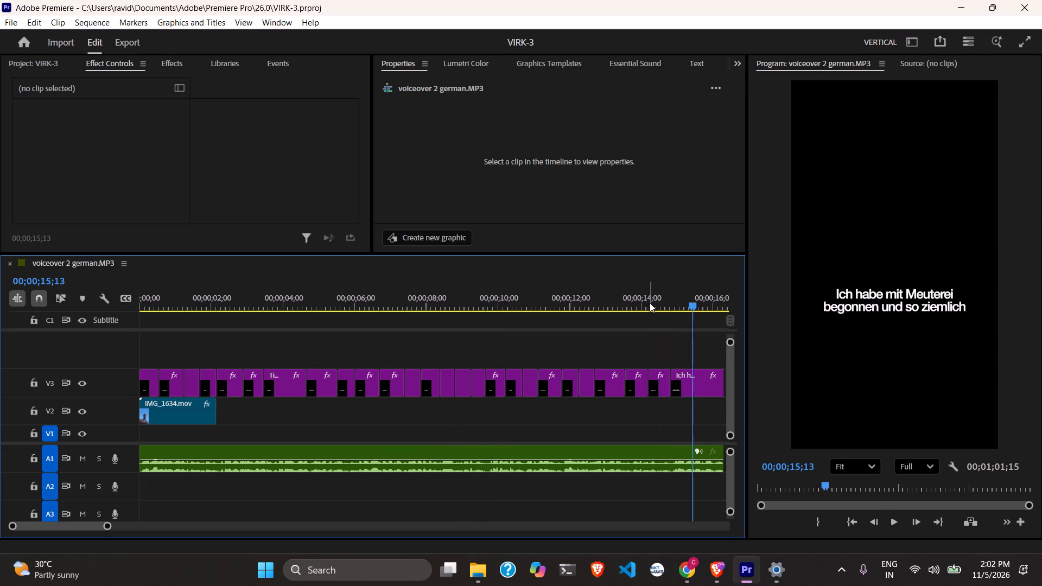
key("space")
key("space")
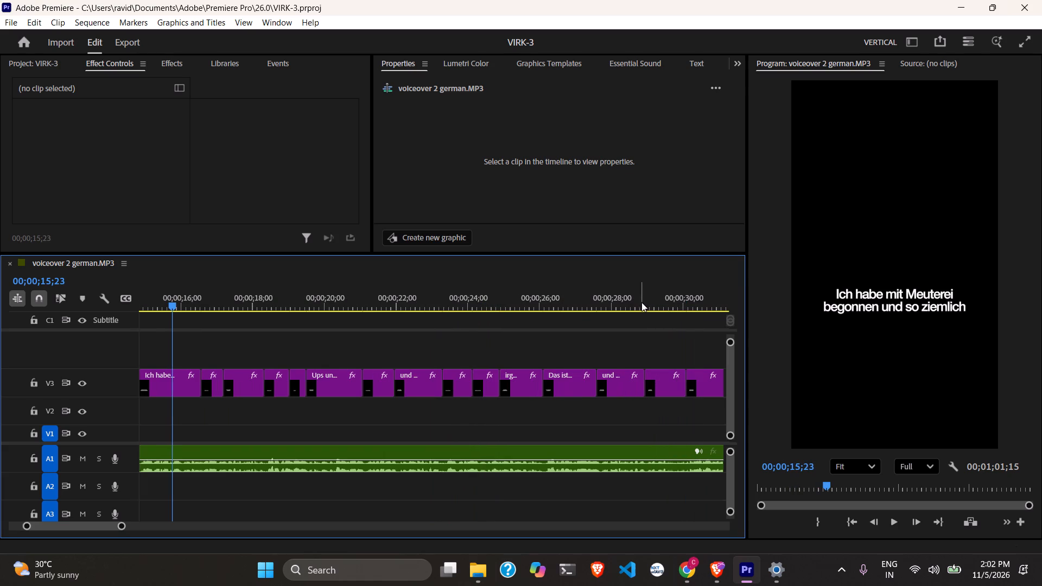
left_click(161, 386)
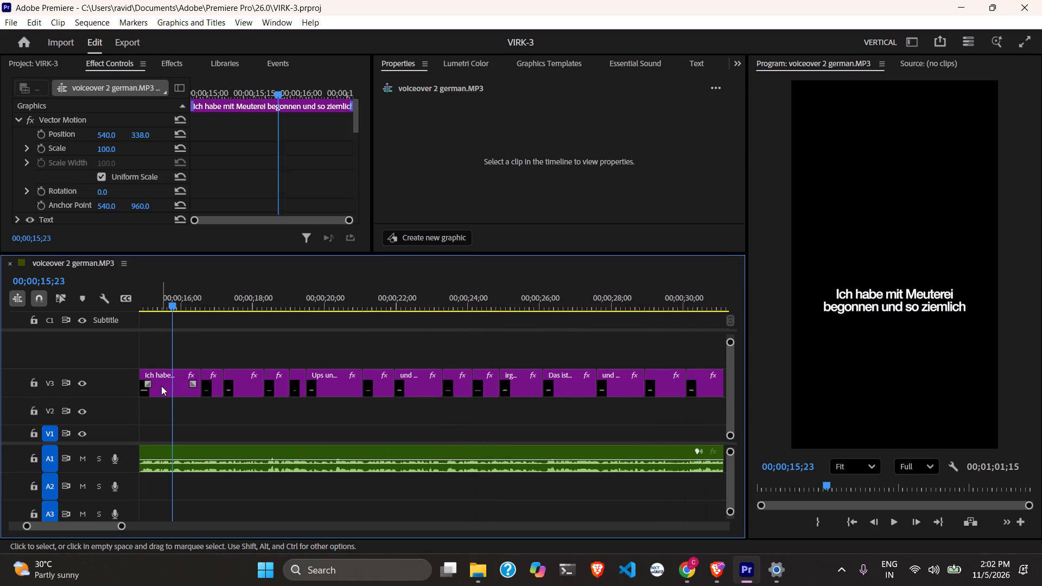
key("ctrl+k")
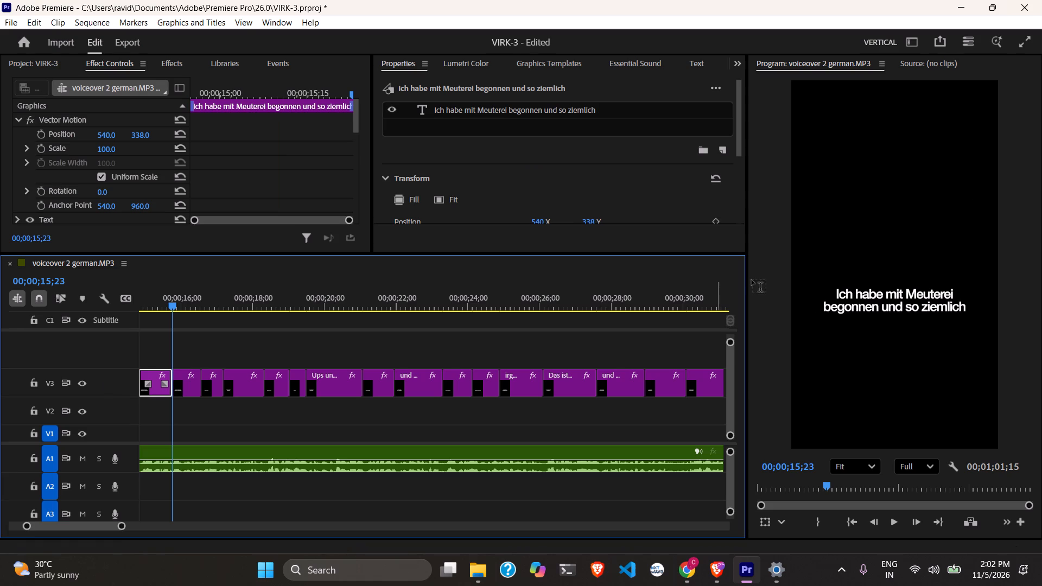
Cut "begonnen und so ziemlich" and its empty line from the first half of the split caption, leaving "Ich habe mit Meuterei".
triple_click(871, 305)
left_click(871, 305)
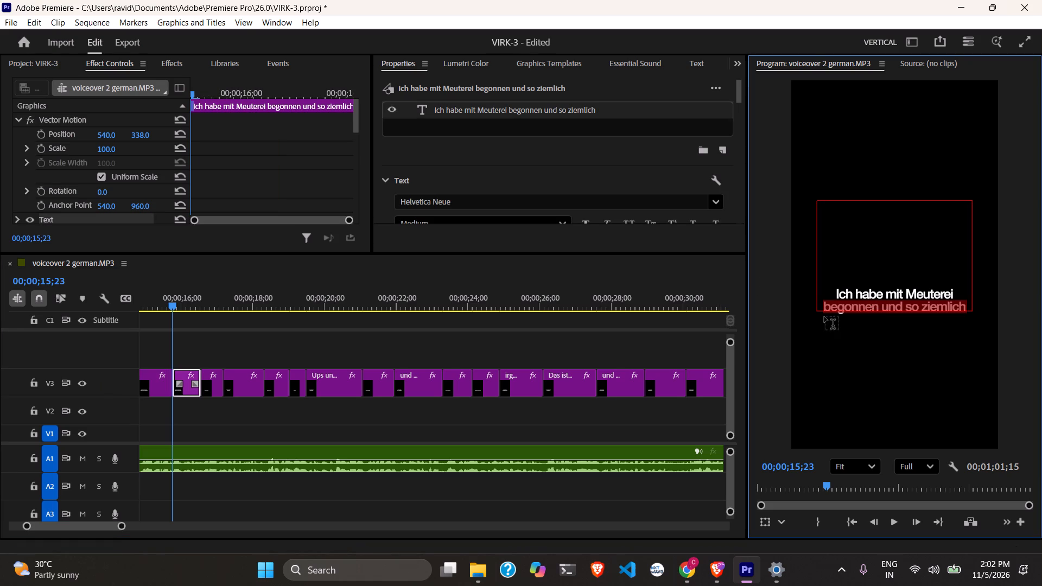
left_click(157, 299)
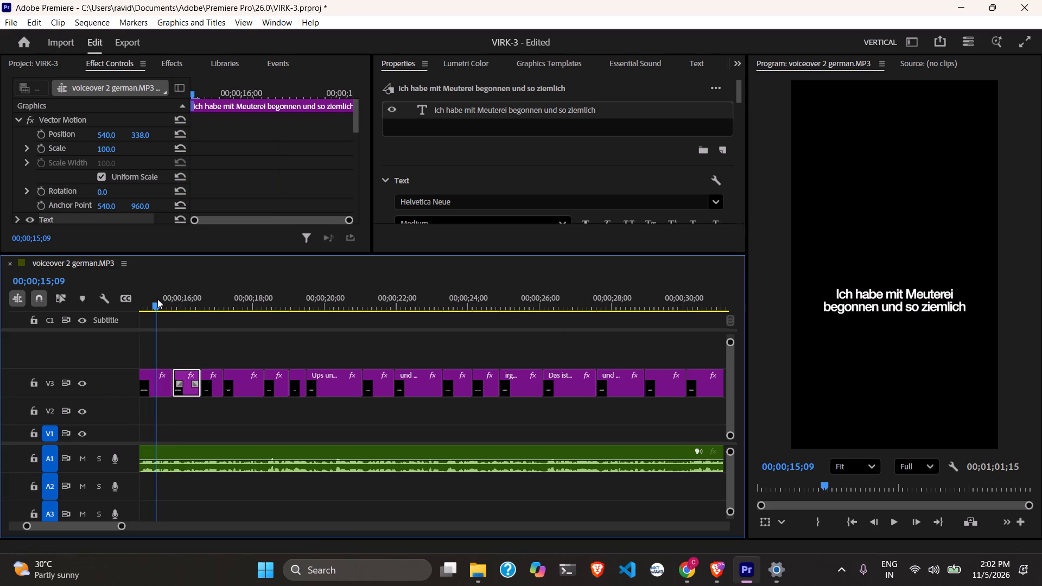
left_click(164, 378)
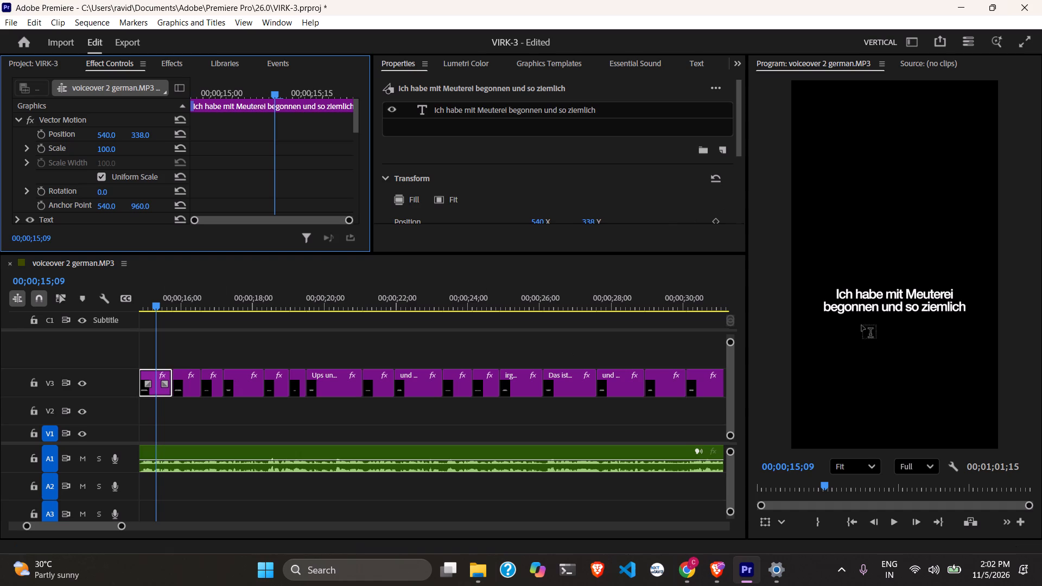
triple_click(884, 303)
left_click(884, 303)
key("ctrl+x")
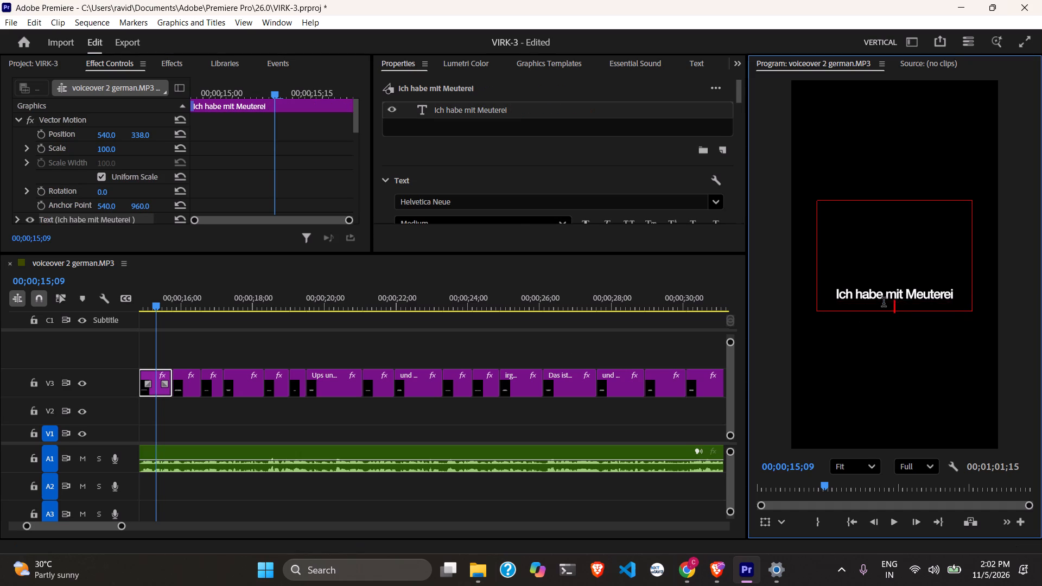
key("BackSpace")
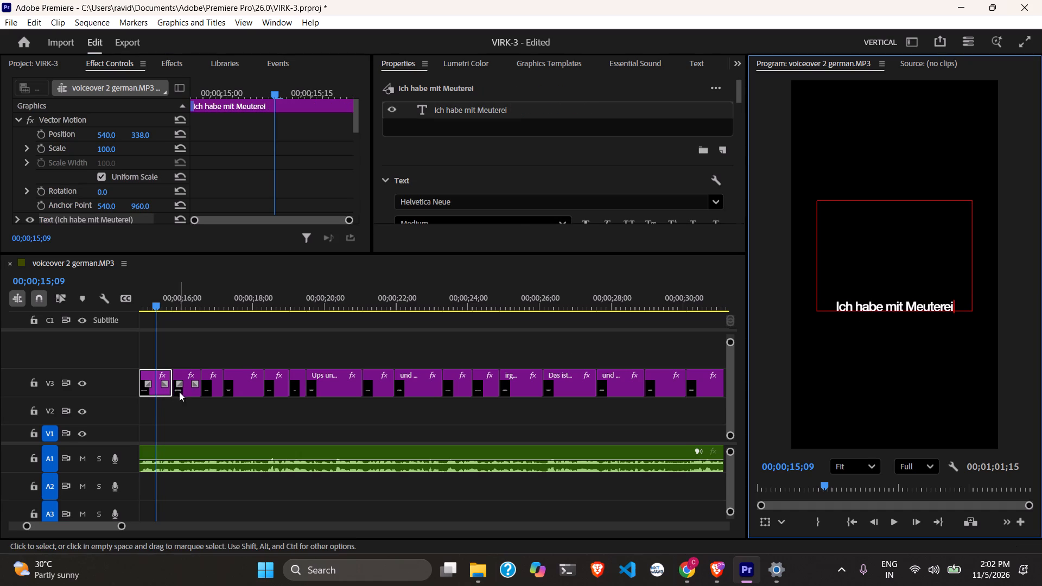
Cut "Ich habe mit Meuterei" from the second half of the split caption, leaving "begonnen und so ziemlich".
left_click(185, 390)
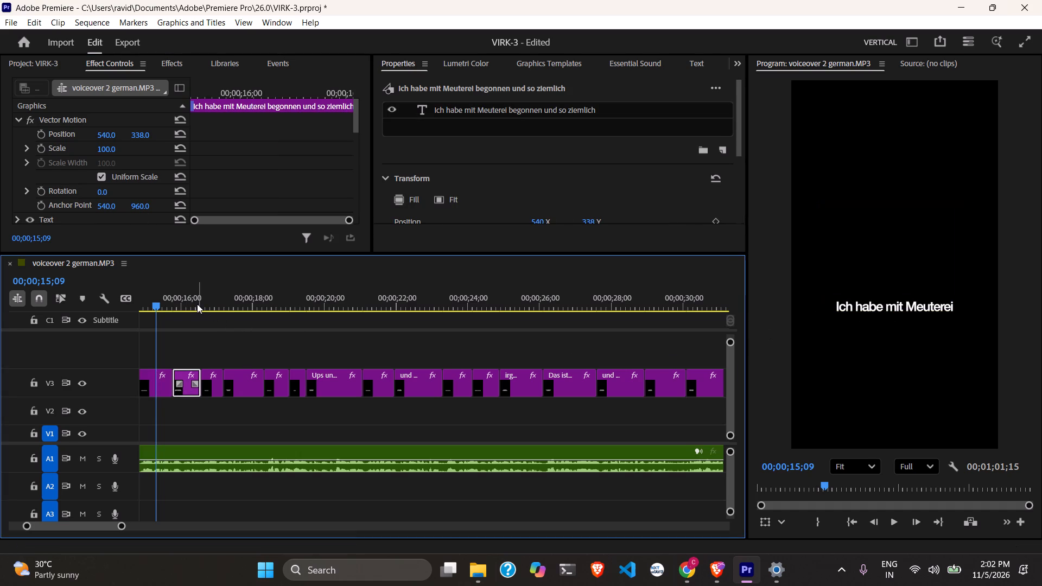
left_click(186, 301)
triple_click(898, 290)
left_click(898, 290)
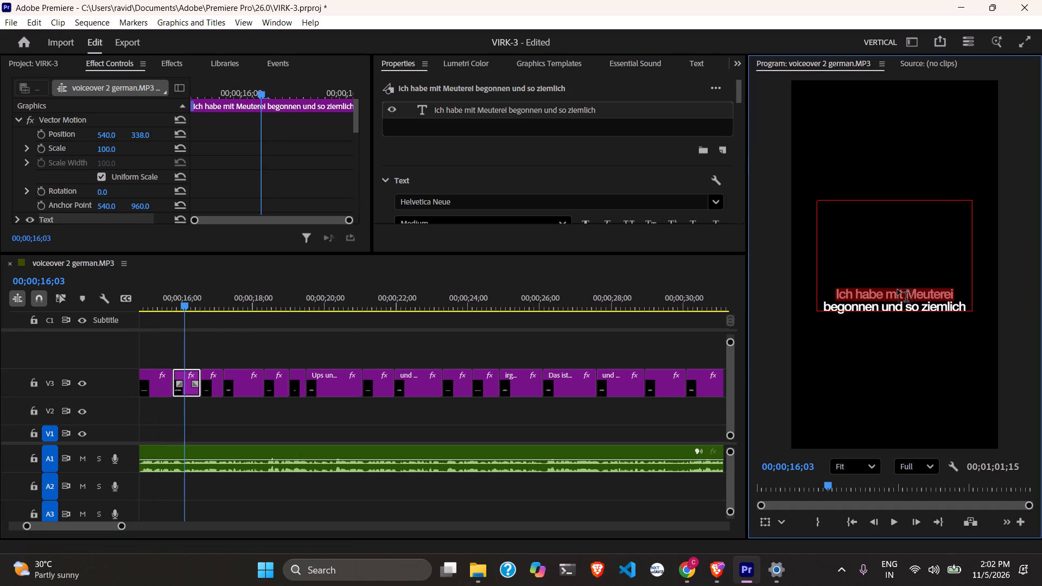
key("ctrl+x")
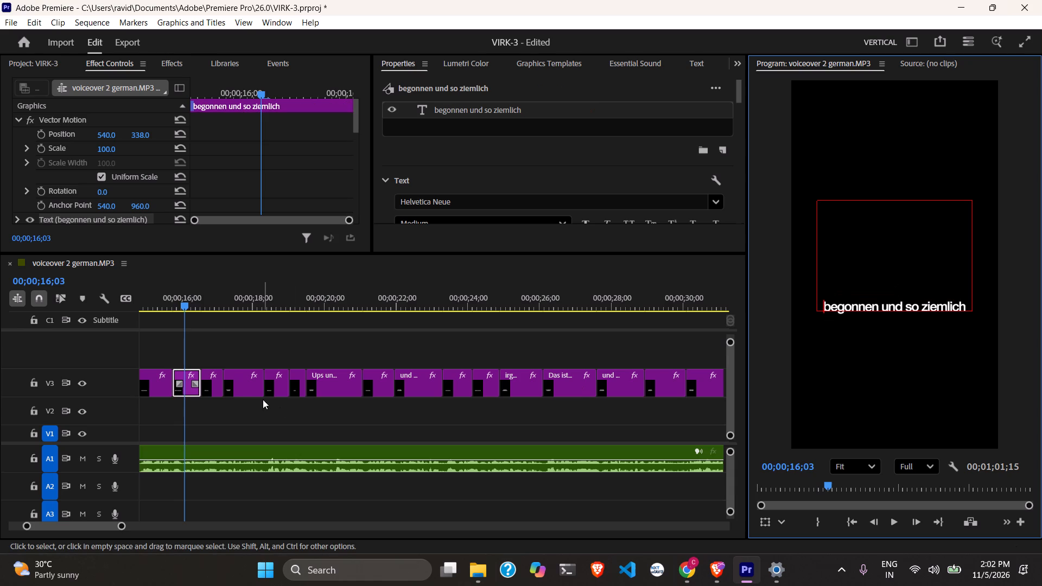
Play the voiceover onward and split the caption "Geld zu verdienen, ausprobiert." at 00;00;17;25.
left_click(236, 417)
key("space")
key("space")
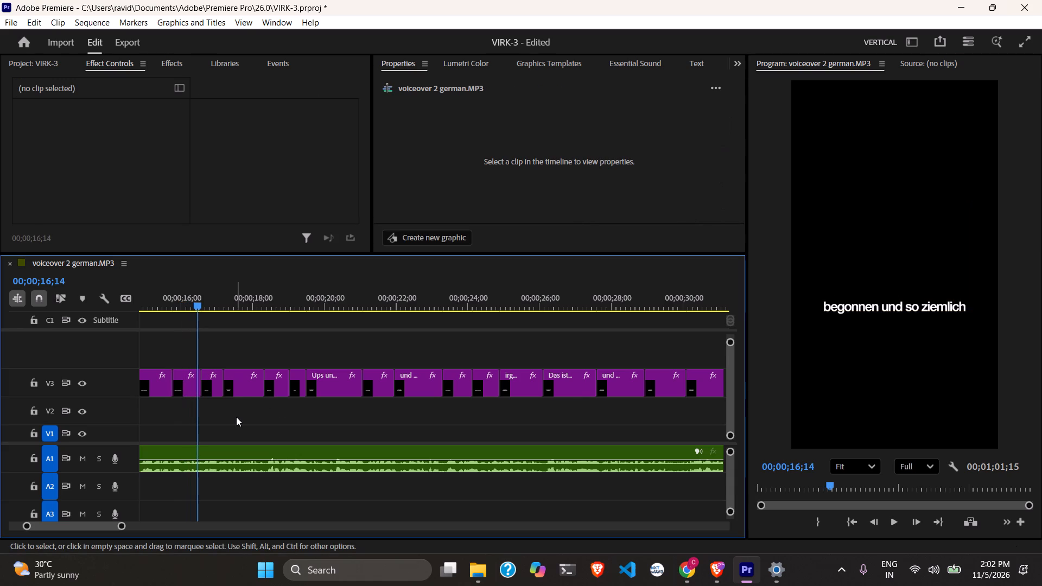
key("space")
key("space")
key("space")
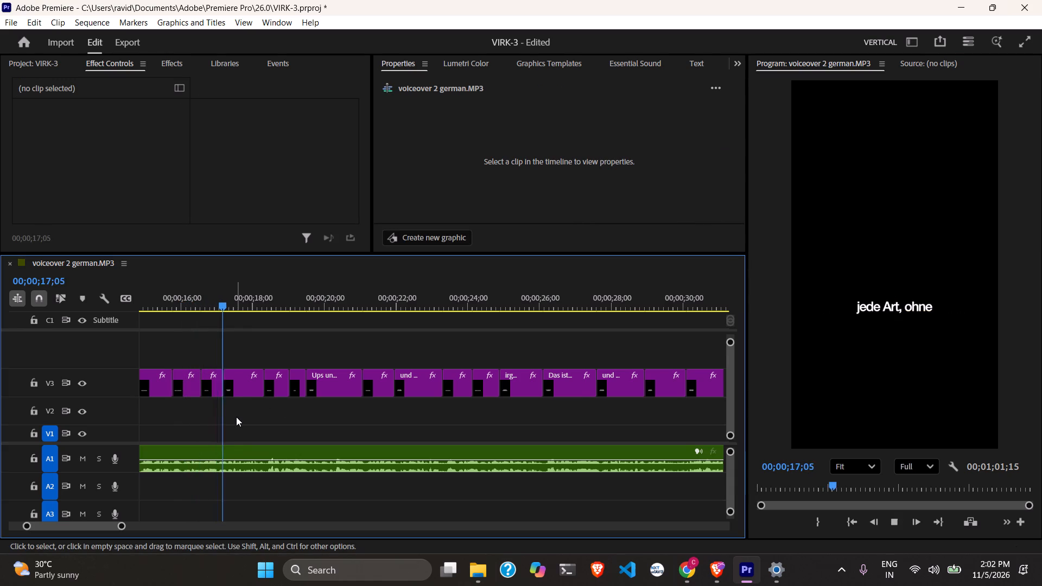
key("space")
key("space")
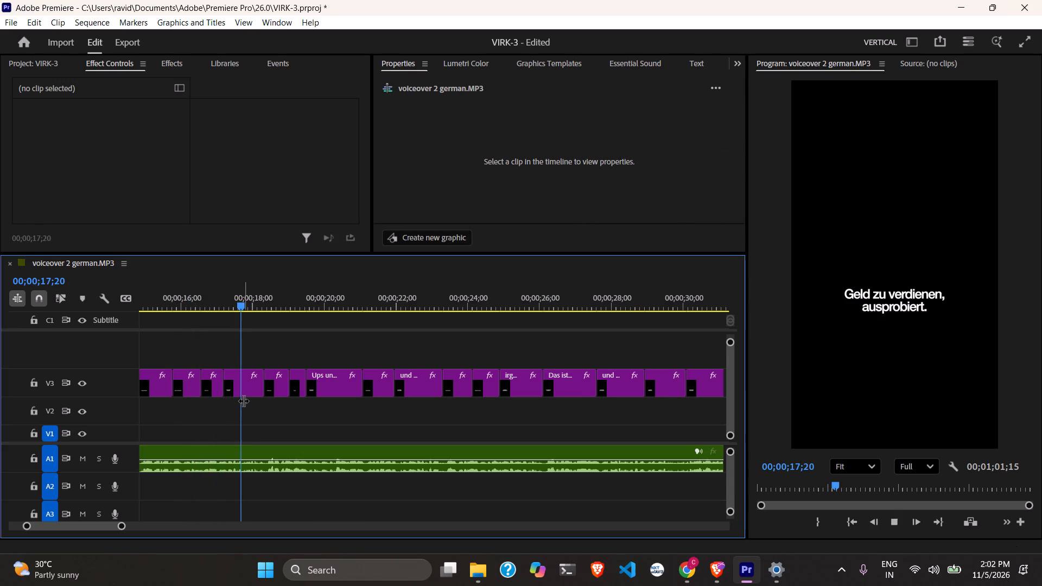
key("space")
left_click(242, 380)
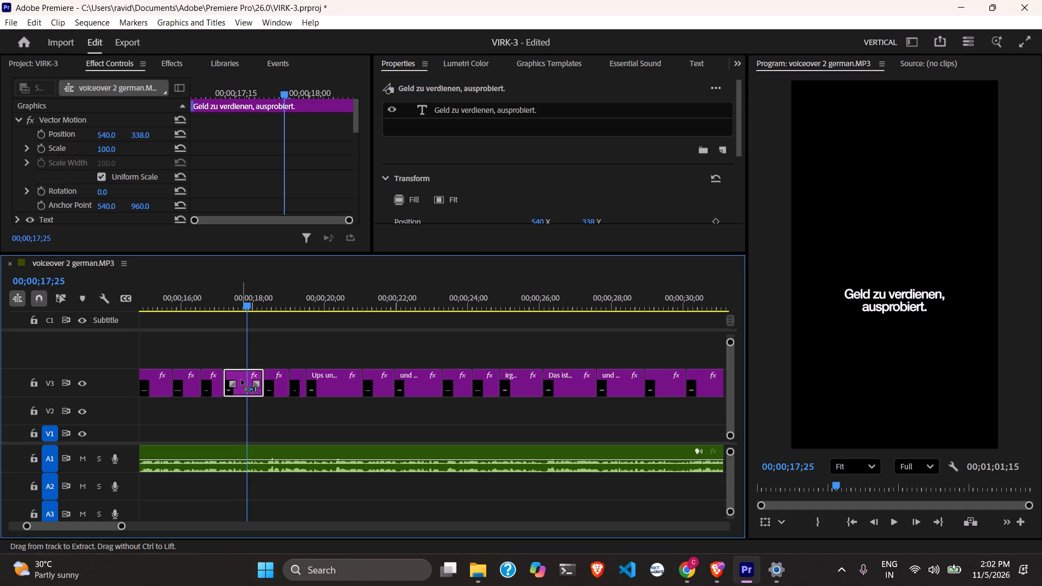
key("ctrl+k")
Replay the passage and cut "ausprobiert." and its empty line from the first half of the split caption, leaving "Geld zu verdienen,".
left_click(211, 298)
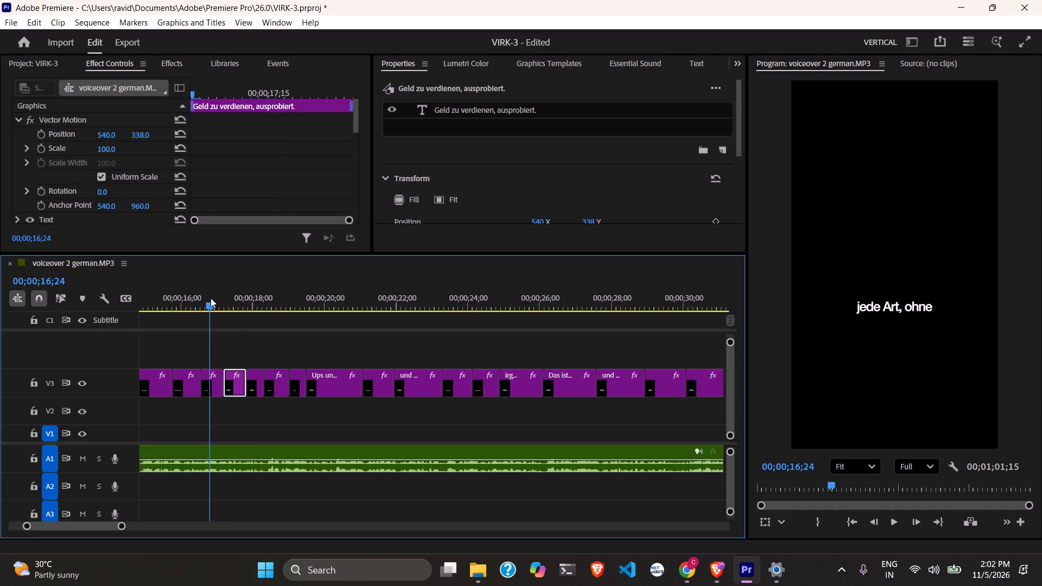
key("space")
key("space")
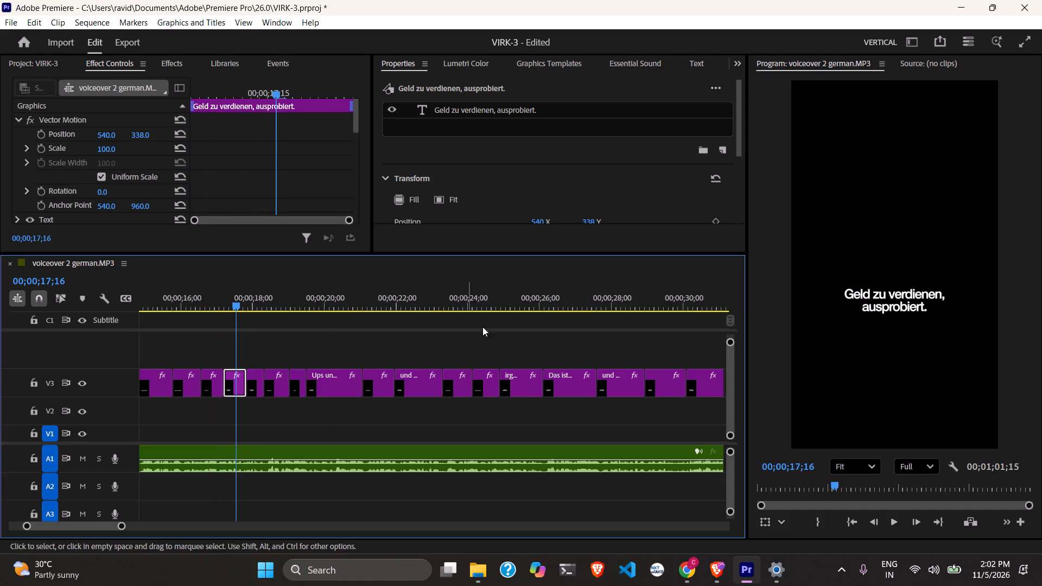
triple_click(887, 302)
left_click(887, 302)
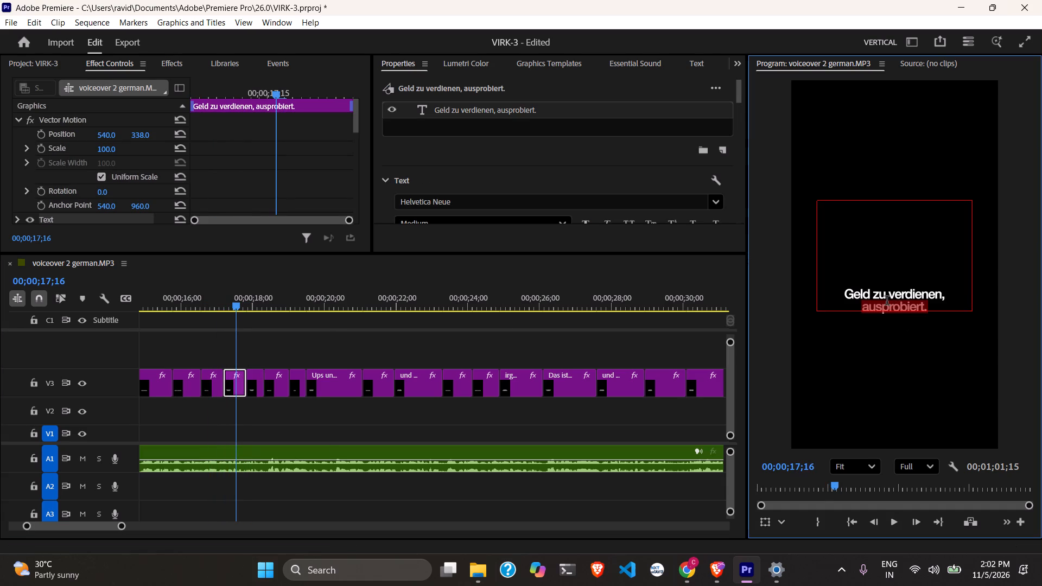
key("ctrl+x")
key("BackSpace")
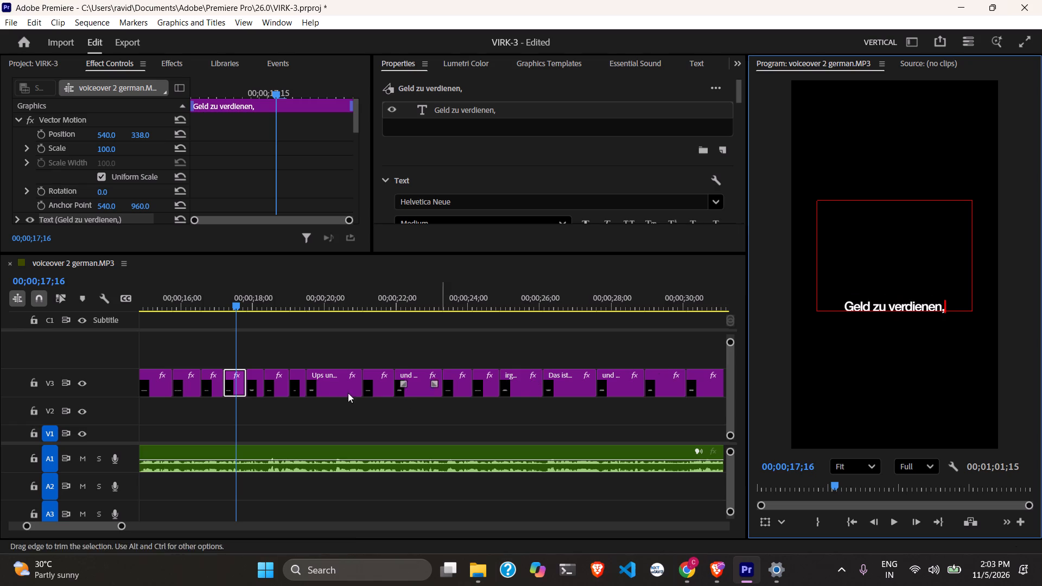
Cut "Geld zu verdienen," from the second half of the split caption, leaving "ausprobiert.".
left_click(256, 386)
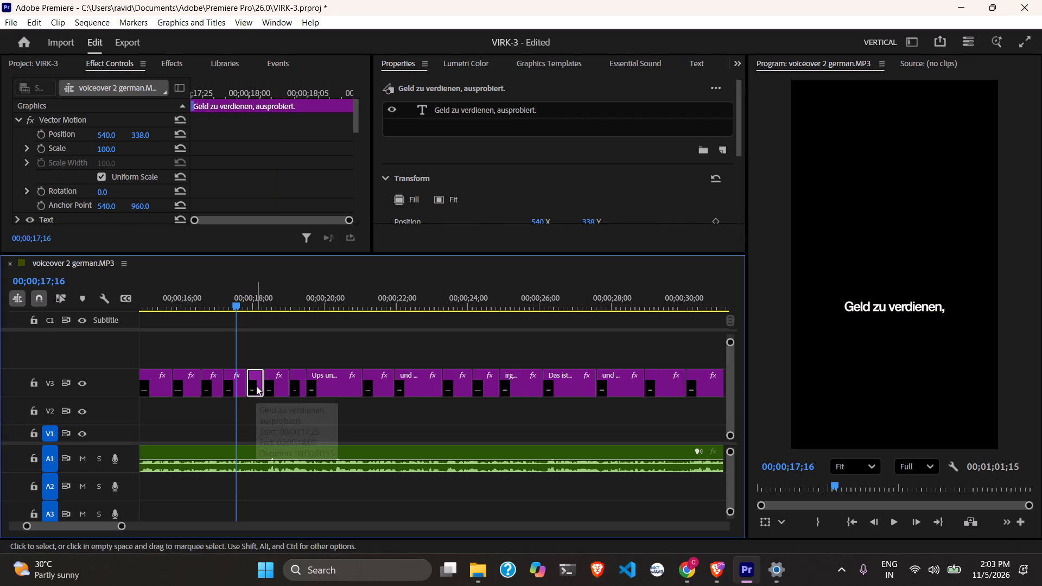
left_click(274, 334)
key("space")
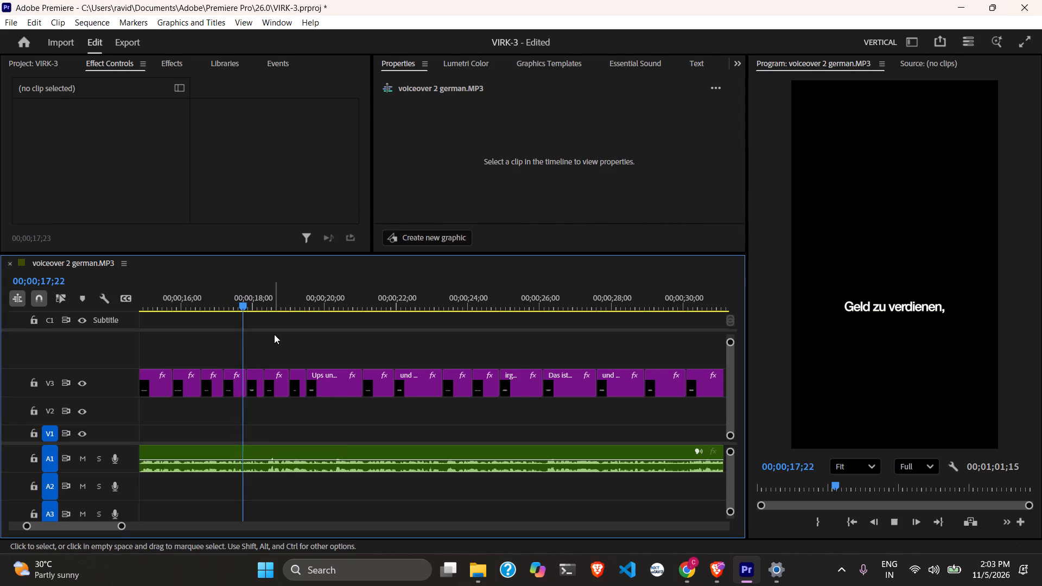
key("space")
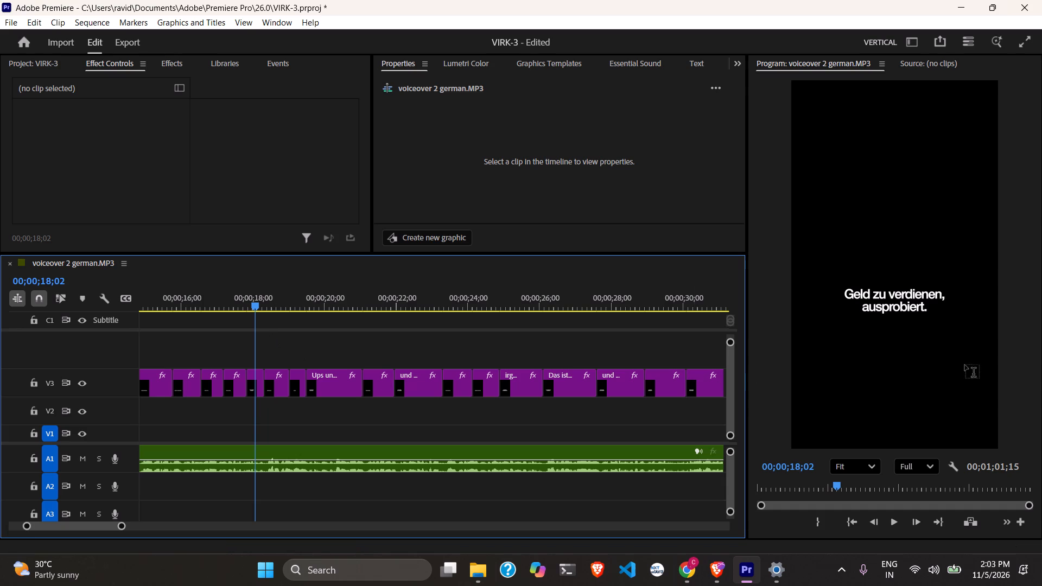
triple_click(886, 292)
left_click(886, 292)
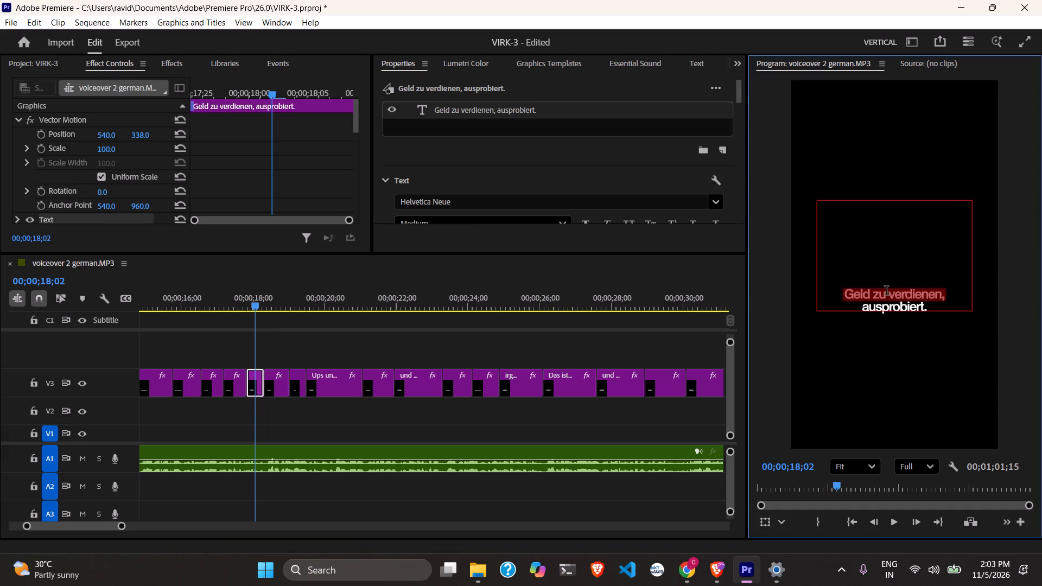
key("ctrl+x")
left_click(390, 426)
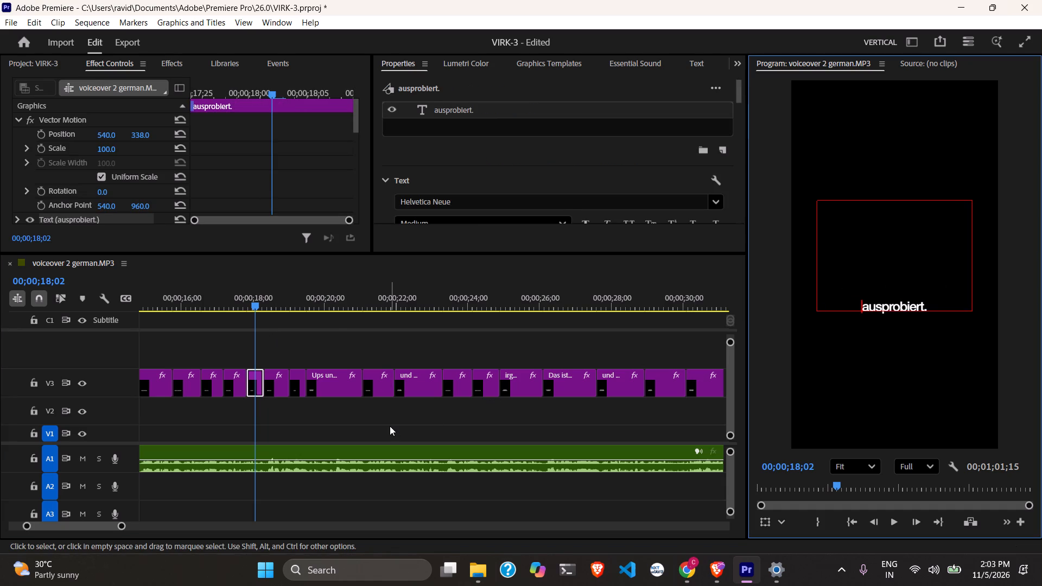
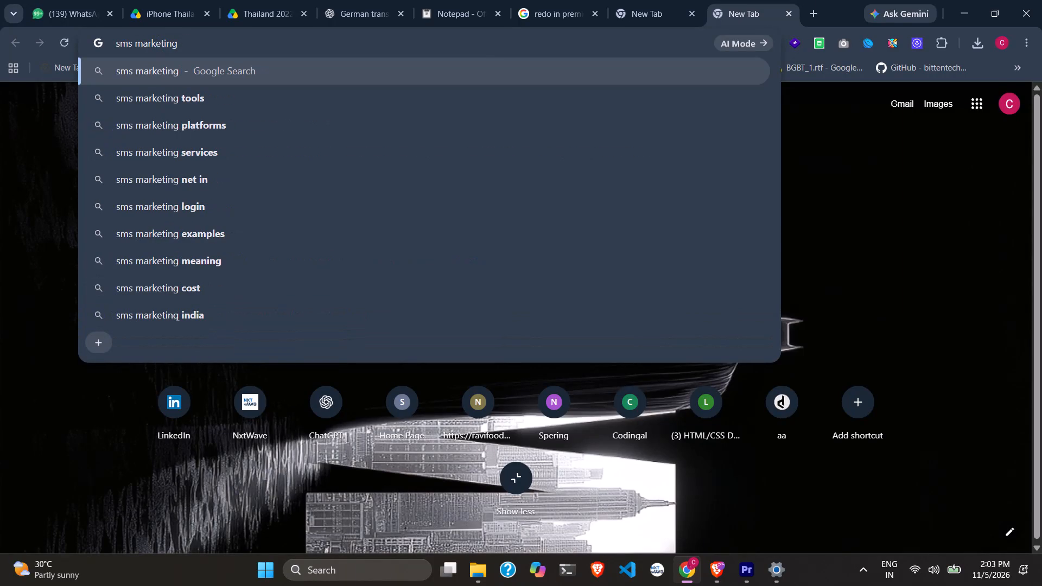
Search Google for "sms marketing for agency" with the corrected spelling and skim the results.
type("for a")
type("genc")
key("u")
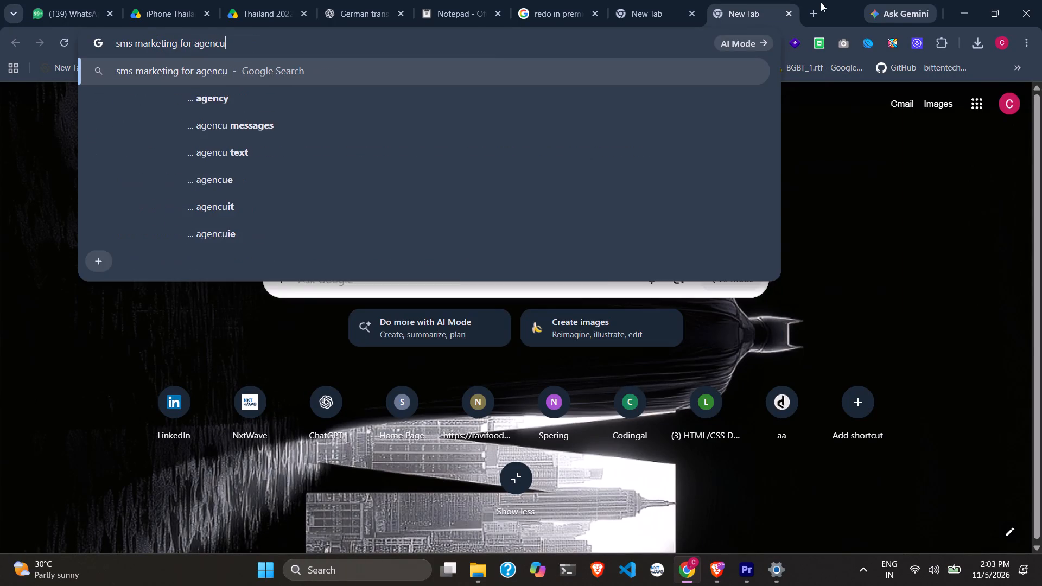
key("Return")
left_click(379, 180)
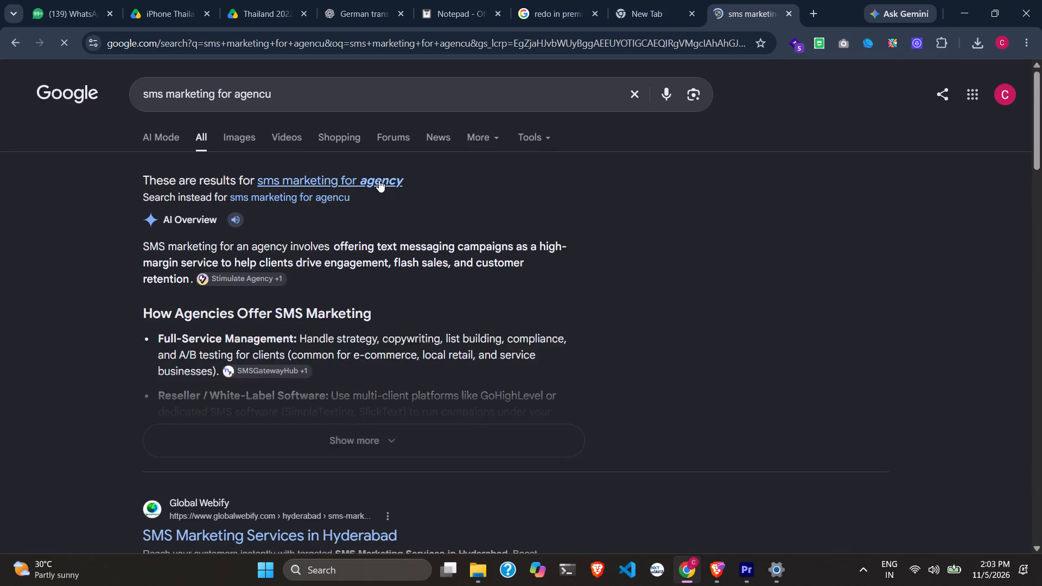
scroll(379, 180, "down", 2)
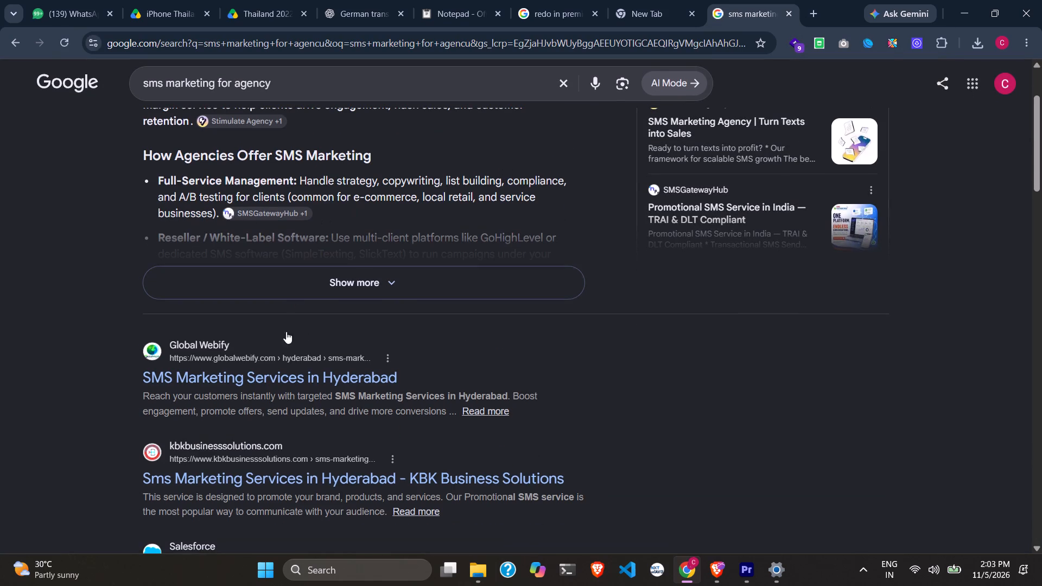
Refine the search to "sms marketing for agency tools like gohighlevel" and read through the expanded AI Overview.
left_click(344, 81)
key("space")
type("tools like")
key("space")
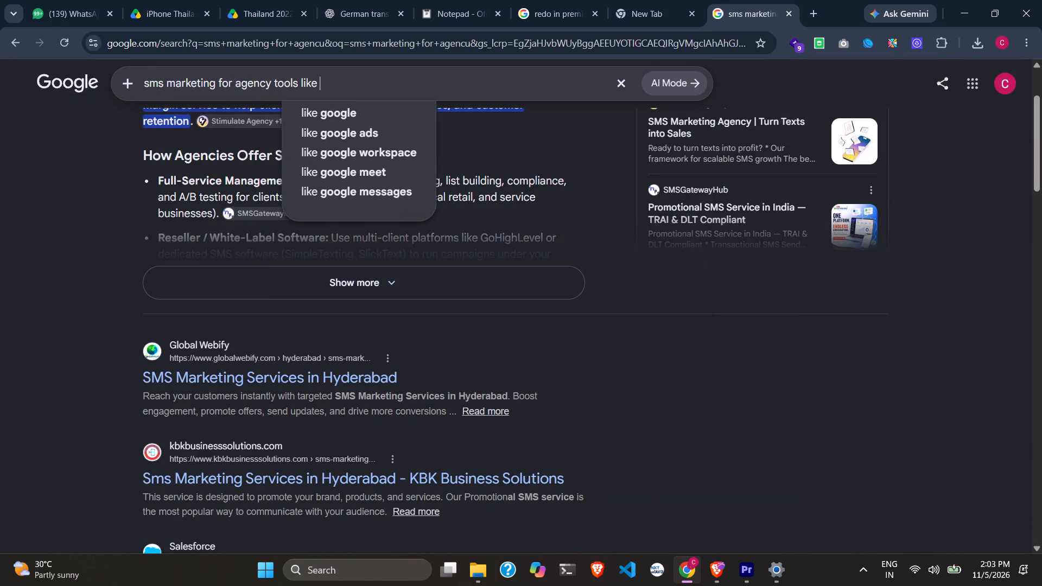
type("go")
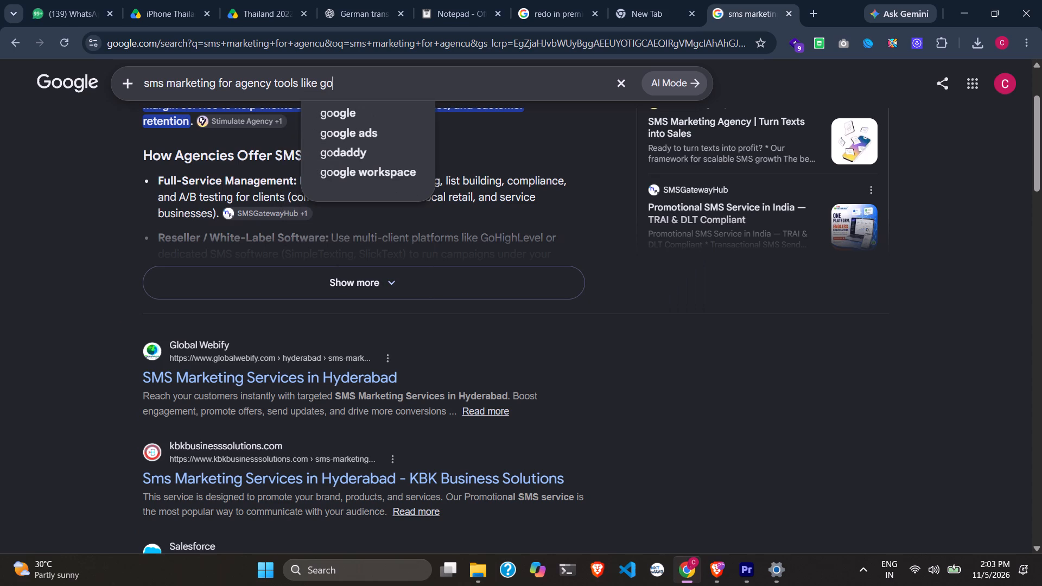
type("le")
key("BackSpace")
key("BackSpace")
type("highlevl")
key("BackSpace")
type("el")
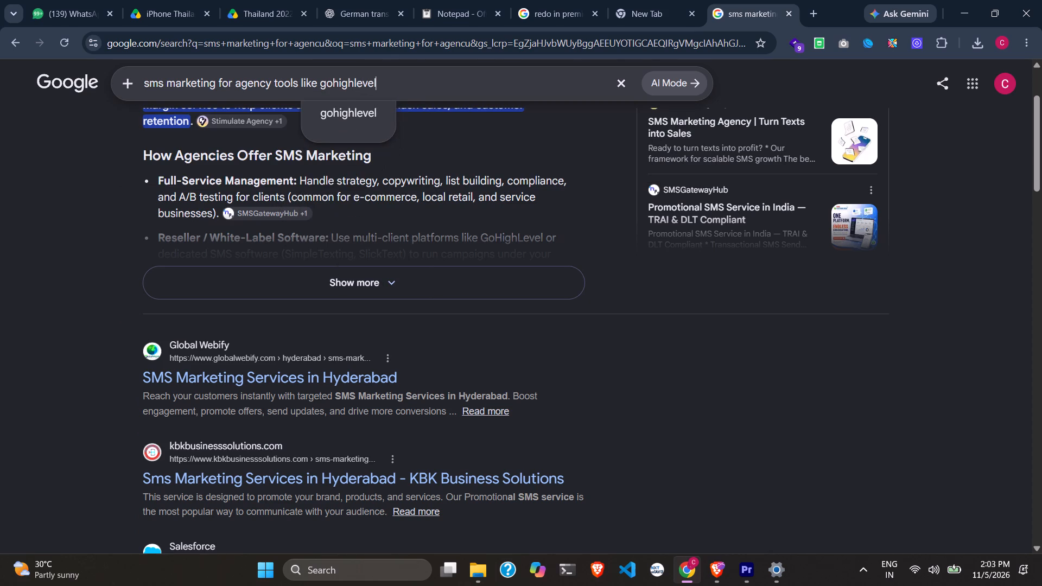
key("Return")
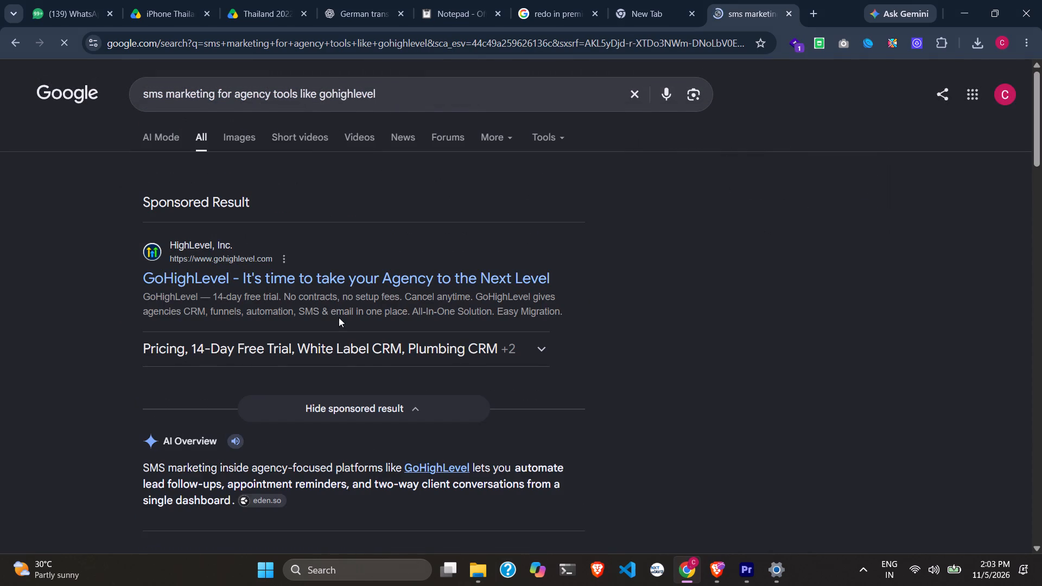
scroll(342, 332, "down", 3)
left_click(342, 332)
scroll(342, 332, "down", 2)
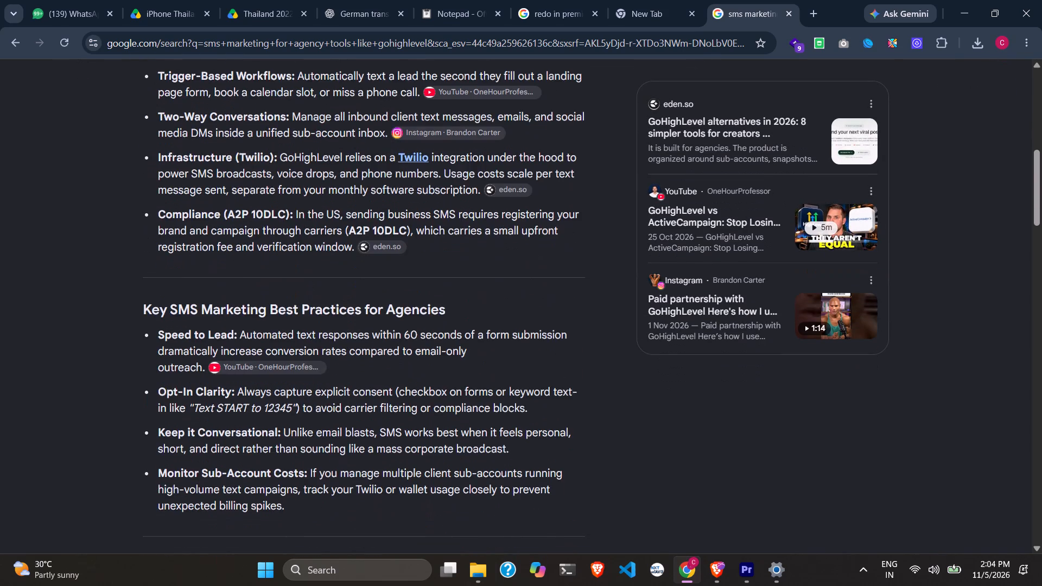
scroll(342, 332, "down", 4)
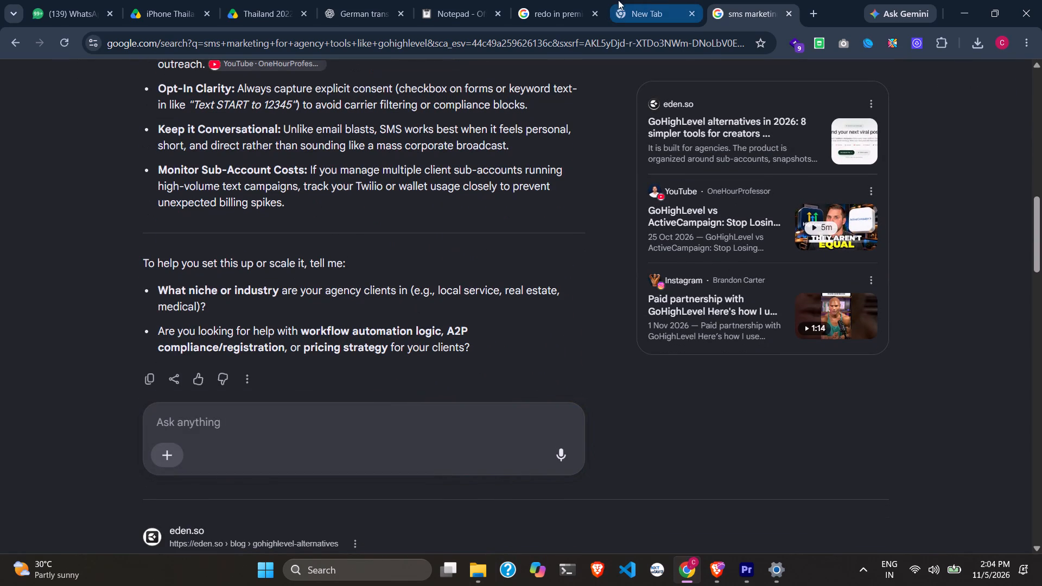
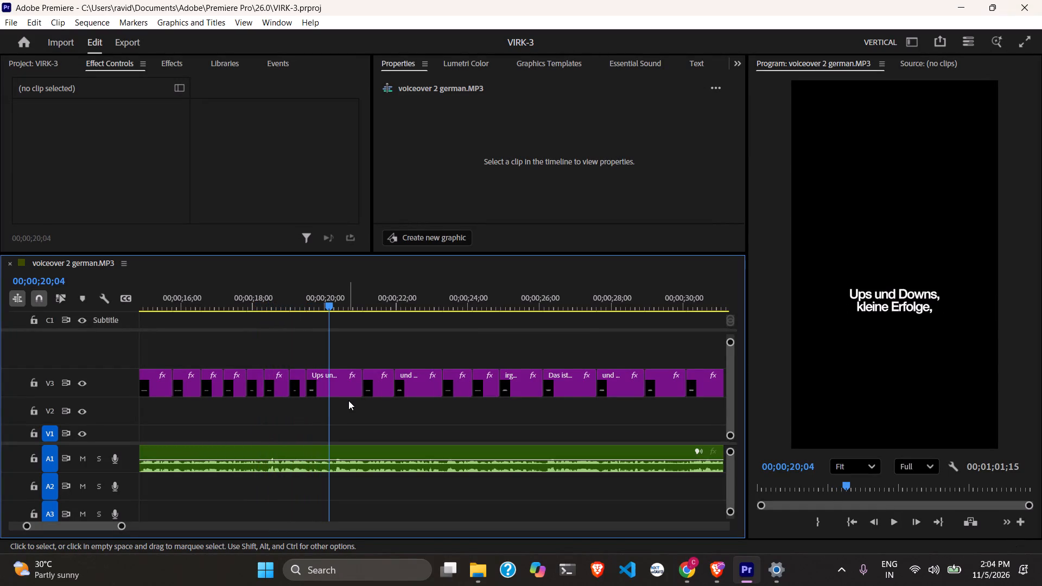
Play the voiceover onward and split the caption "Ups und Downs, kleine Erfolge," at 00;00;20;09.
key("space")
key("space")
left_click(347, 391)
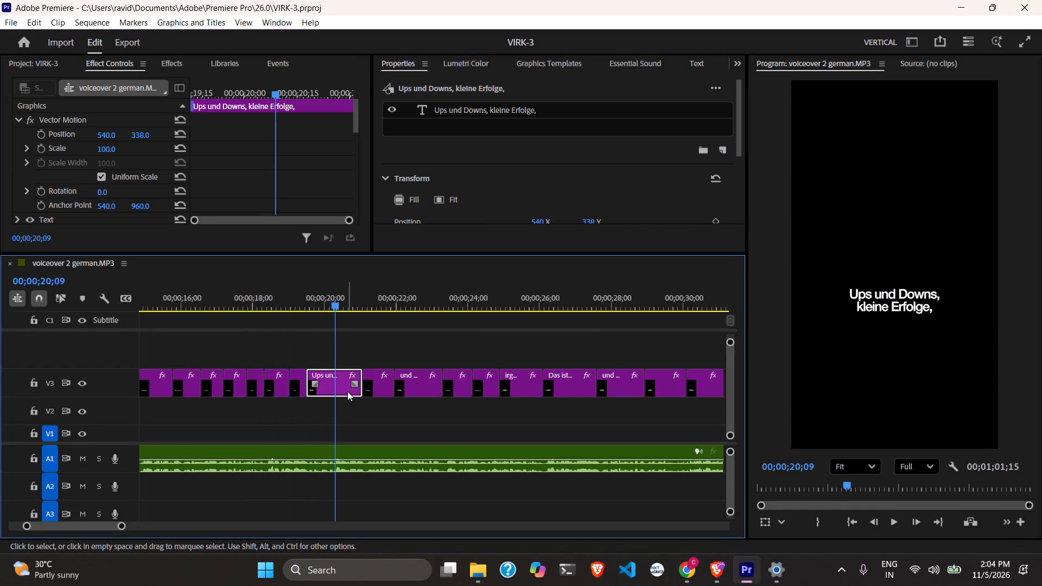
key("ctrl+k")
Replay the voiceover from 00;00;19;02 into the first half of the split "Ups und Downs, kleine Erfolge," caption.
left_click(293, 308)
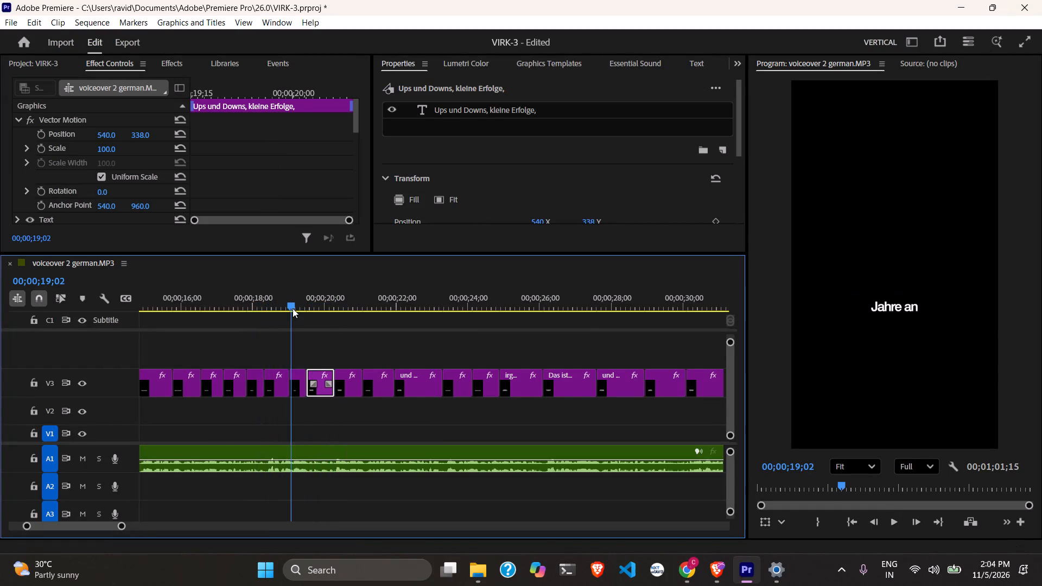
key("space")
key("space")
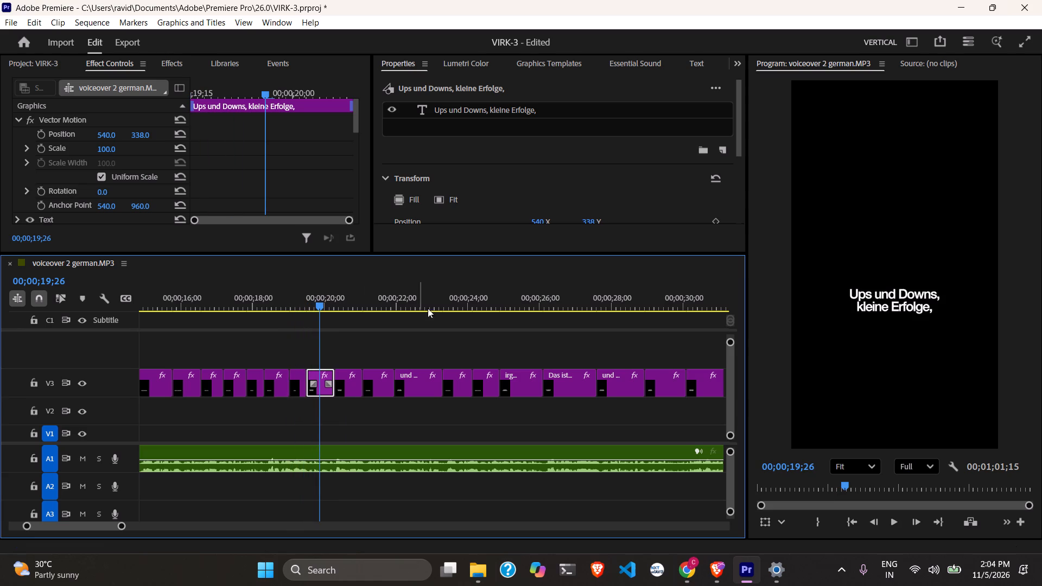
Cut "kleine Erfolge," and its empty line from the first half of the split caption, leaving "Ups und Downs,".
triple_click(917, 309)
key("ctrl+x")
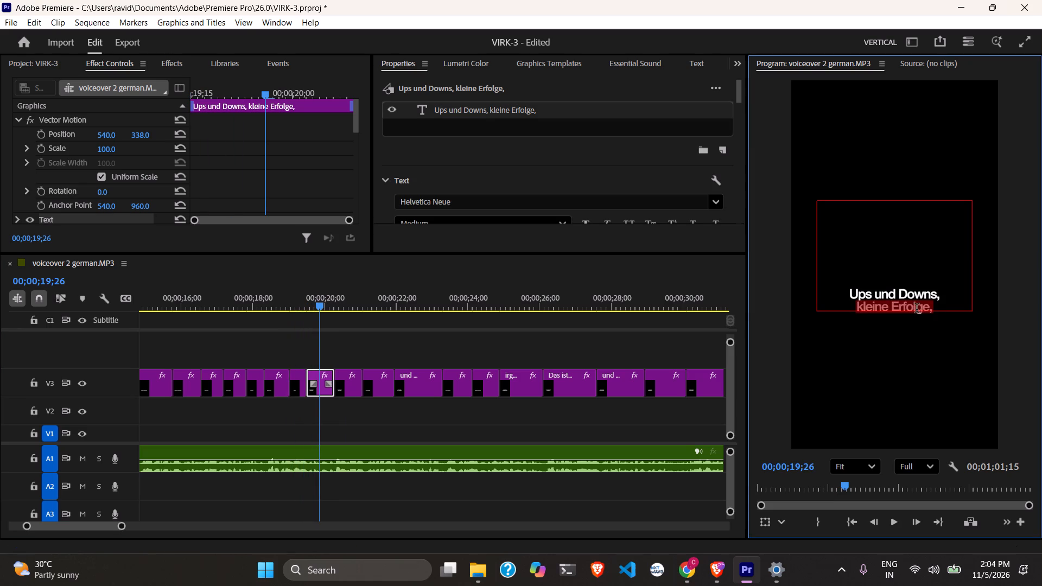
key("BackSpace")
left_click(344, 336)
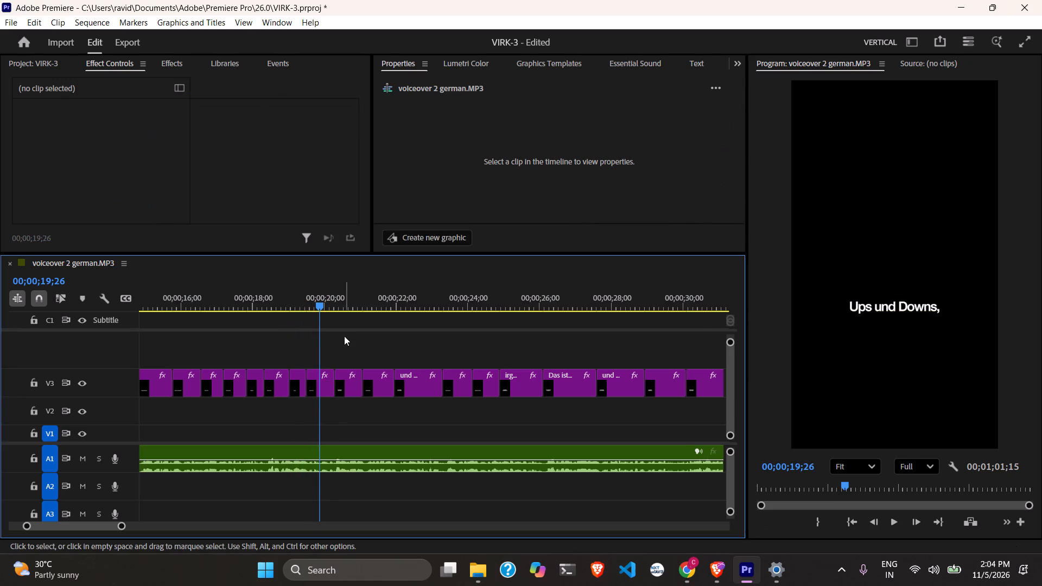
Cut "Ups und Downs," from the second half of the split caption, leaving "kleine Erfolge,", and save the project.
key("space")
key("space")
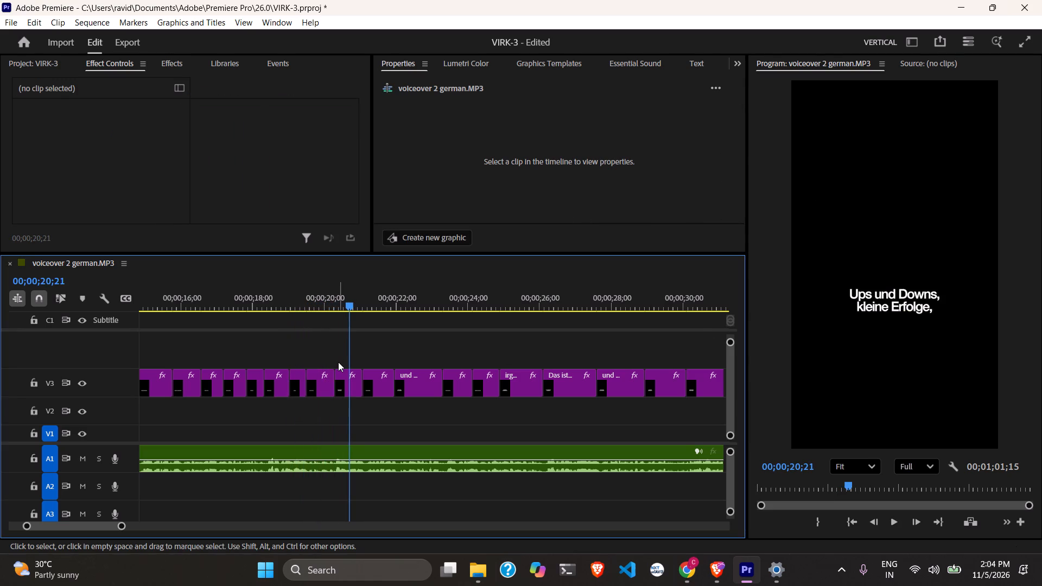
triple_click(899, 294)
left_click(899, 294)
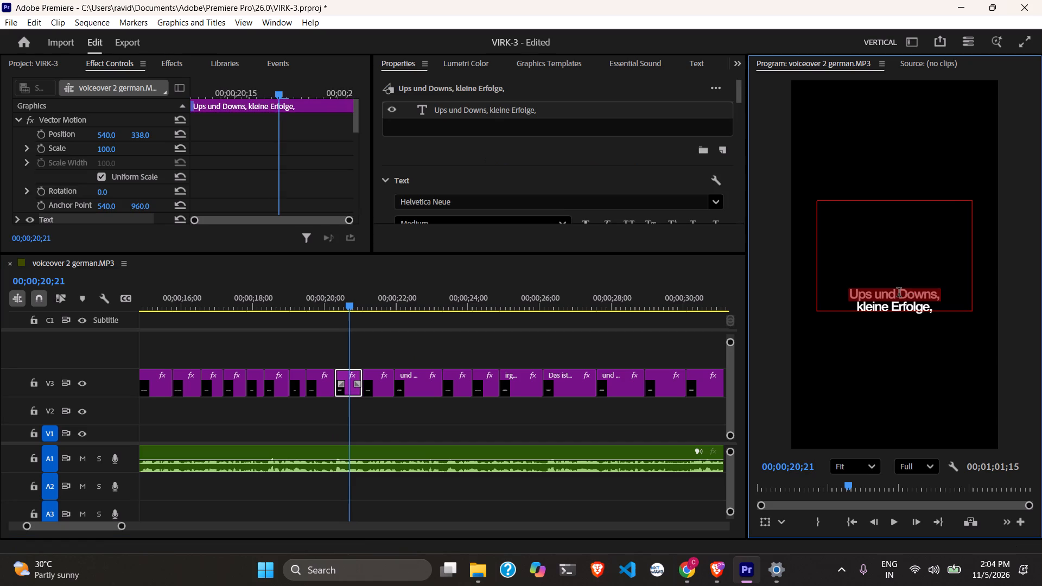
key("ctrl+x")
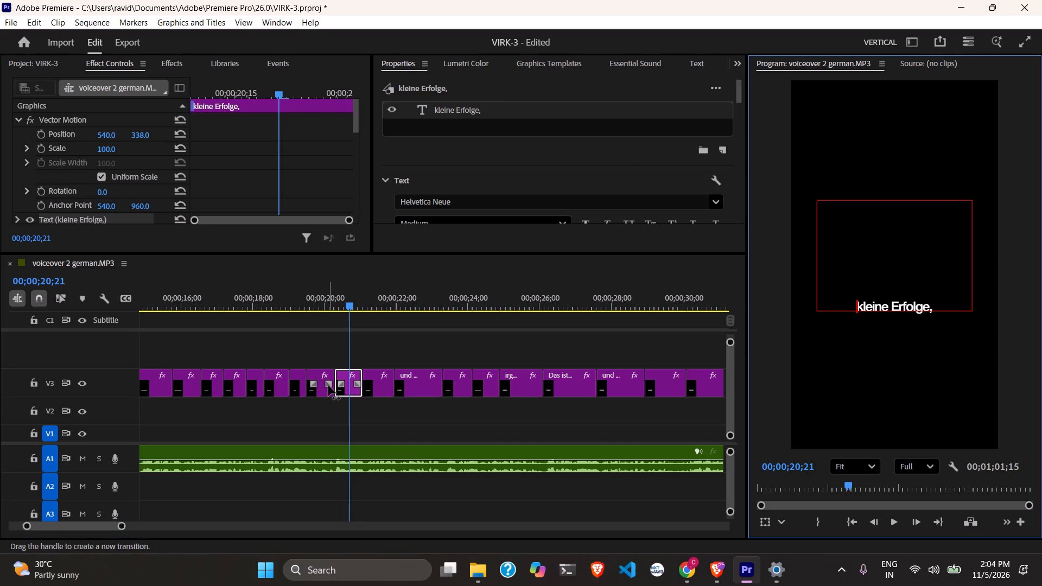
left_click(403, 430)
key("ctrl+s")
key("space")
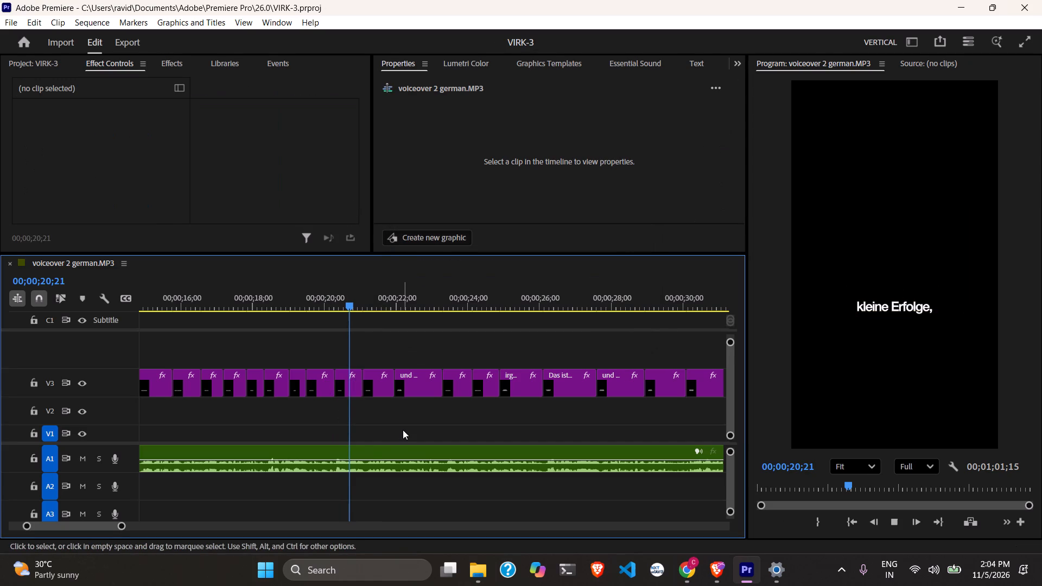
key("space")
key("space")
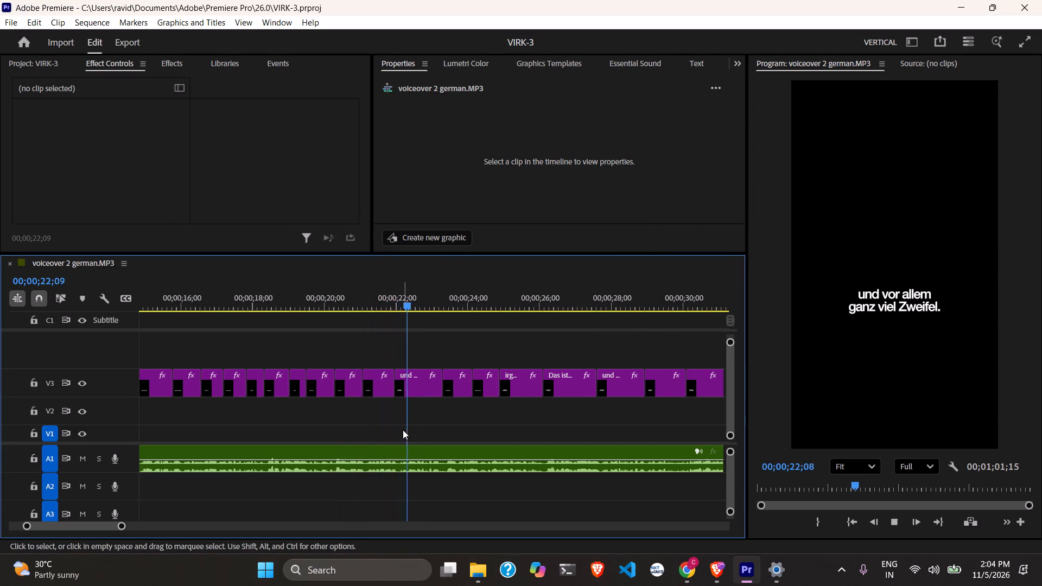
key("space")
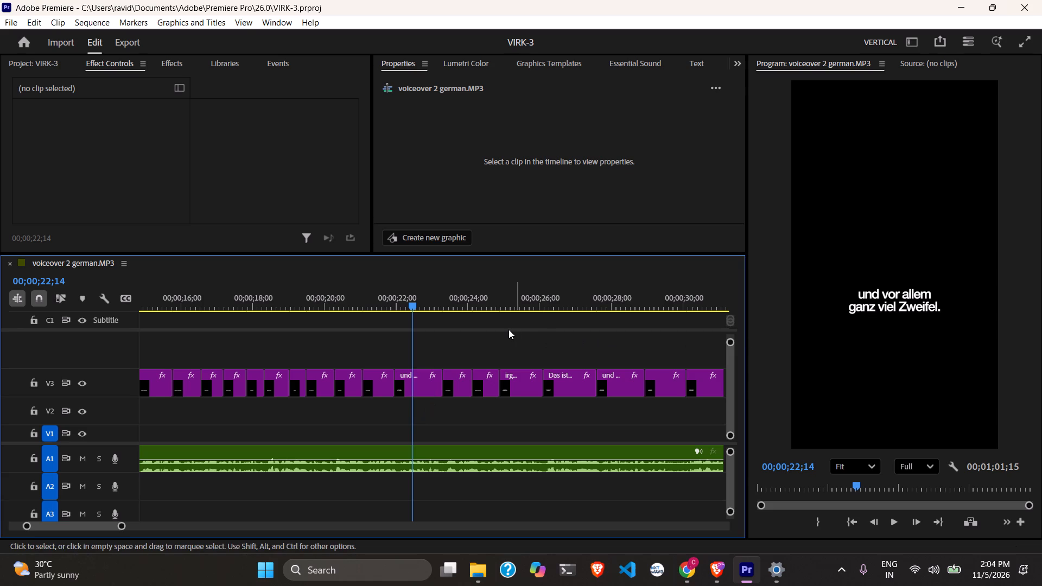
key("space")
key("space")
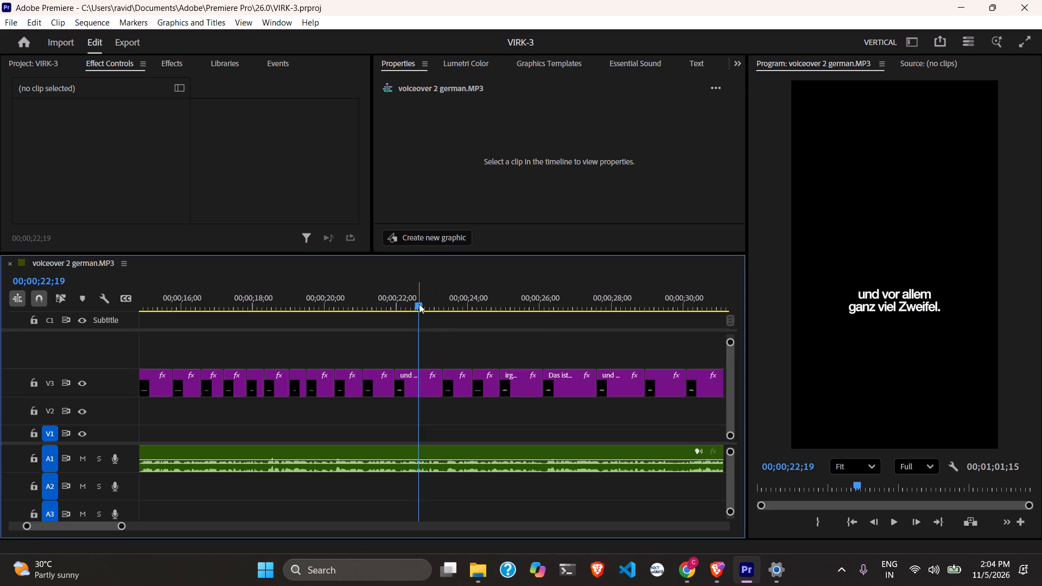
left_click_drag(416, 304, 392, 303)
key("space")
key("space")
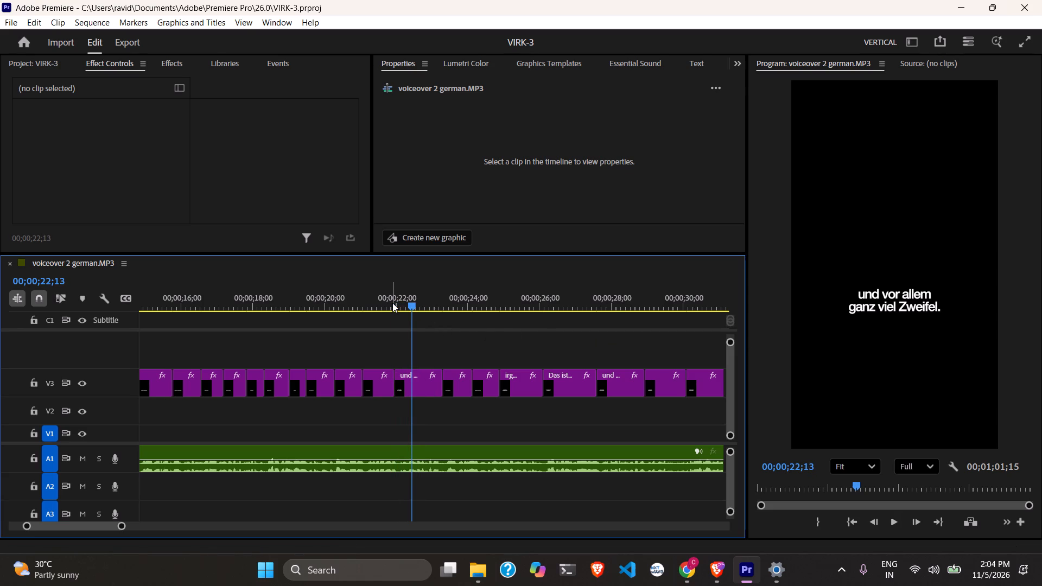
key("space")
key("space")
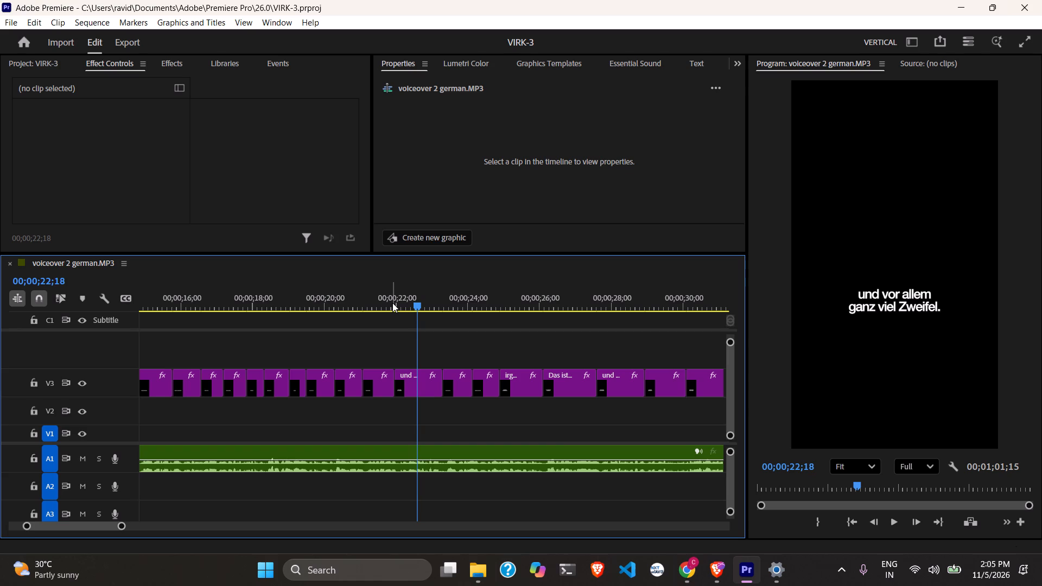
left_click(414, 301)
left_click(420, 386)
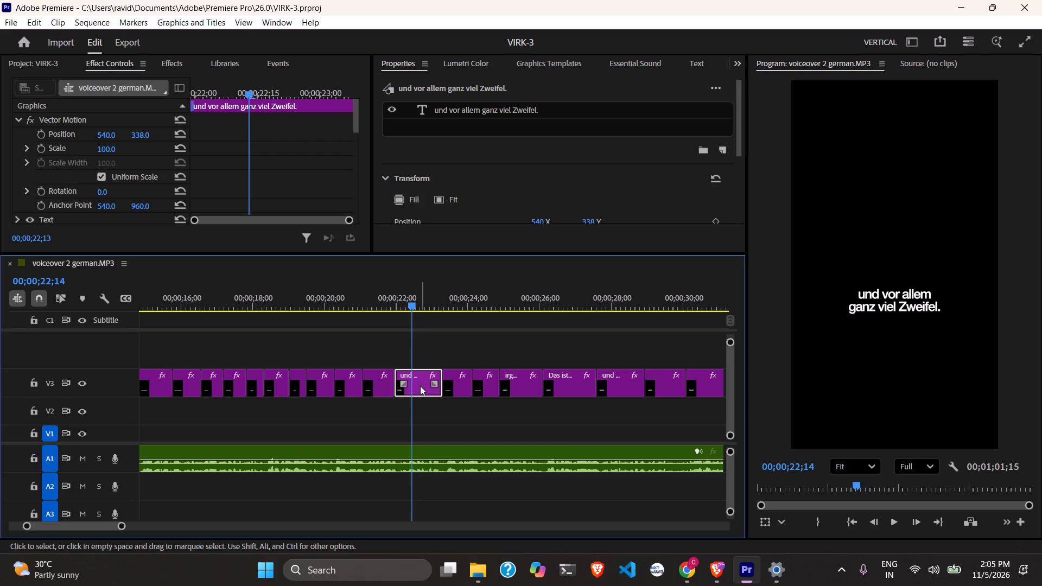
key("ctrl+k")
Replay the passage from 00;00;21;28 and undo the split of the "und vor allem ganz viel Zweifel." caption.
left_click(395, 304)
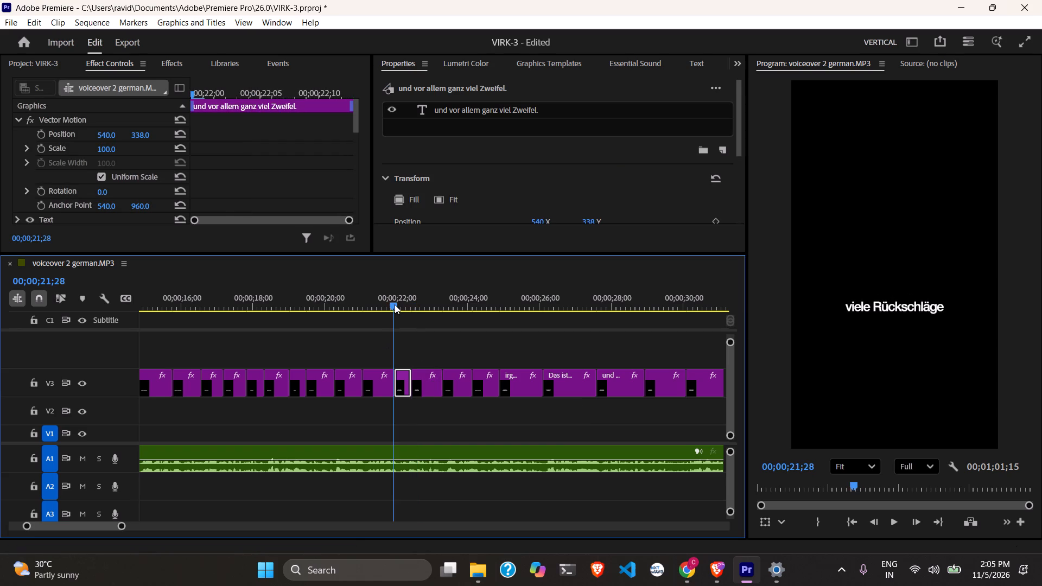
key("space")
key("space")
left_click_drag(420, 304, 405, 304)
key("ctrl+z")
Replay the passage and split the caption "und vor allem ganz viel Zweifel." at 00;00;22;16.
key("space")
key("space")
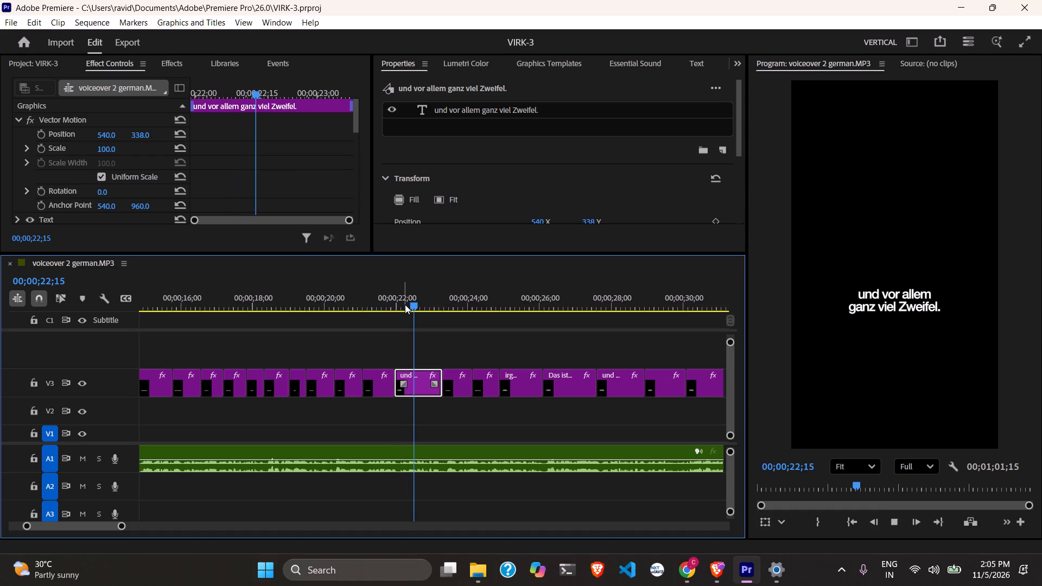
key("space")
key("space")
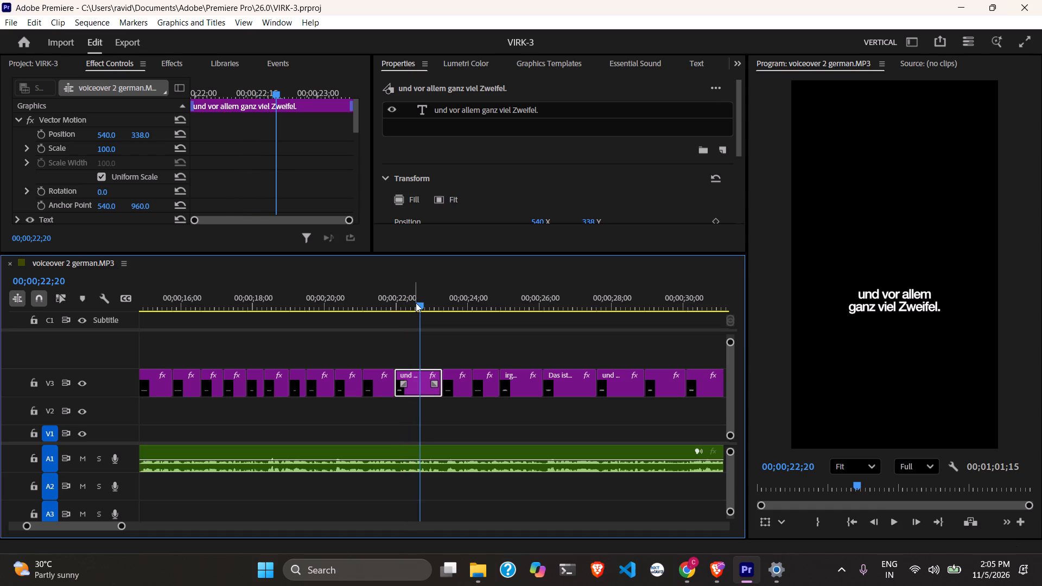
left_click(416, 301)
key("ctrl+k")
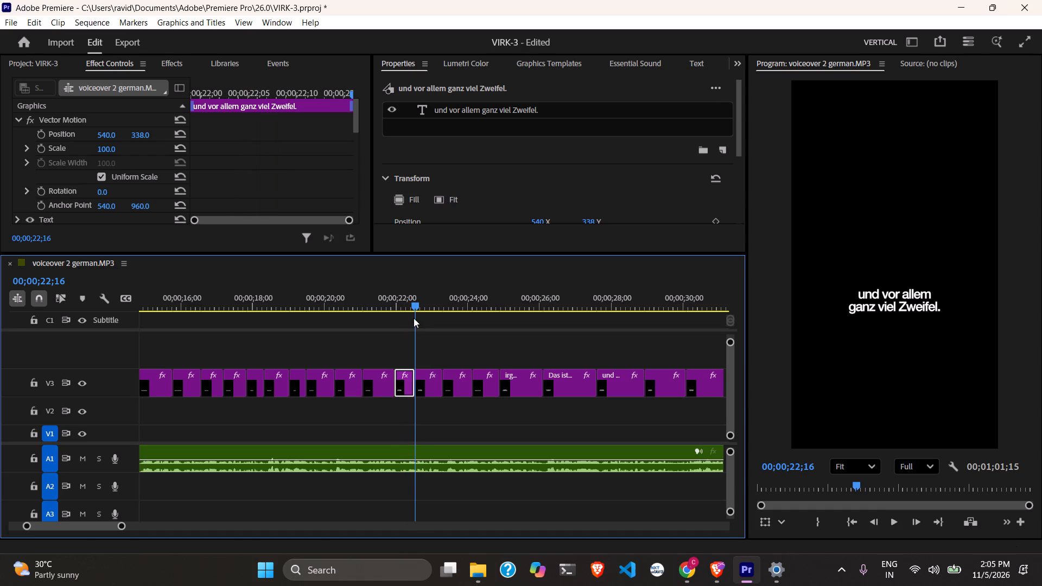